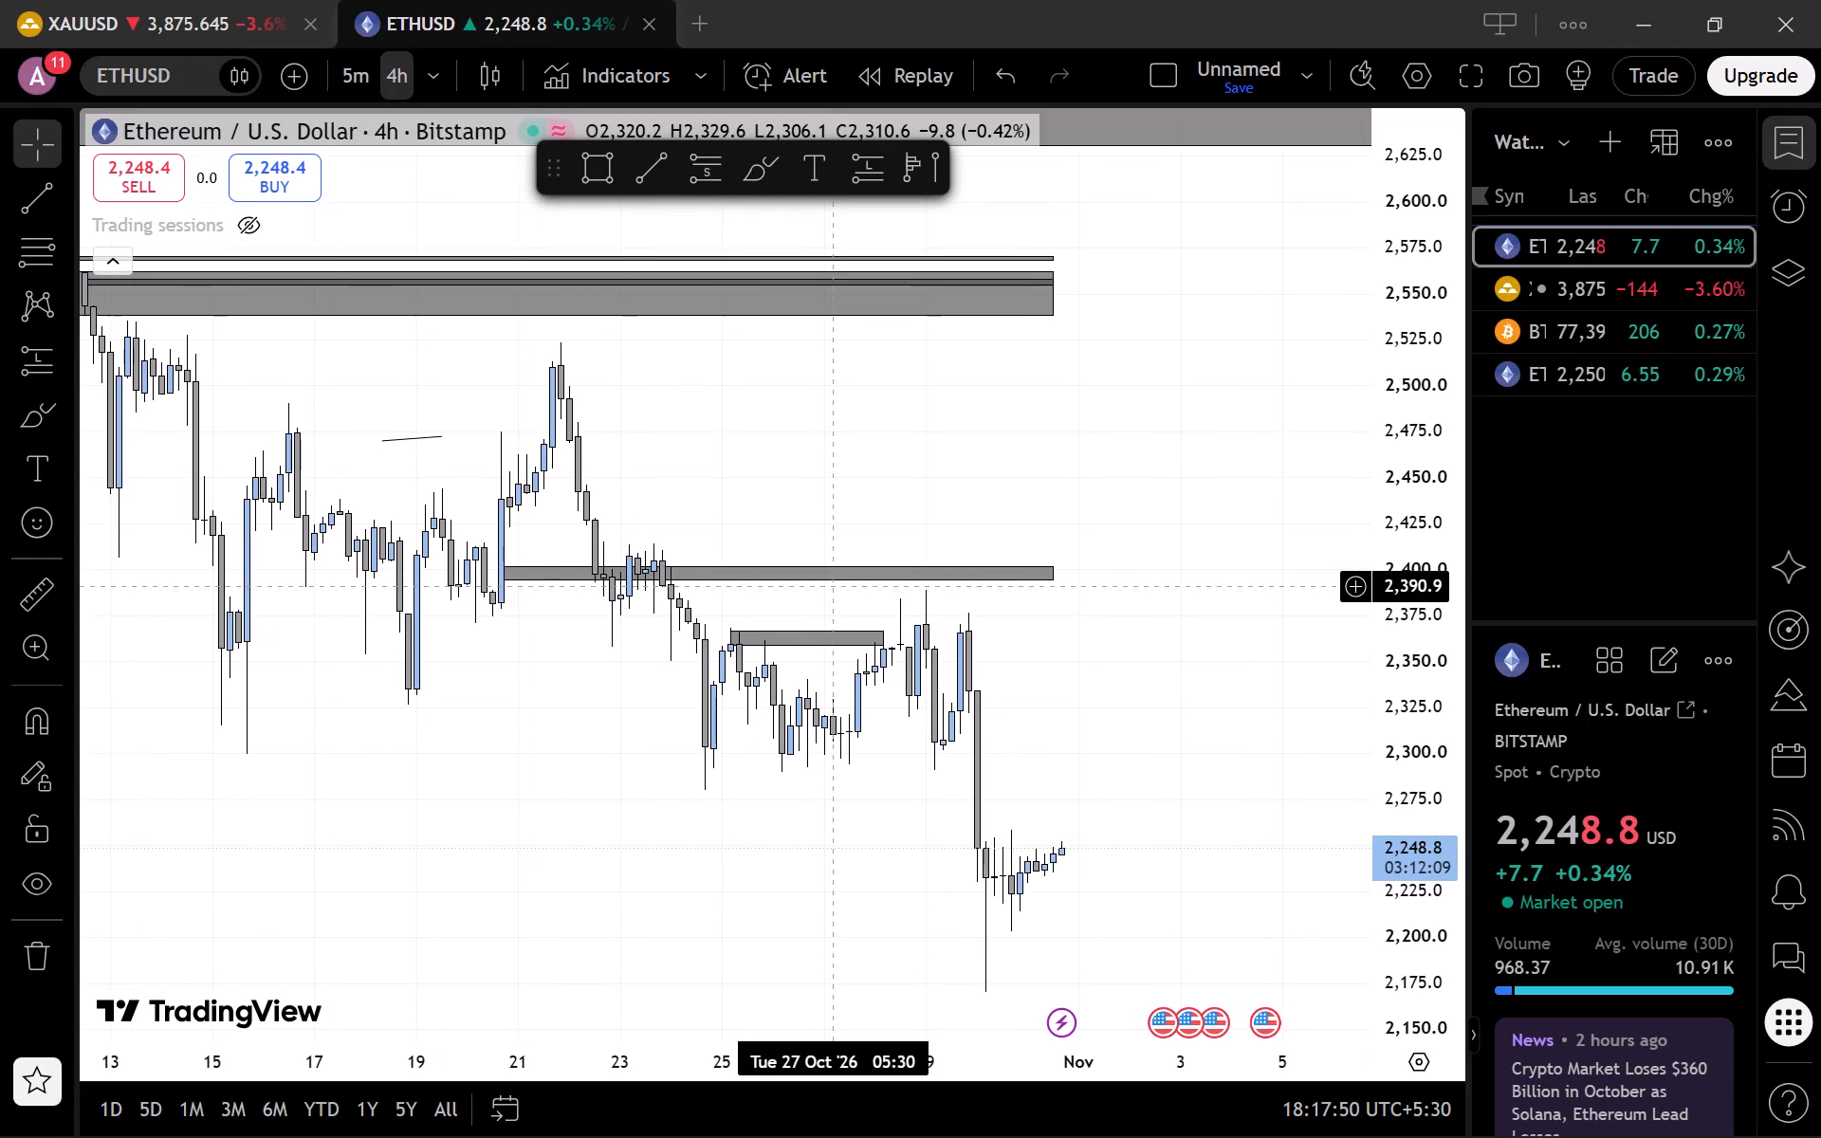
# Delete the small grey rectangle spanning 25 to 28 October at about 2,359 to 2,367.
pyautogui.moveTo(833, 587); pyautogui.dragTo(739, 568)
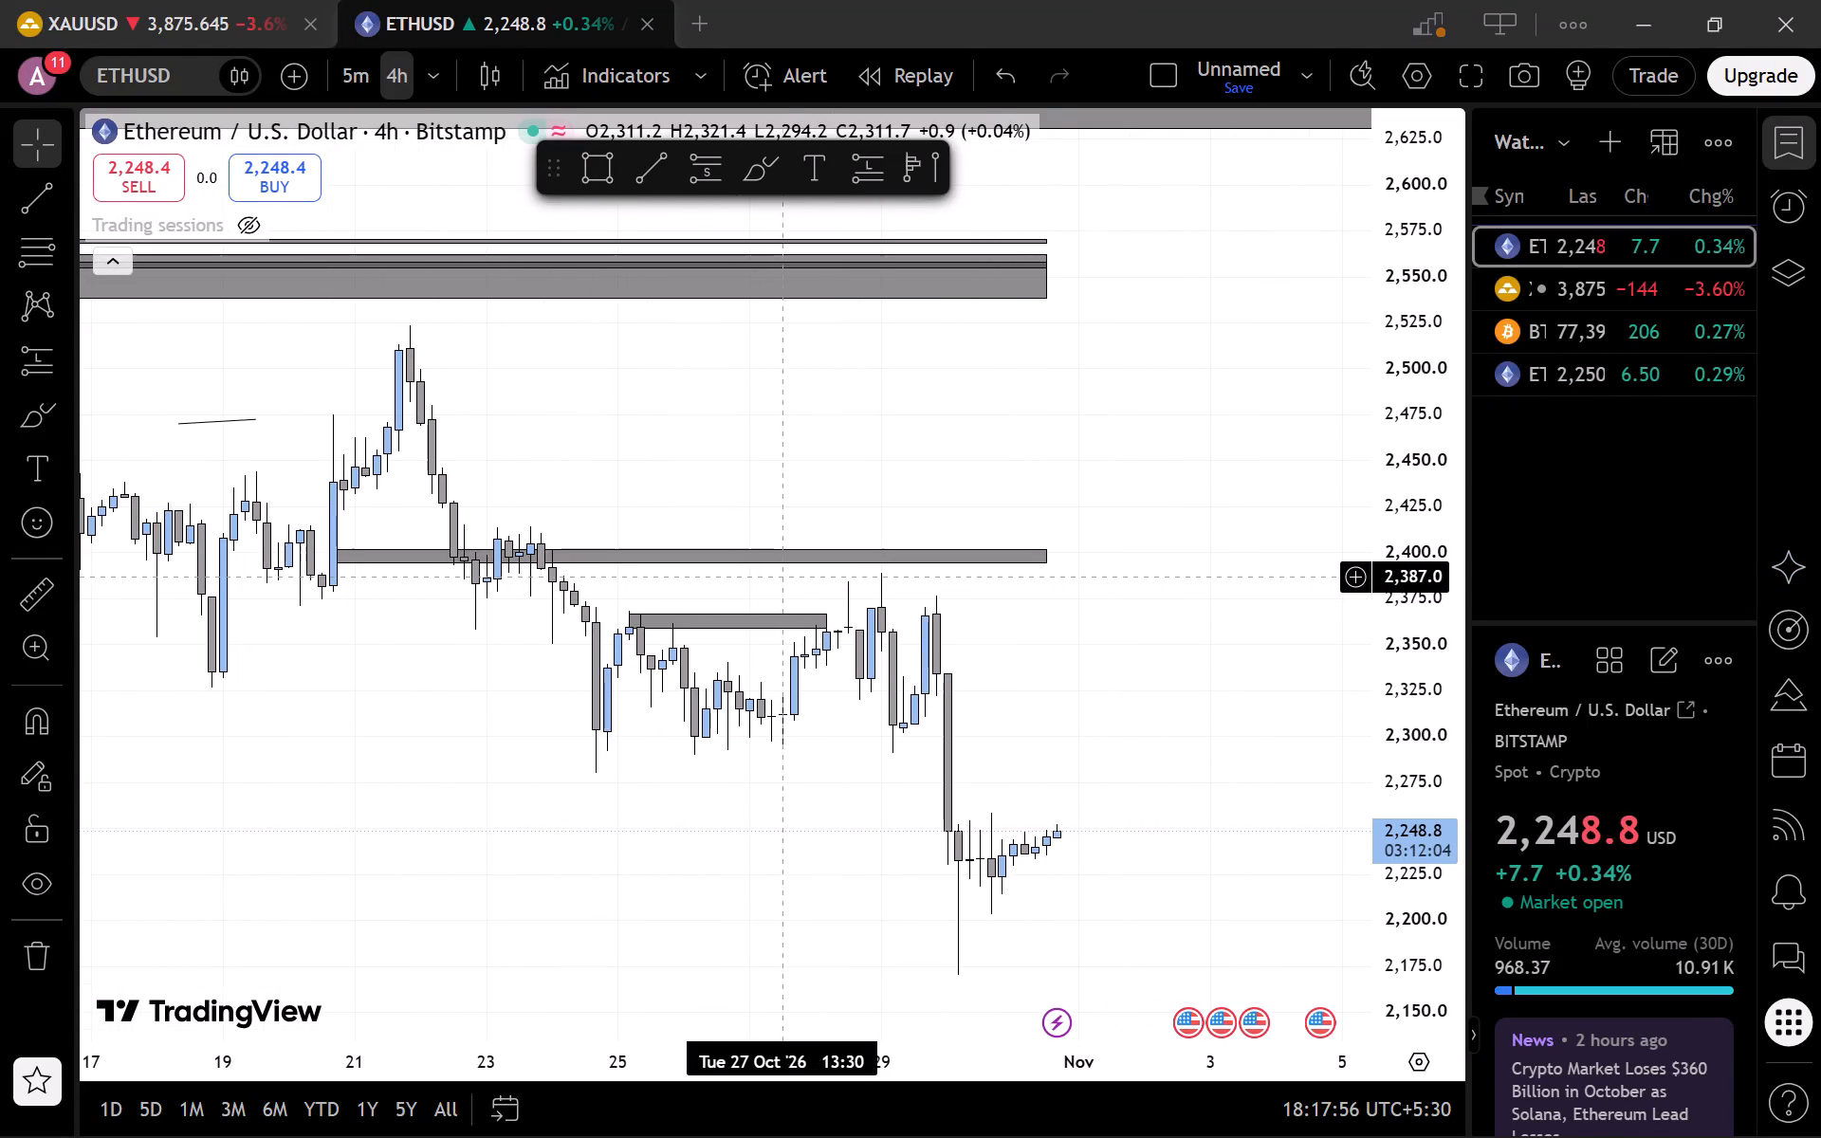
pyautogui.click(751, 616)
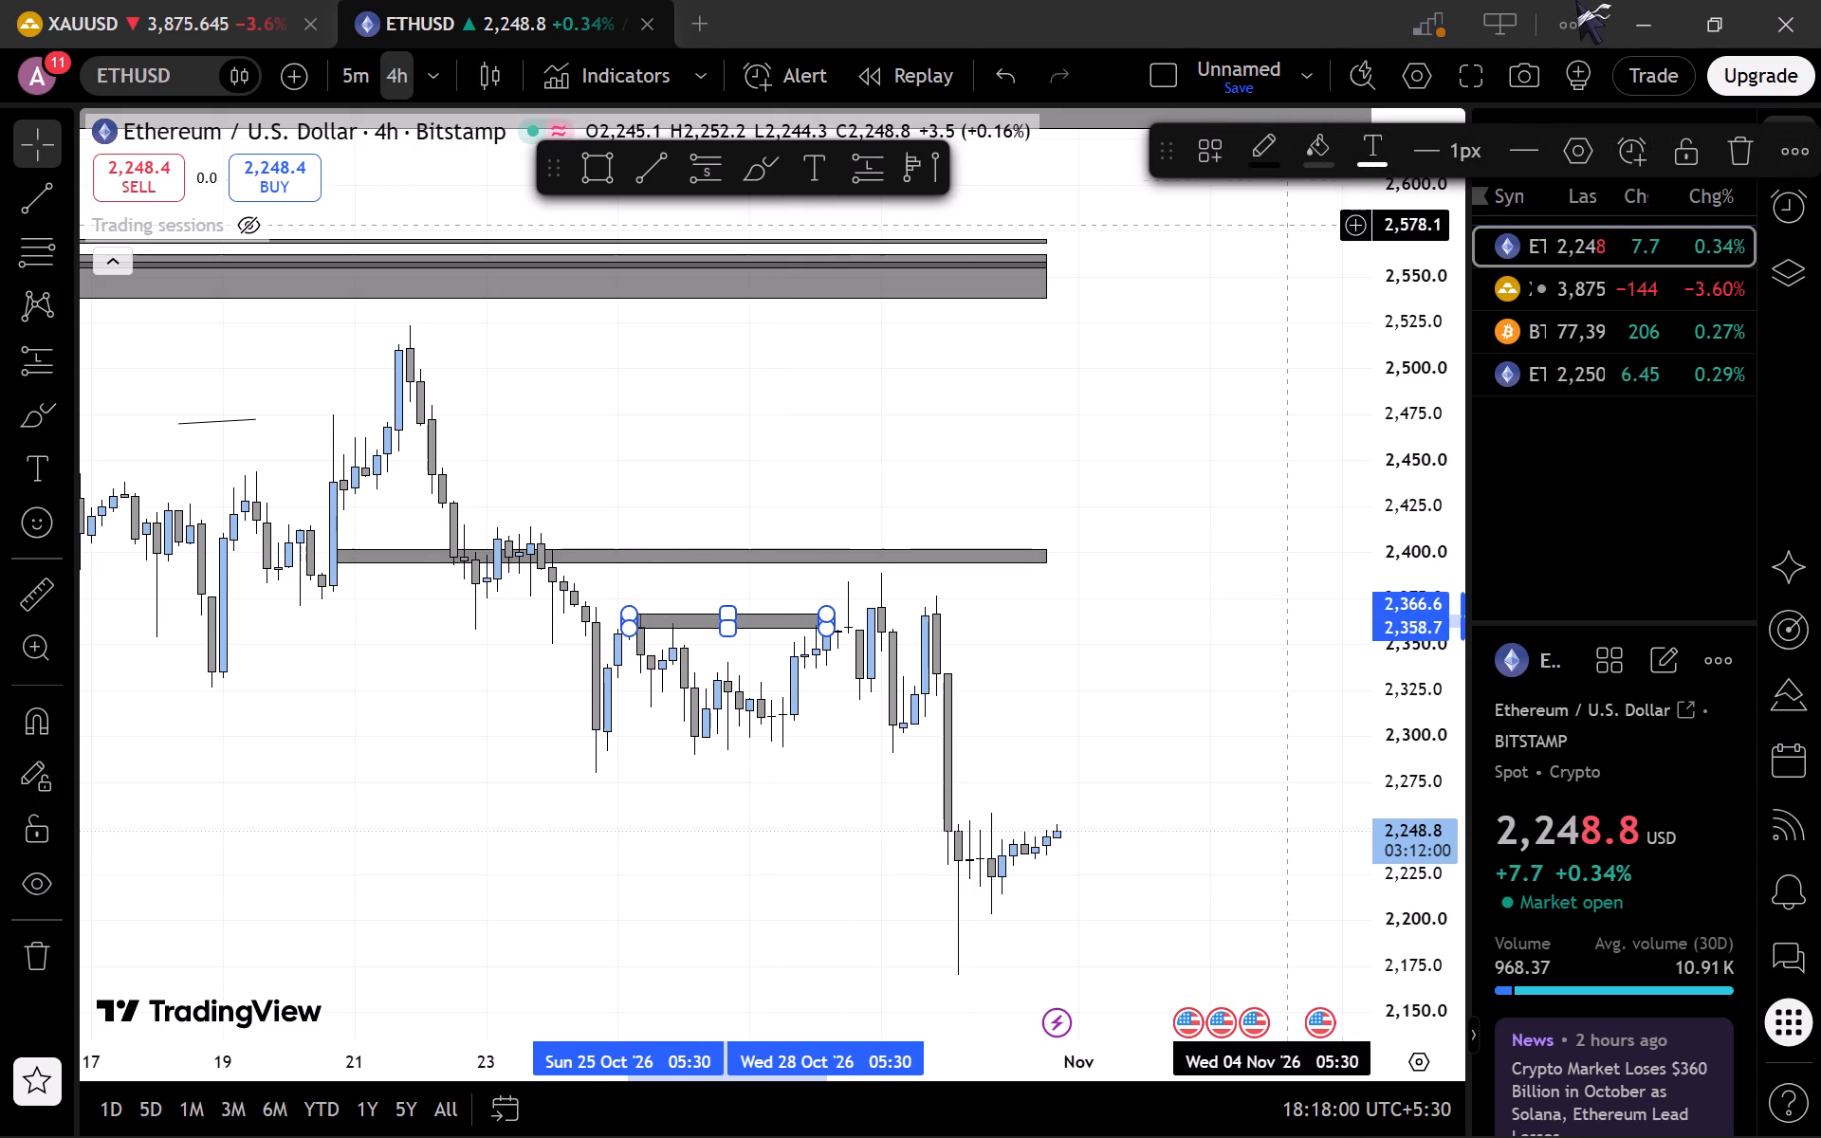
pyautogui.click(1730, 138)
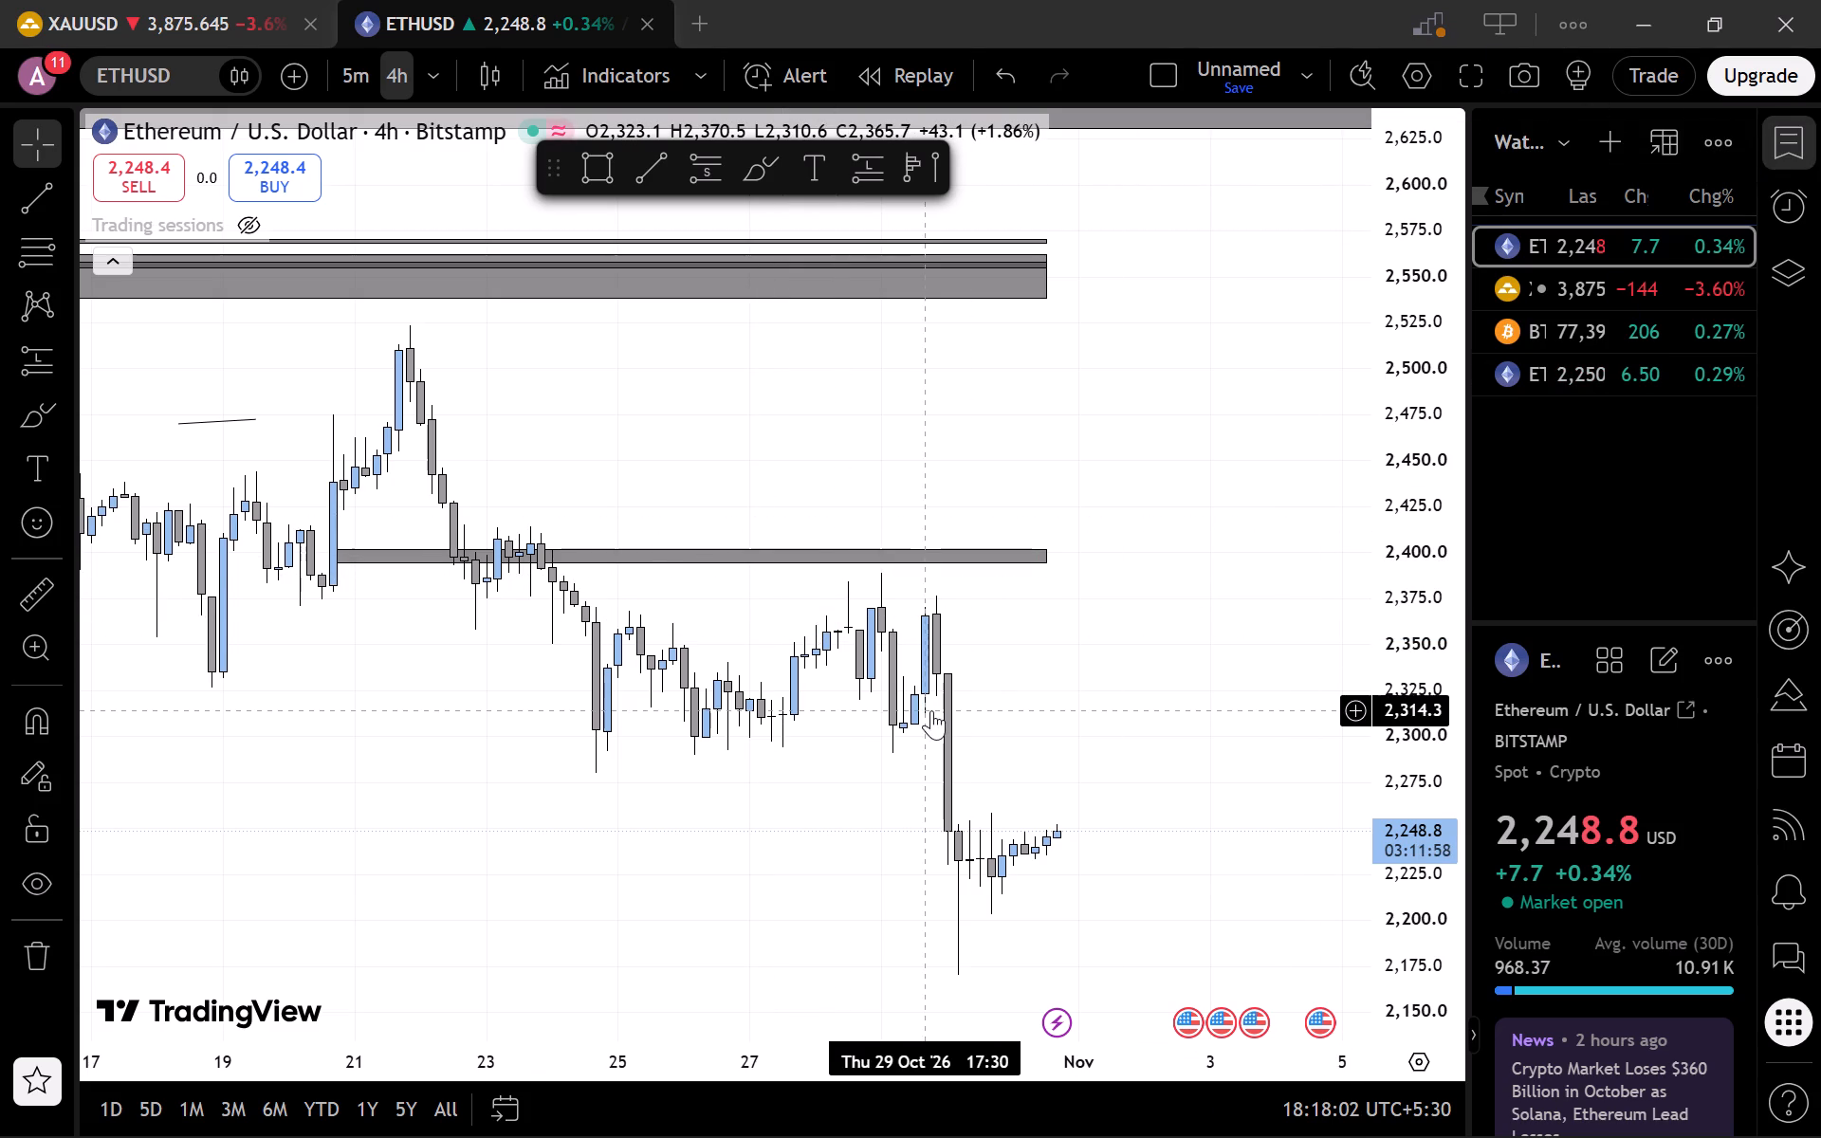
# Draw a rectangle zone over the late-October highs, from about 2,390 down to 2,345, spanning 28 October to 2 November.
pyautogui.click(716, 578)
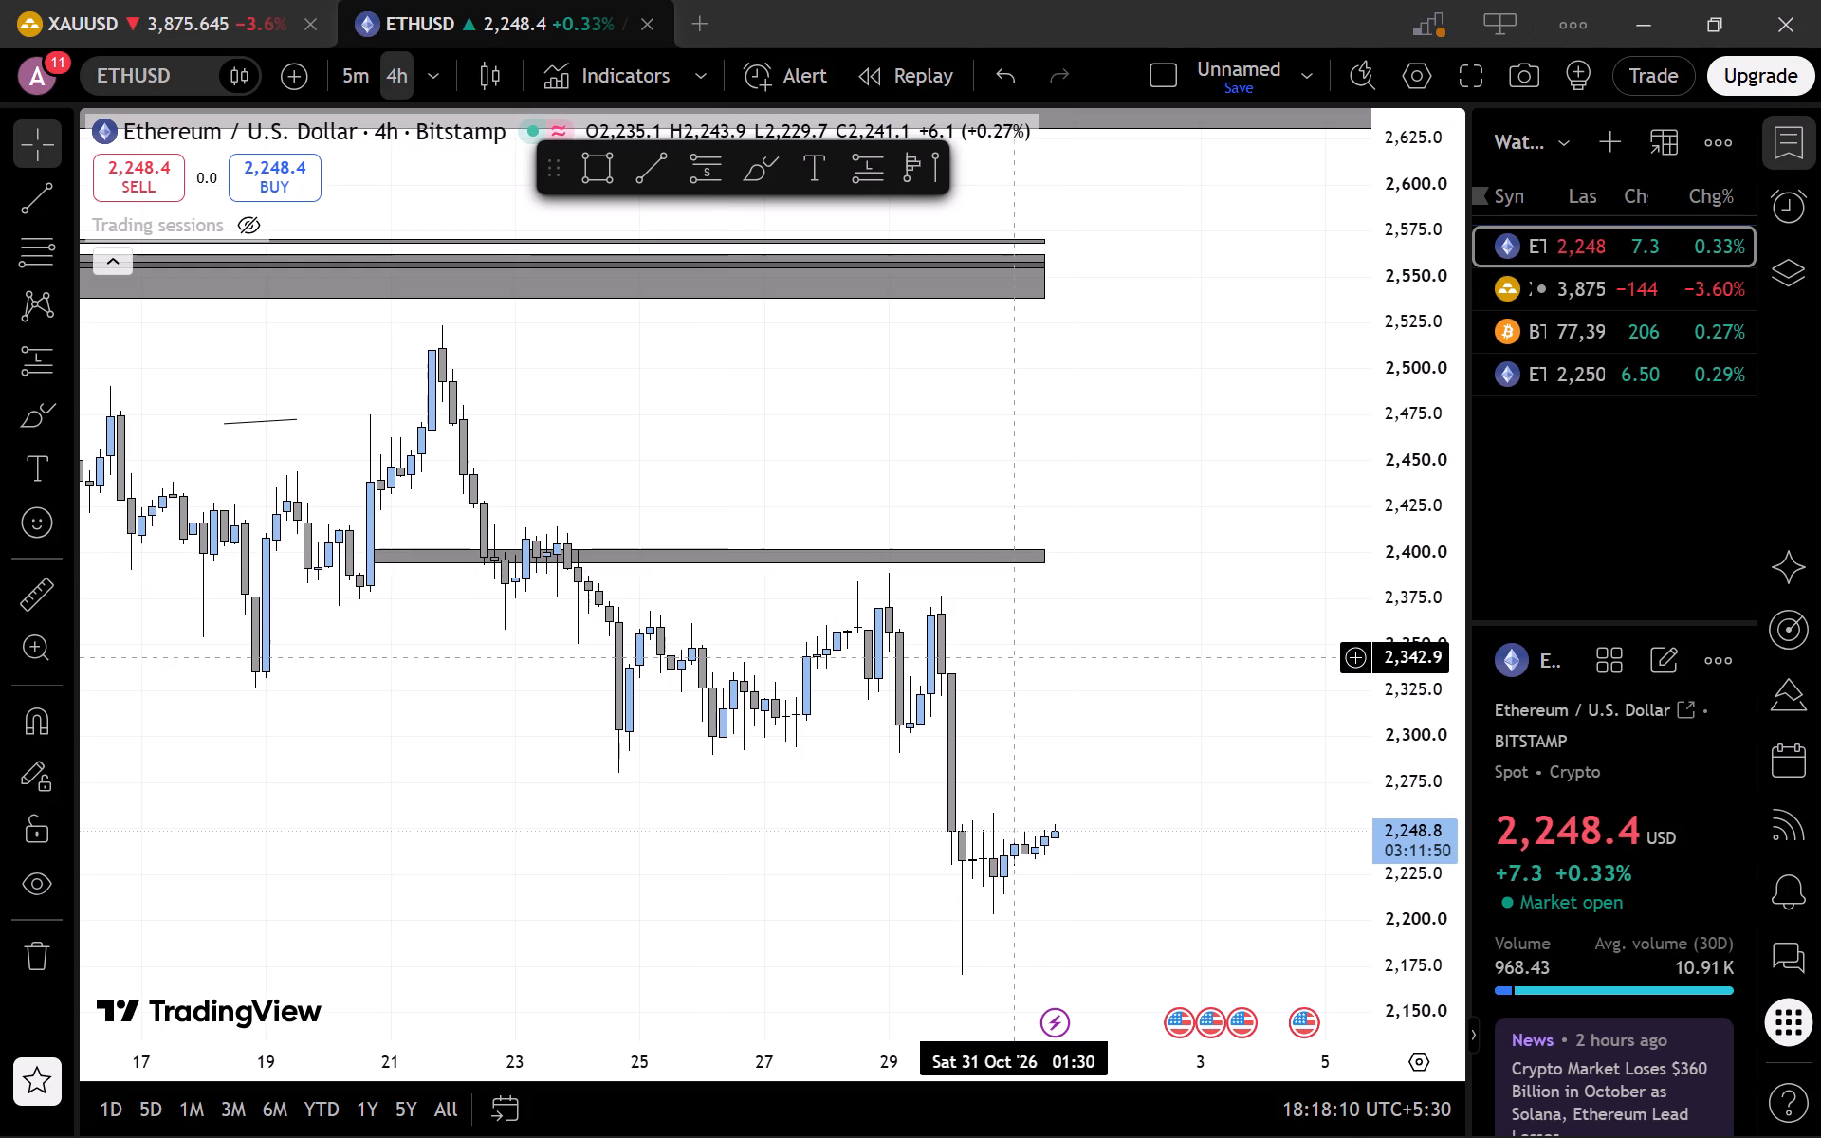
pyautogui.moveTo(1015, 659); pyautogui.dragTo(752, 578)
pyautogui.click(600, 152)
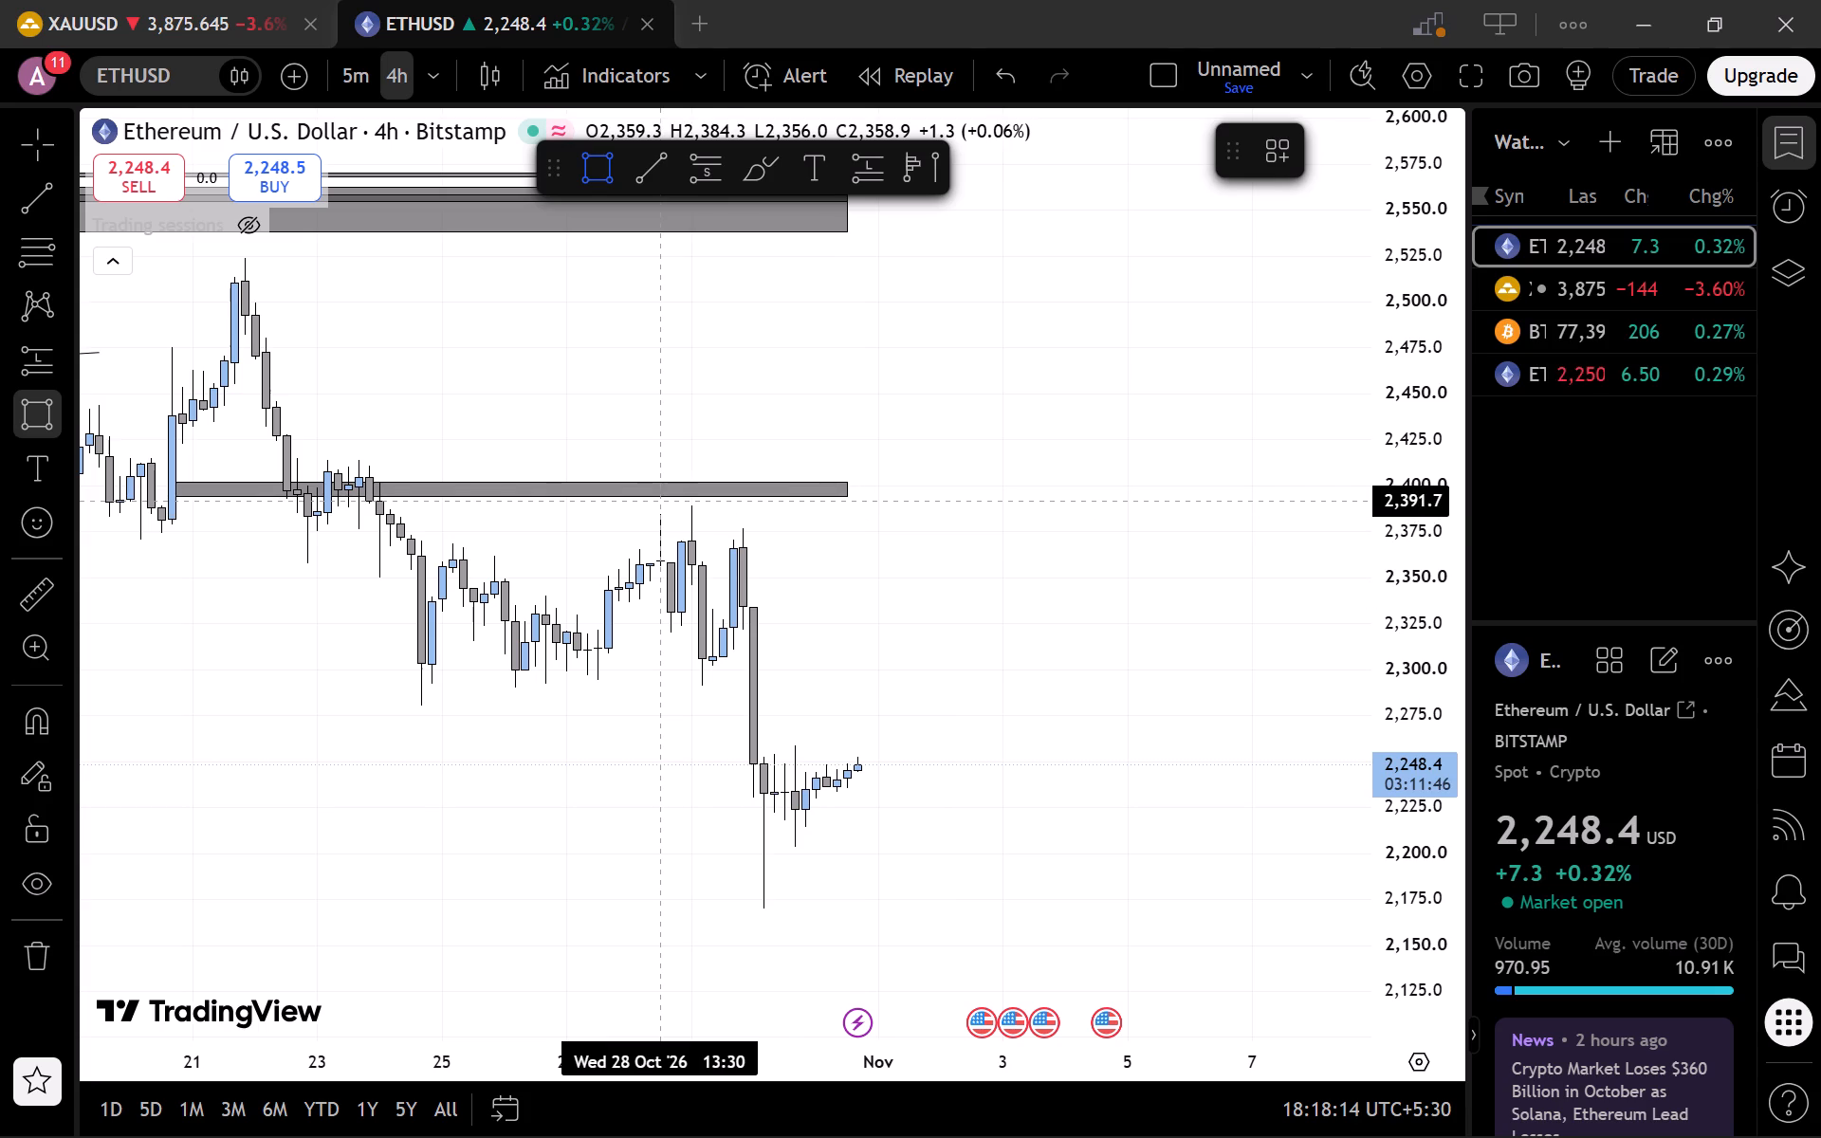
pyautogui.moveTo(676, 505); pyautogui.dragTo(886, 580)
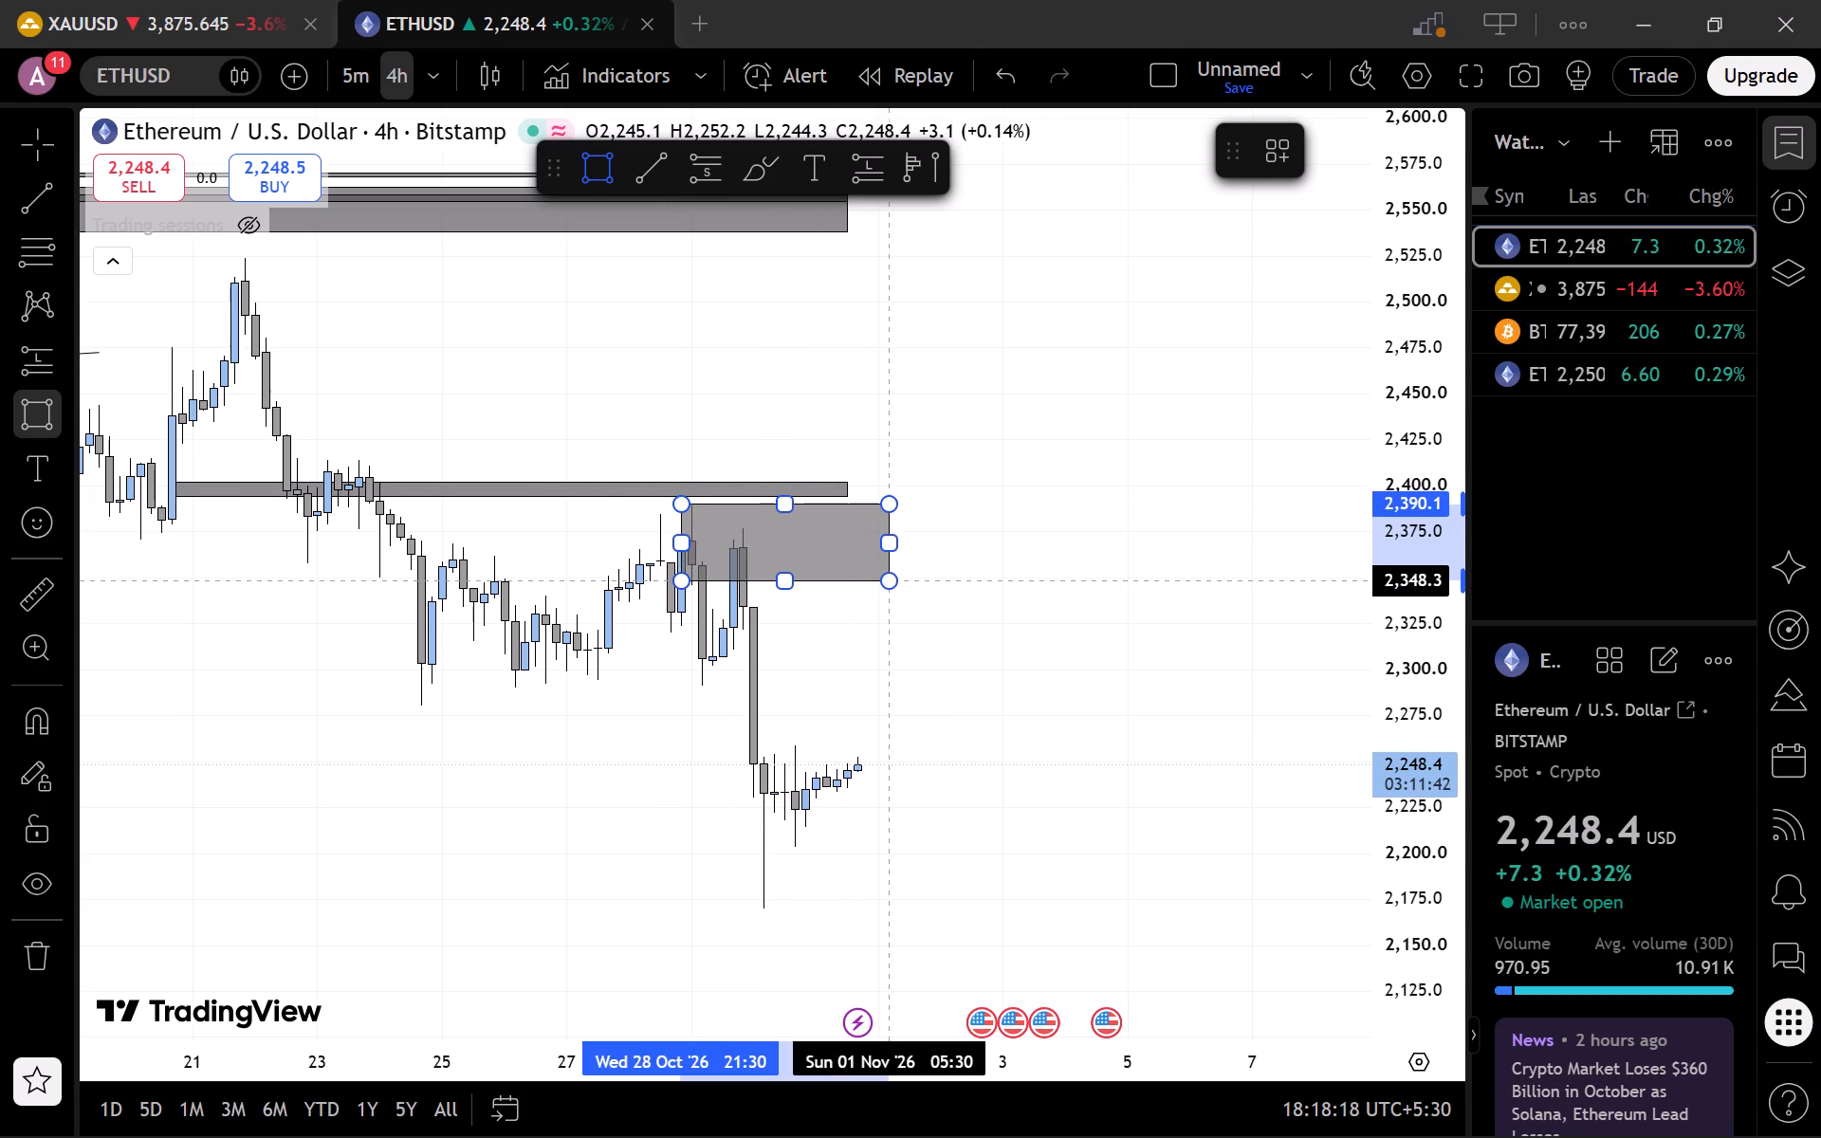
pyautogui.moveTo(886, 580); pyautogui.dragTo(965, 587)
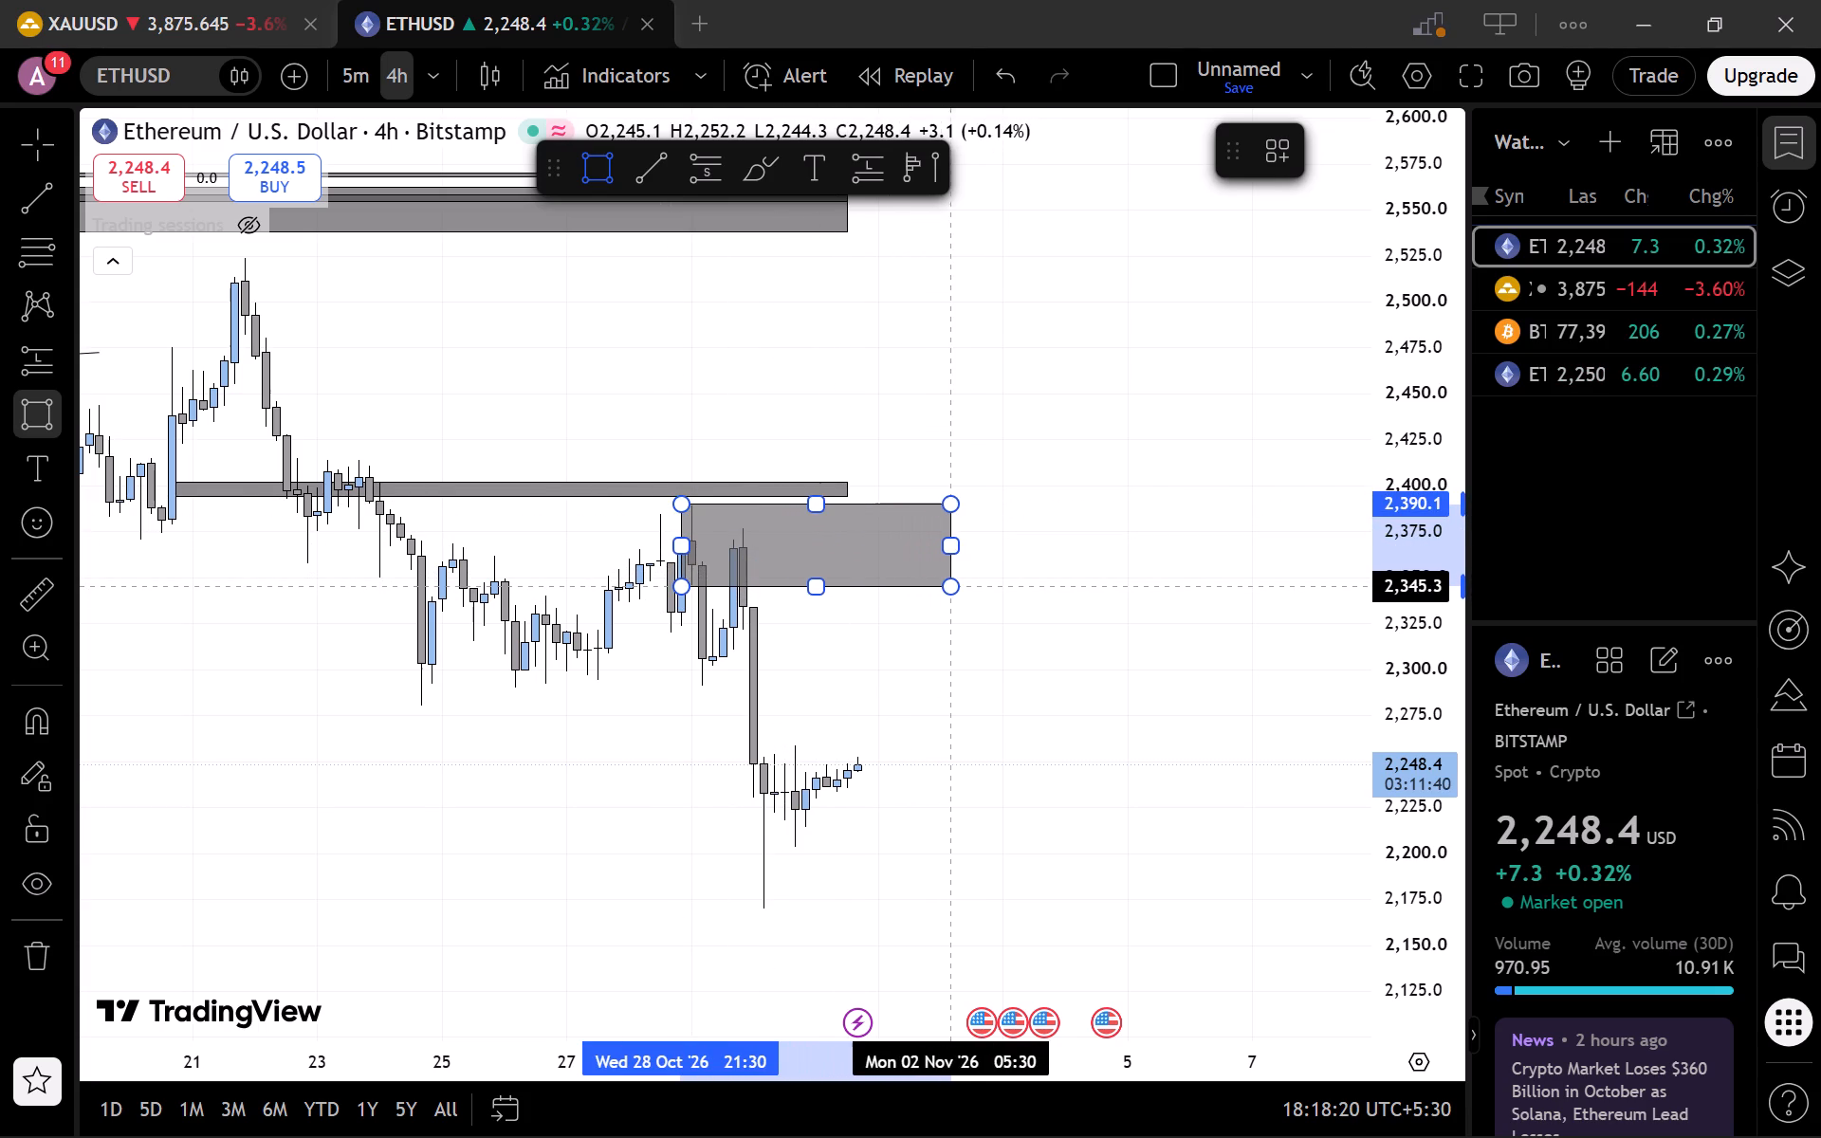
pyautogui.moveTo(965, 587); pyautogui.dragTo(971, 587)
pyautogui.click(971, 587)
# Delete the long thin rectangle zone starting 20 October just below 2,402.
pyautogui.click(631, 496)
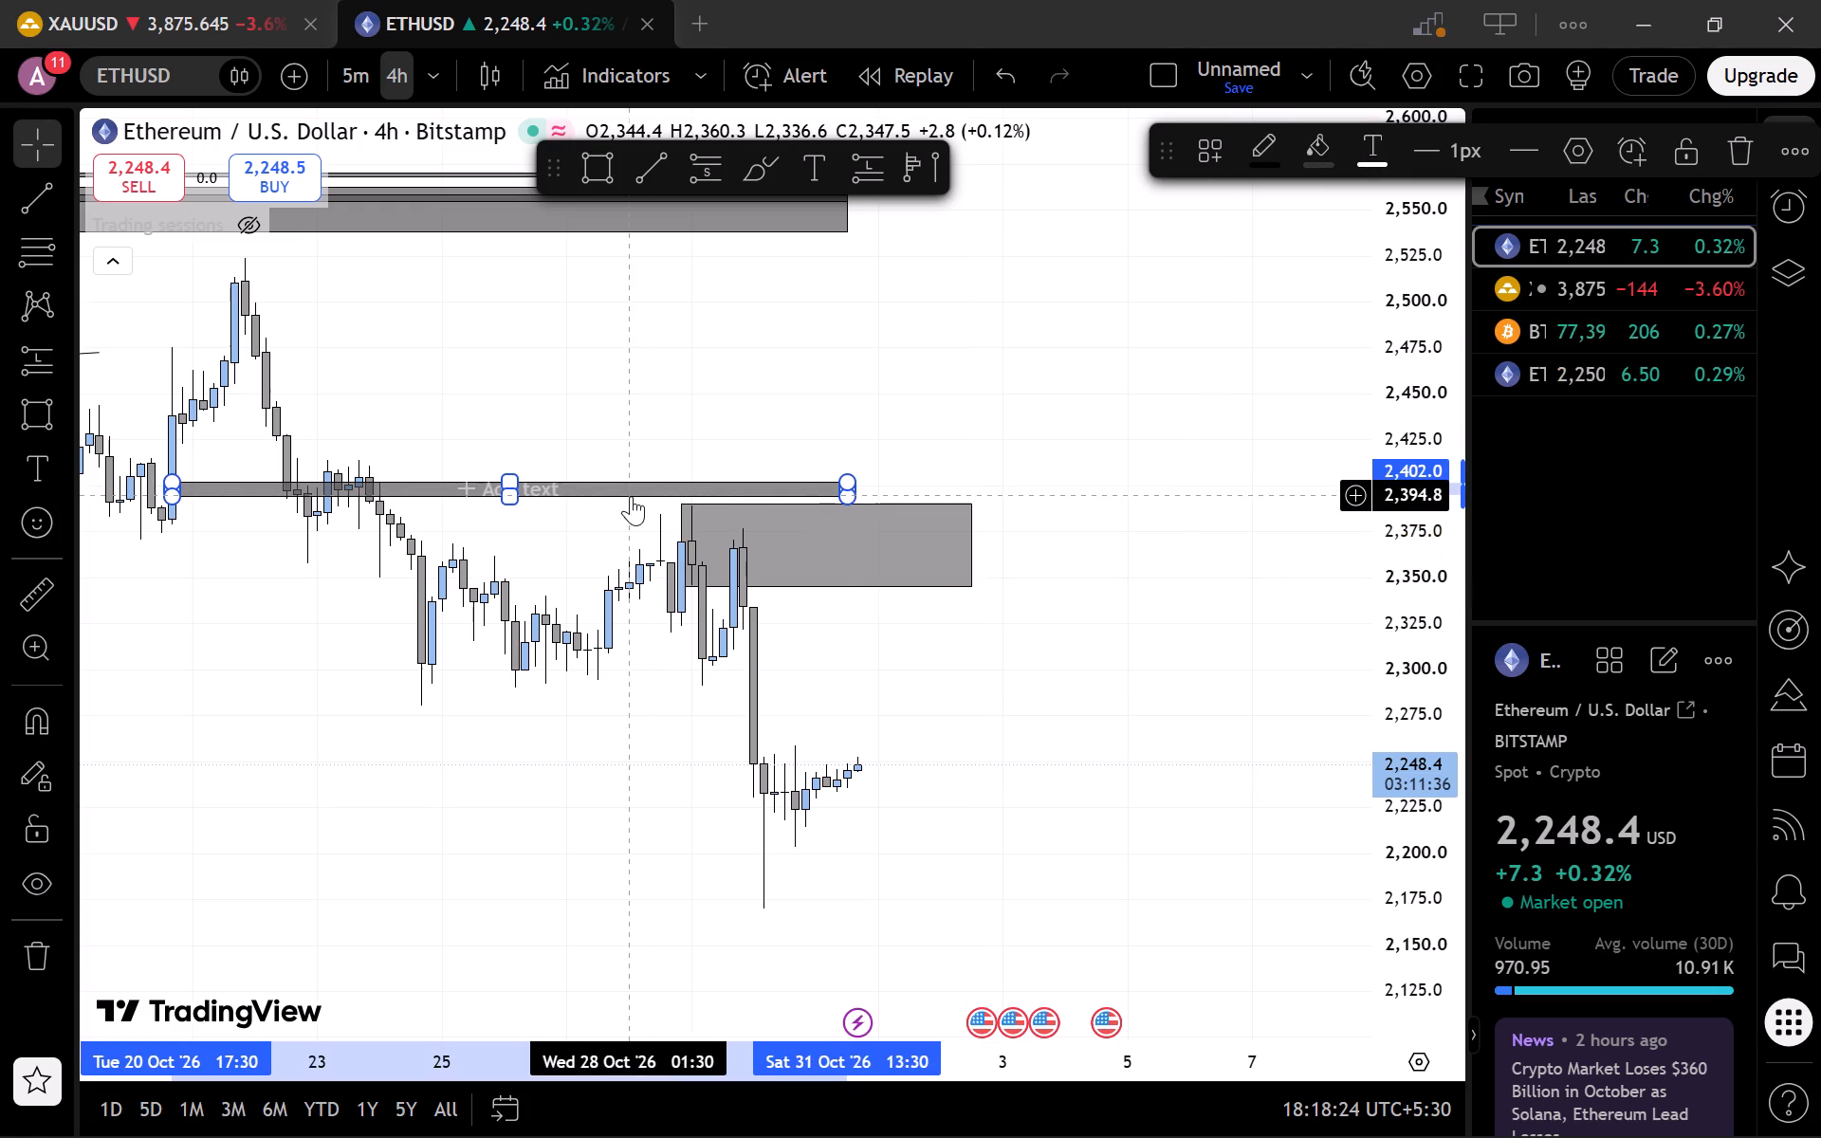
pyautogui.click(1716, 140)
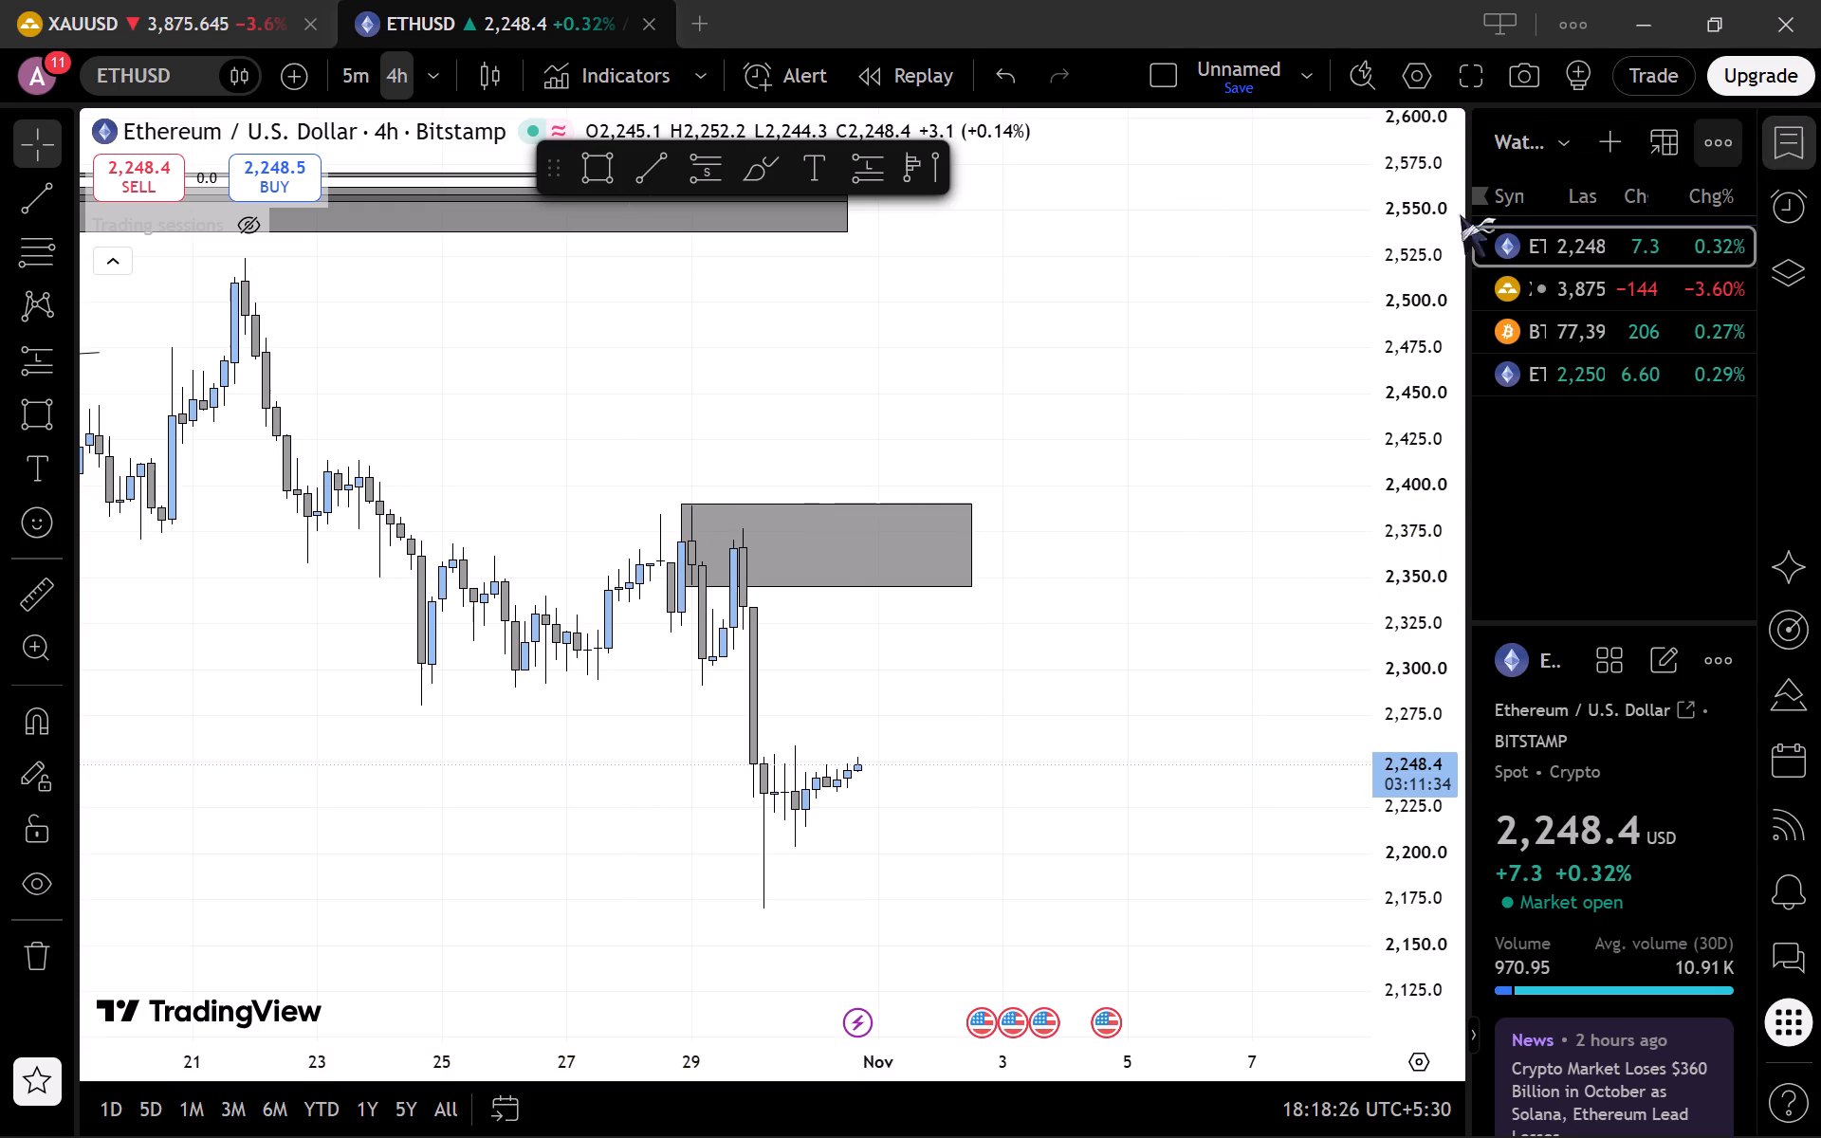
# Delete the short, nearly flat trend line near 2,472 around 18 to 19 October.
pyautogui.moveTo(751, 284); pyautogui.dragTo(1028, 516)
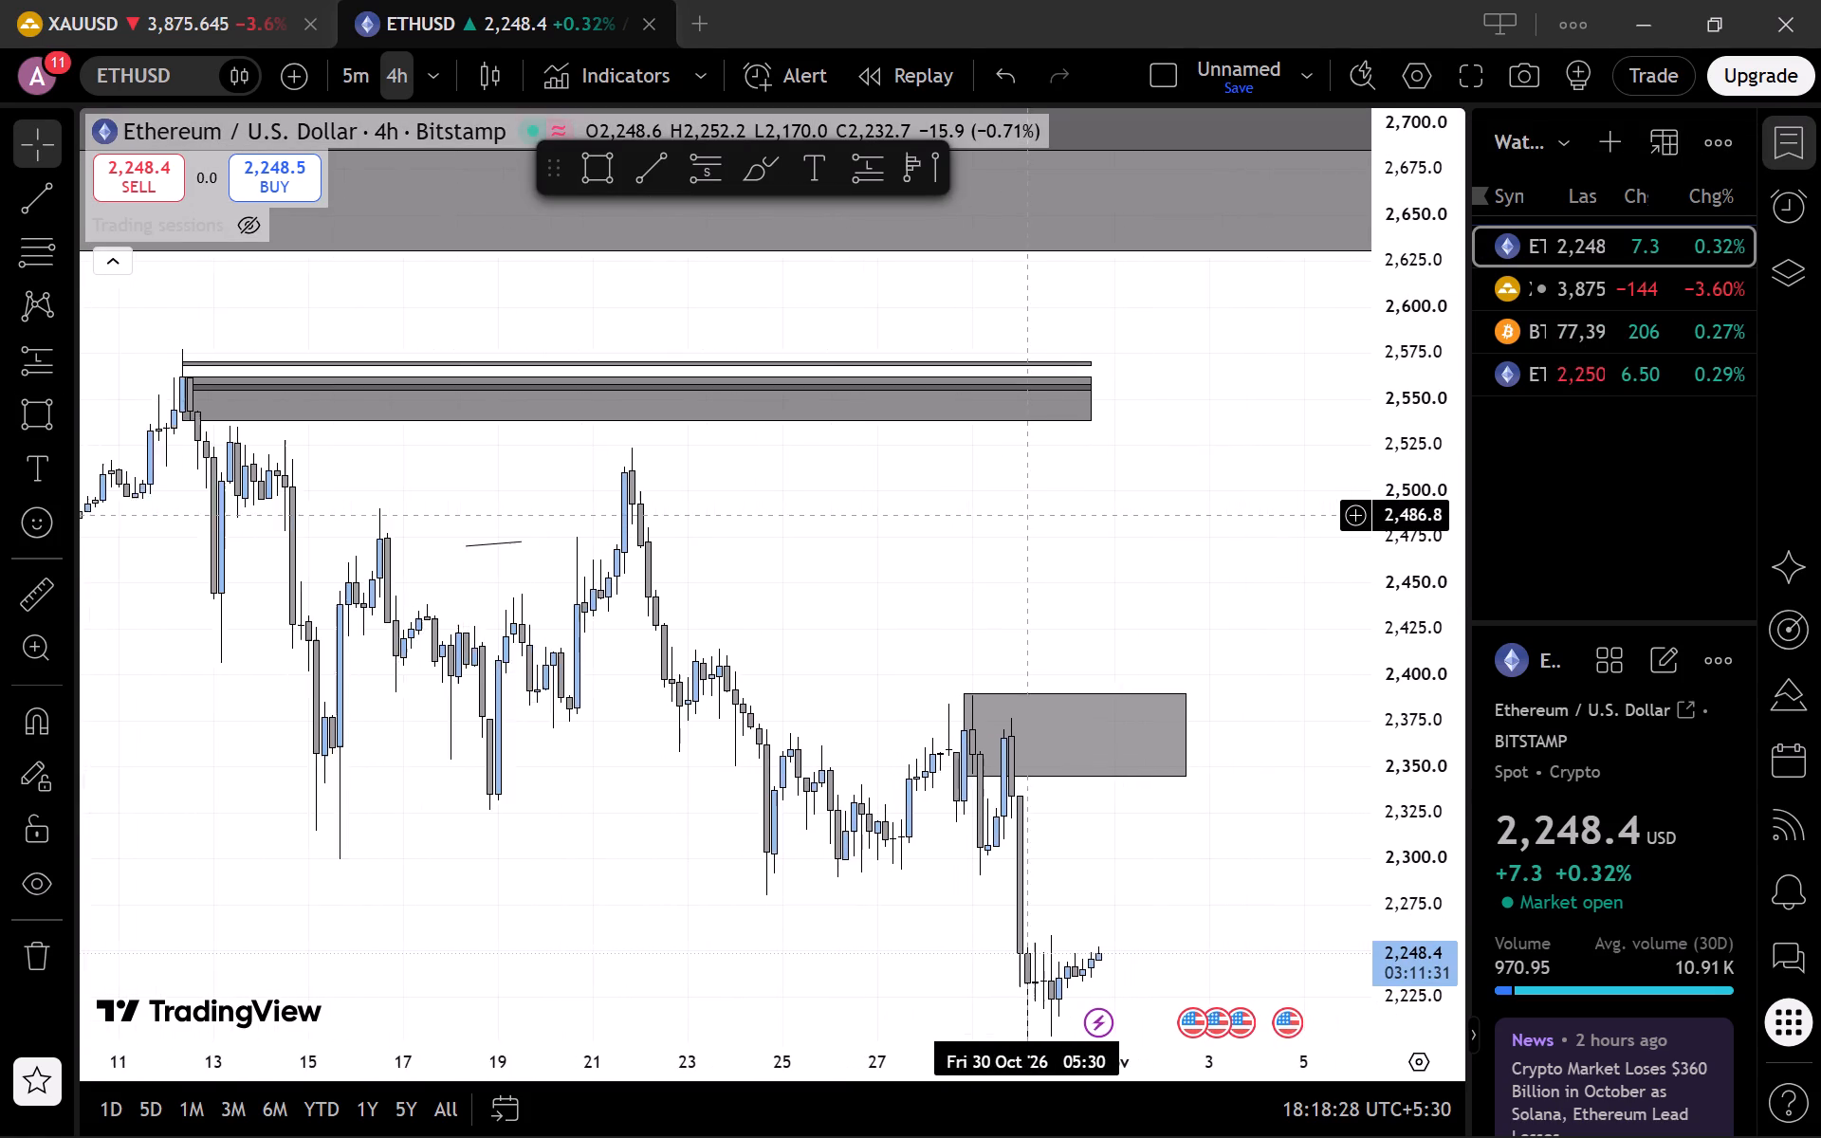
pyautogui.moveTo(885, 487); pyautogui.dragTo(1157, 421)
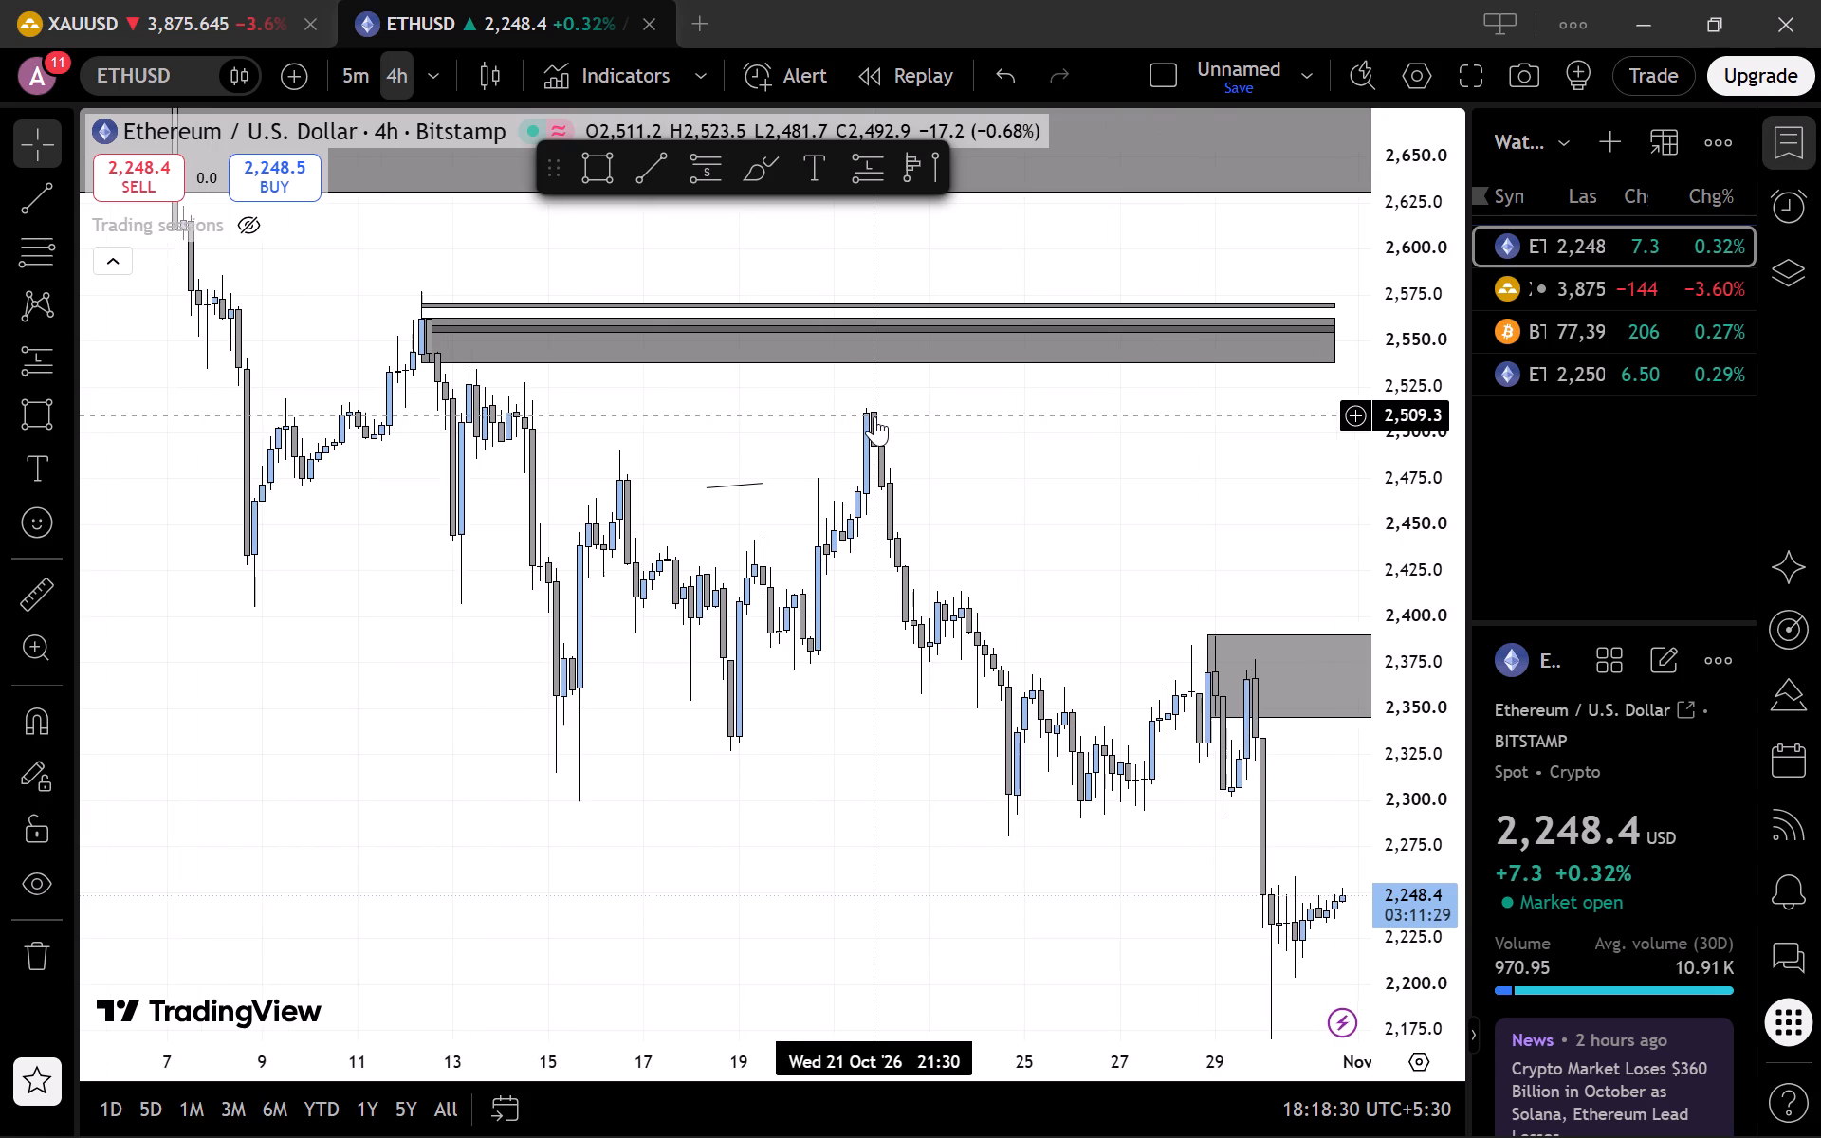
pyautogui.click(753, 485)
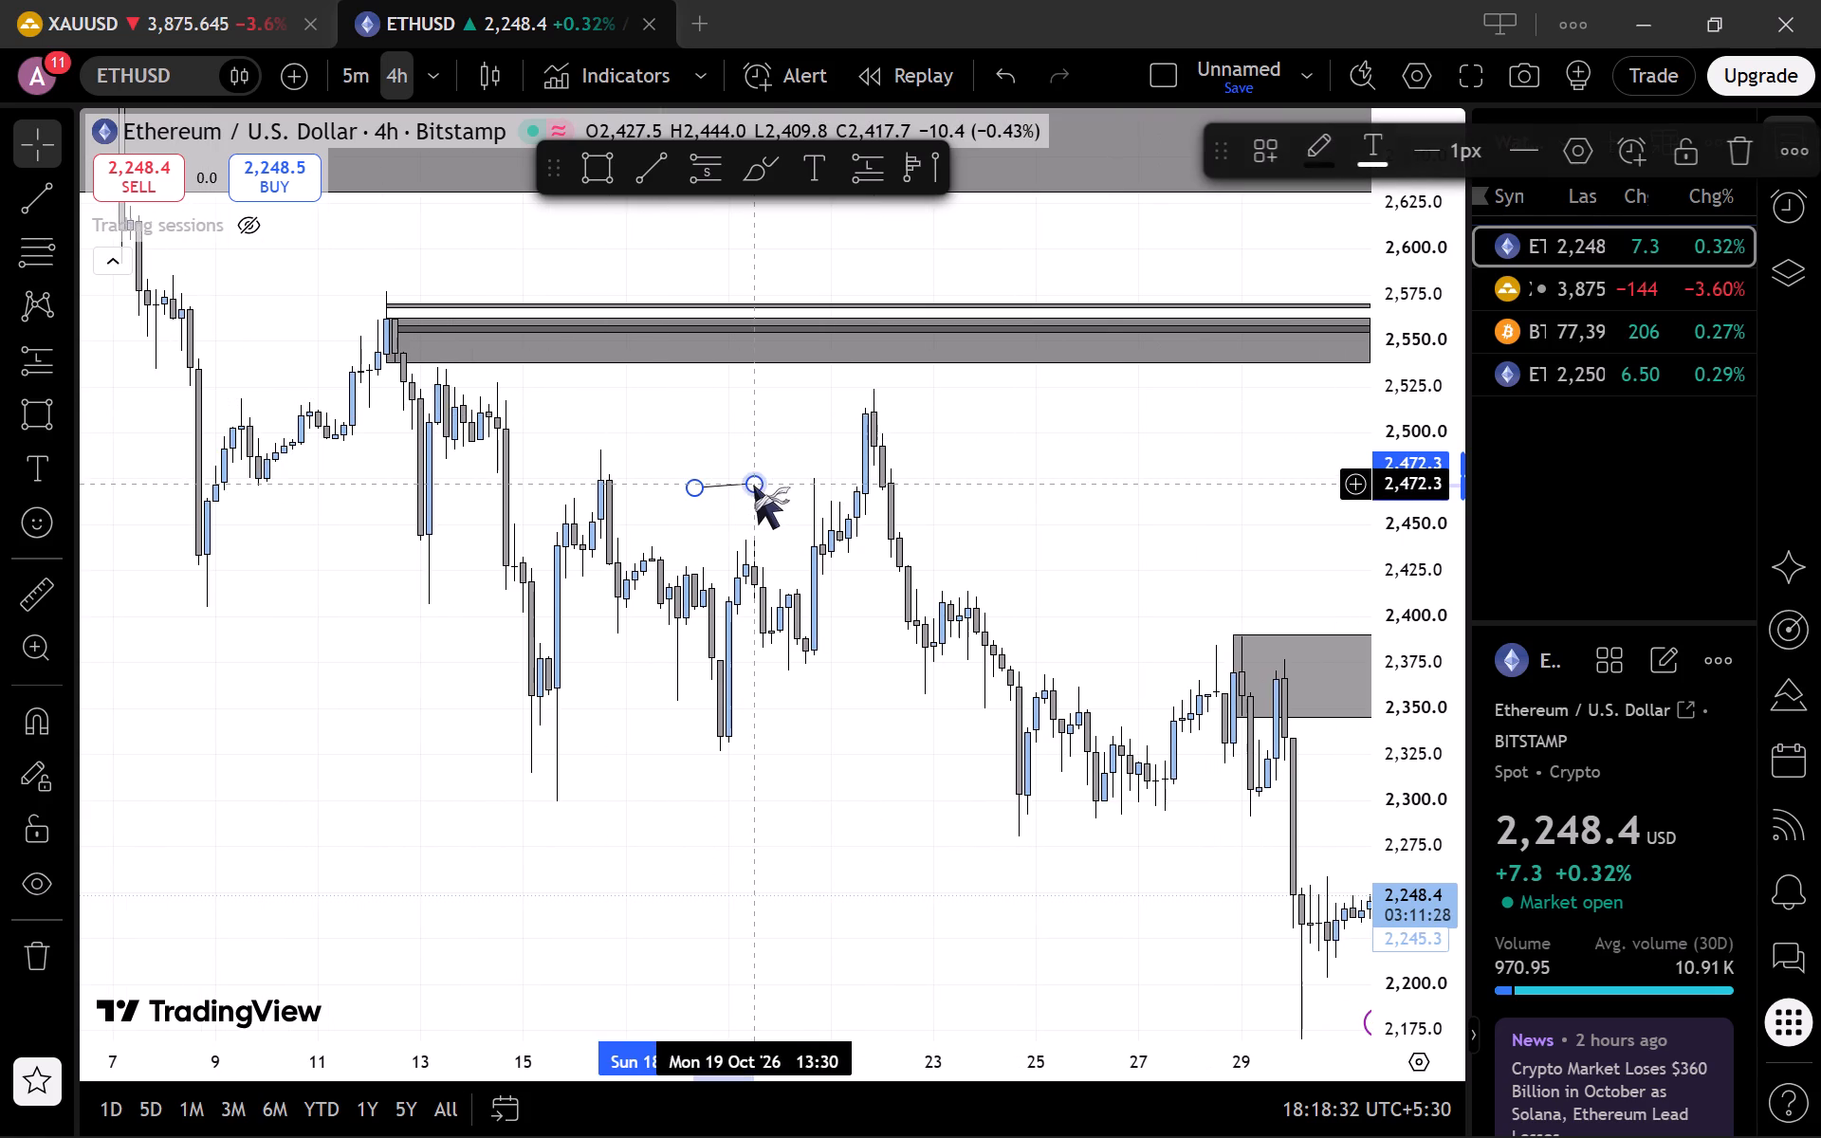
pyautogui.click(1749, 156)
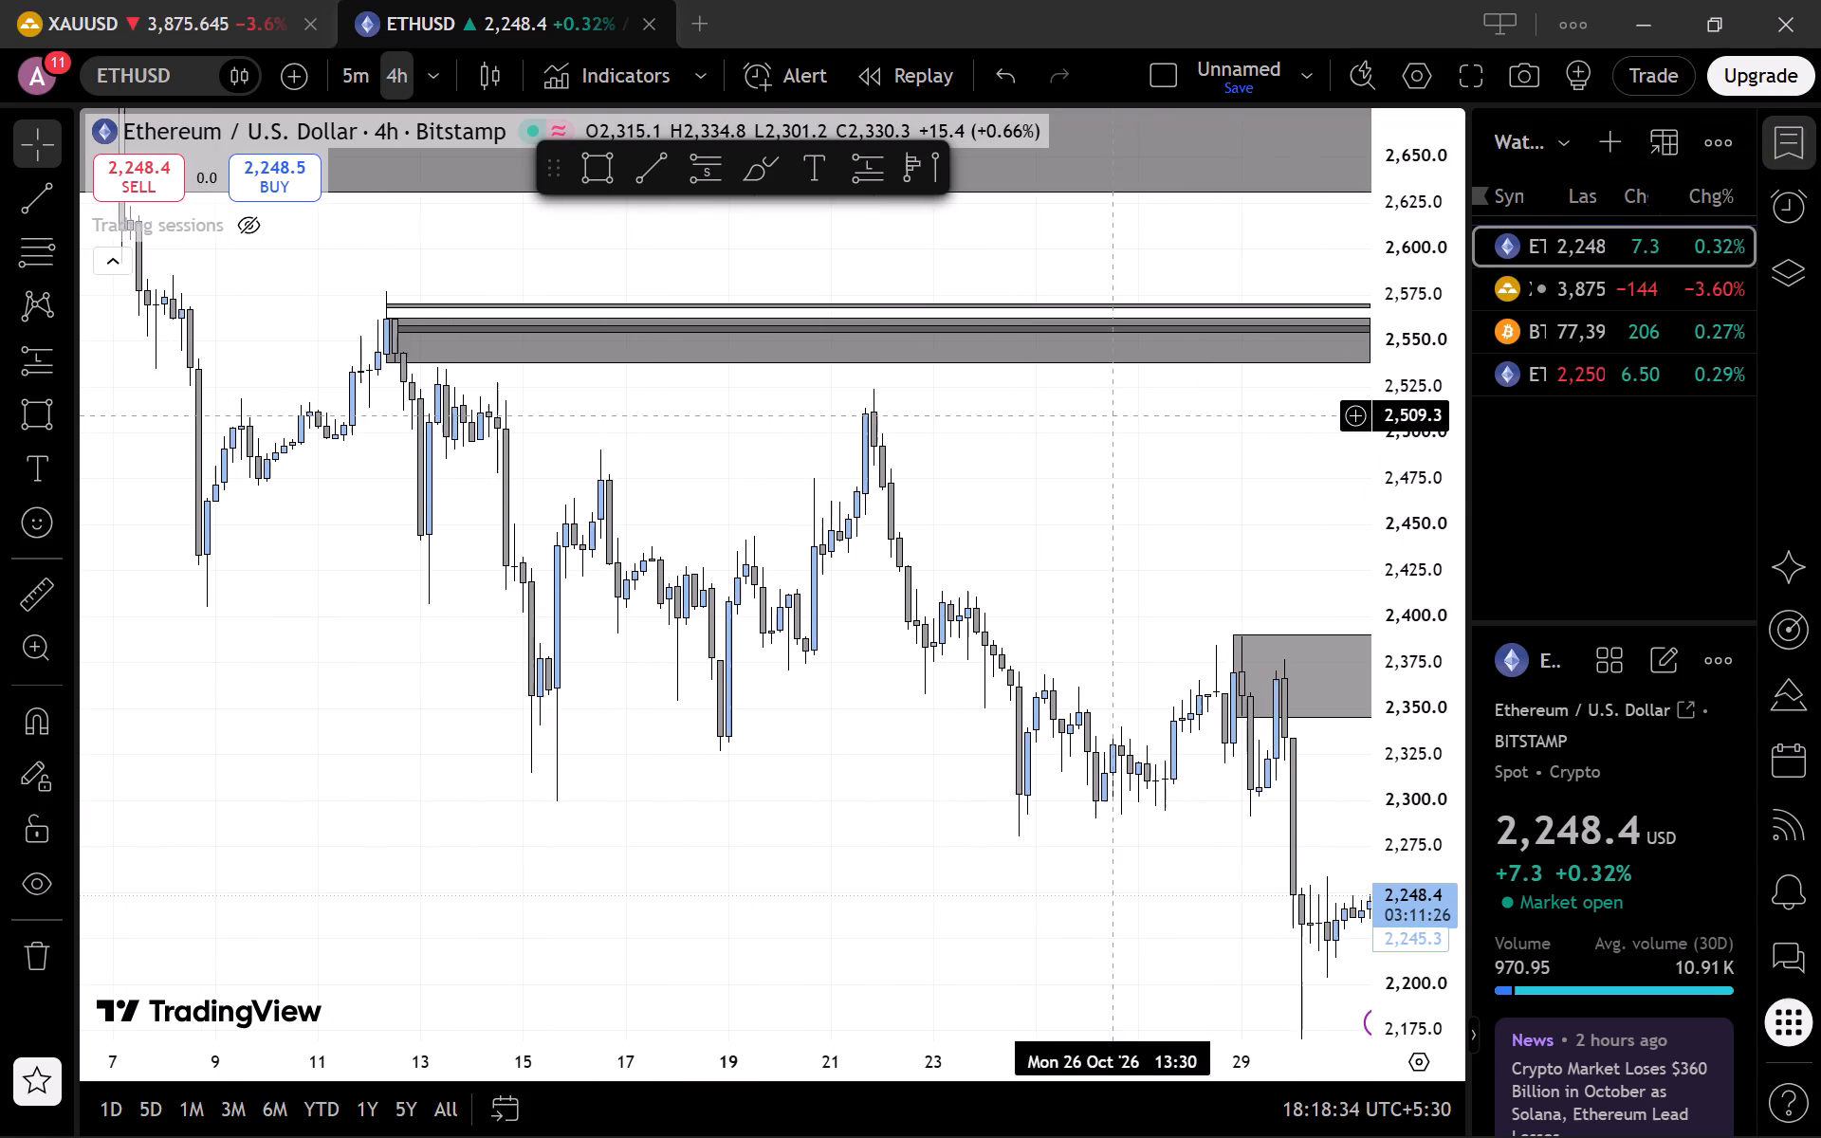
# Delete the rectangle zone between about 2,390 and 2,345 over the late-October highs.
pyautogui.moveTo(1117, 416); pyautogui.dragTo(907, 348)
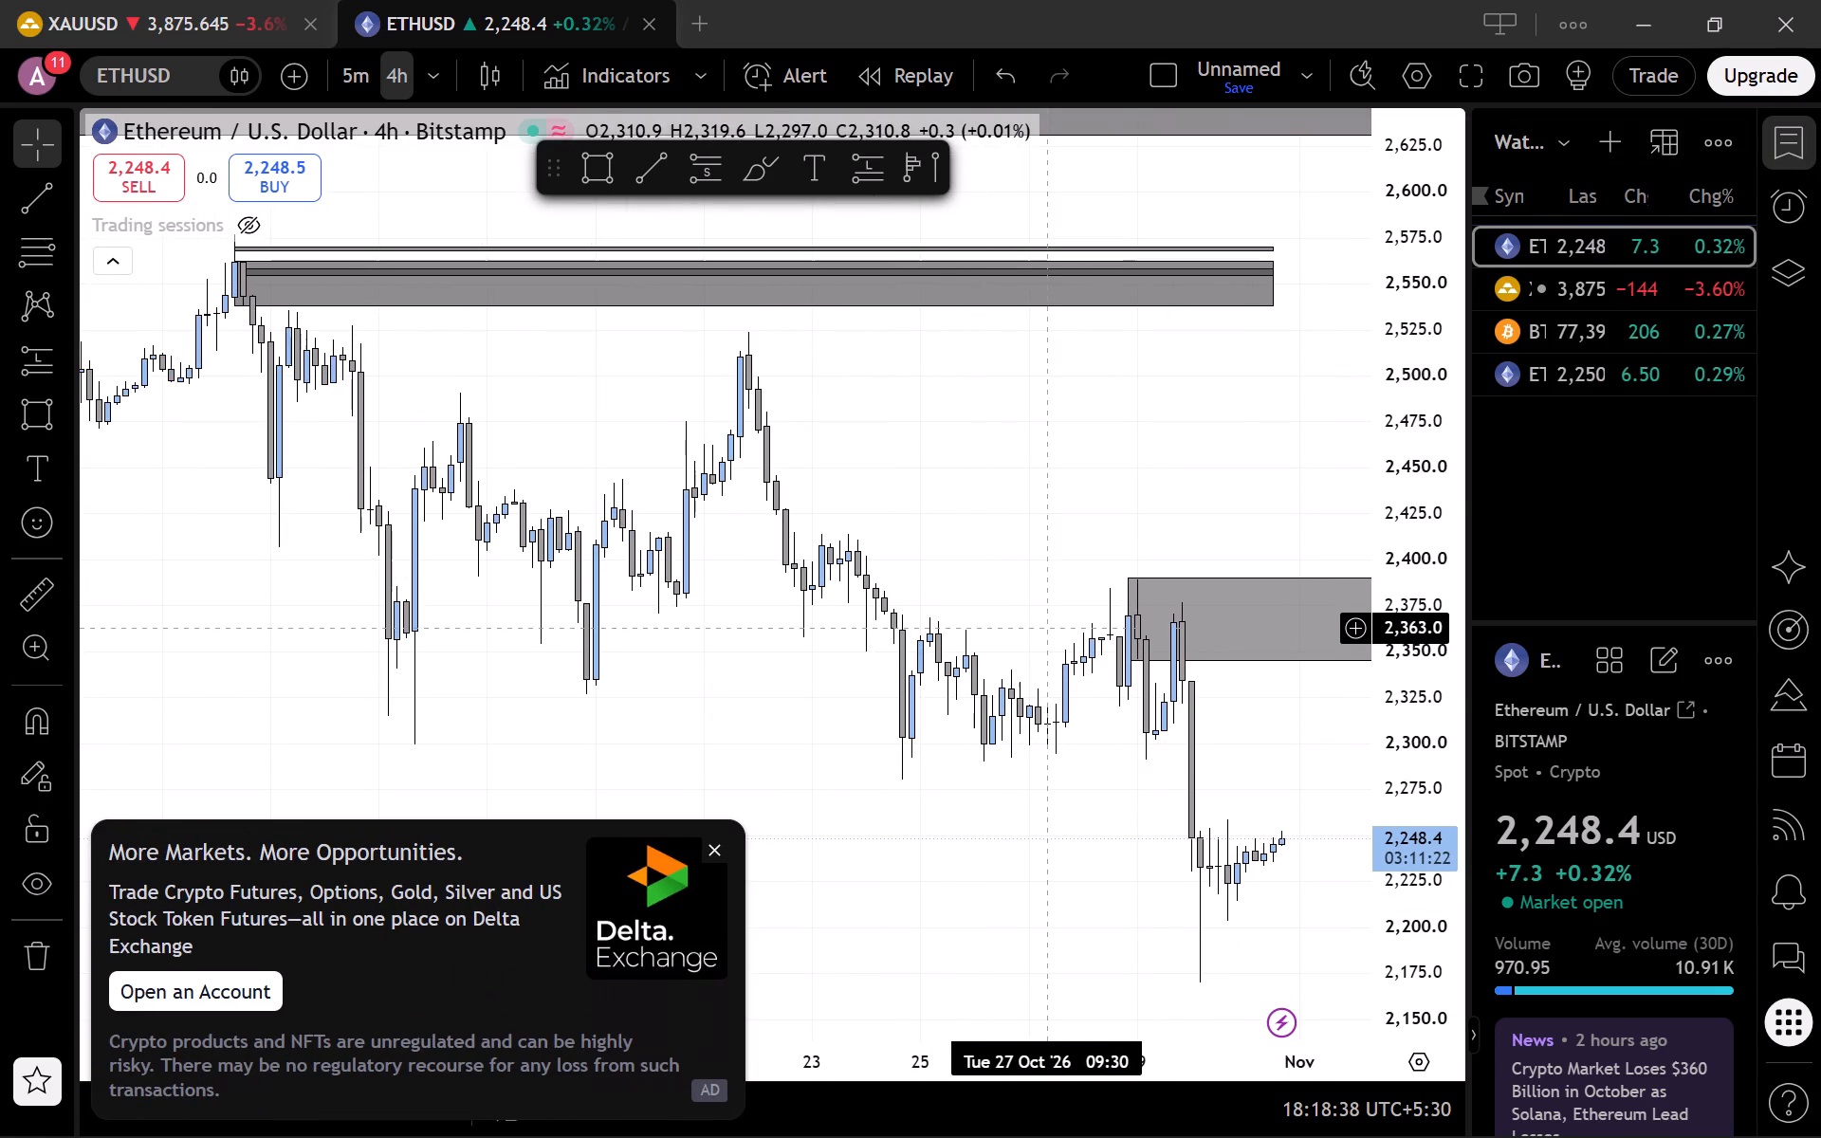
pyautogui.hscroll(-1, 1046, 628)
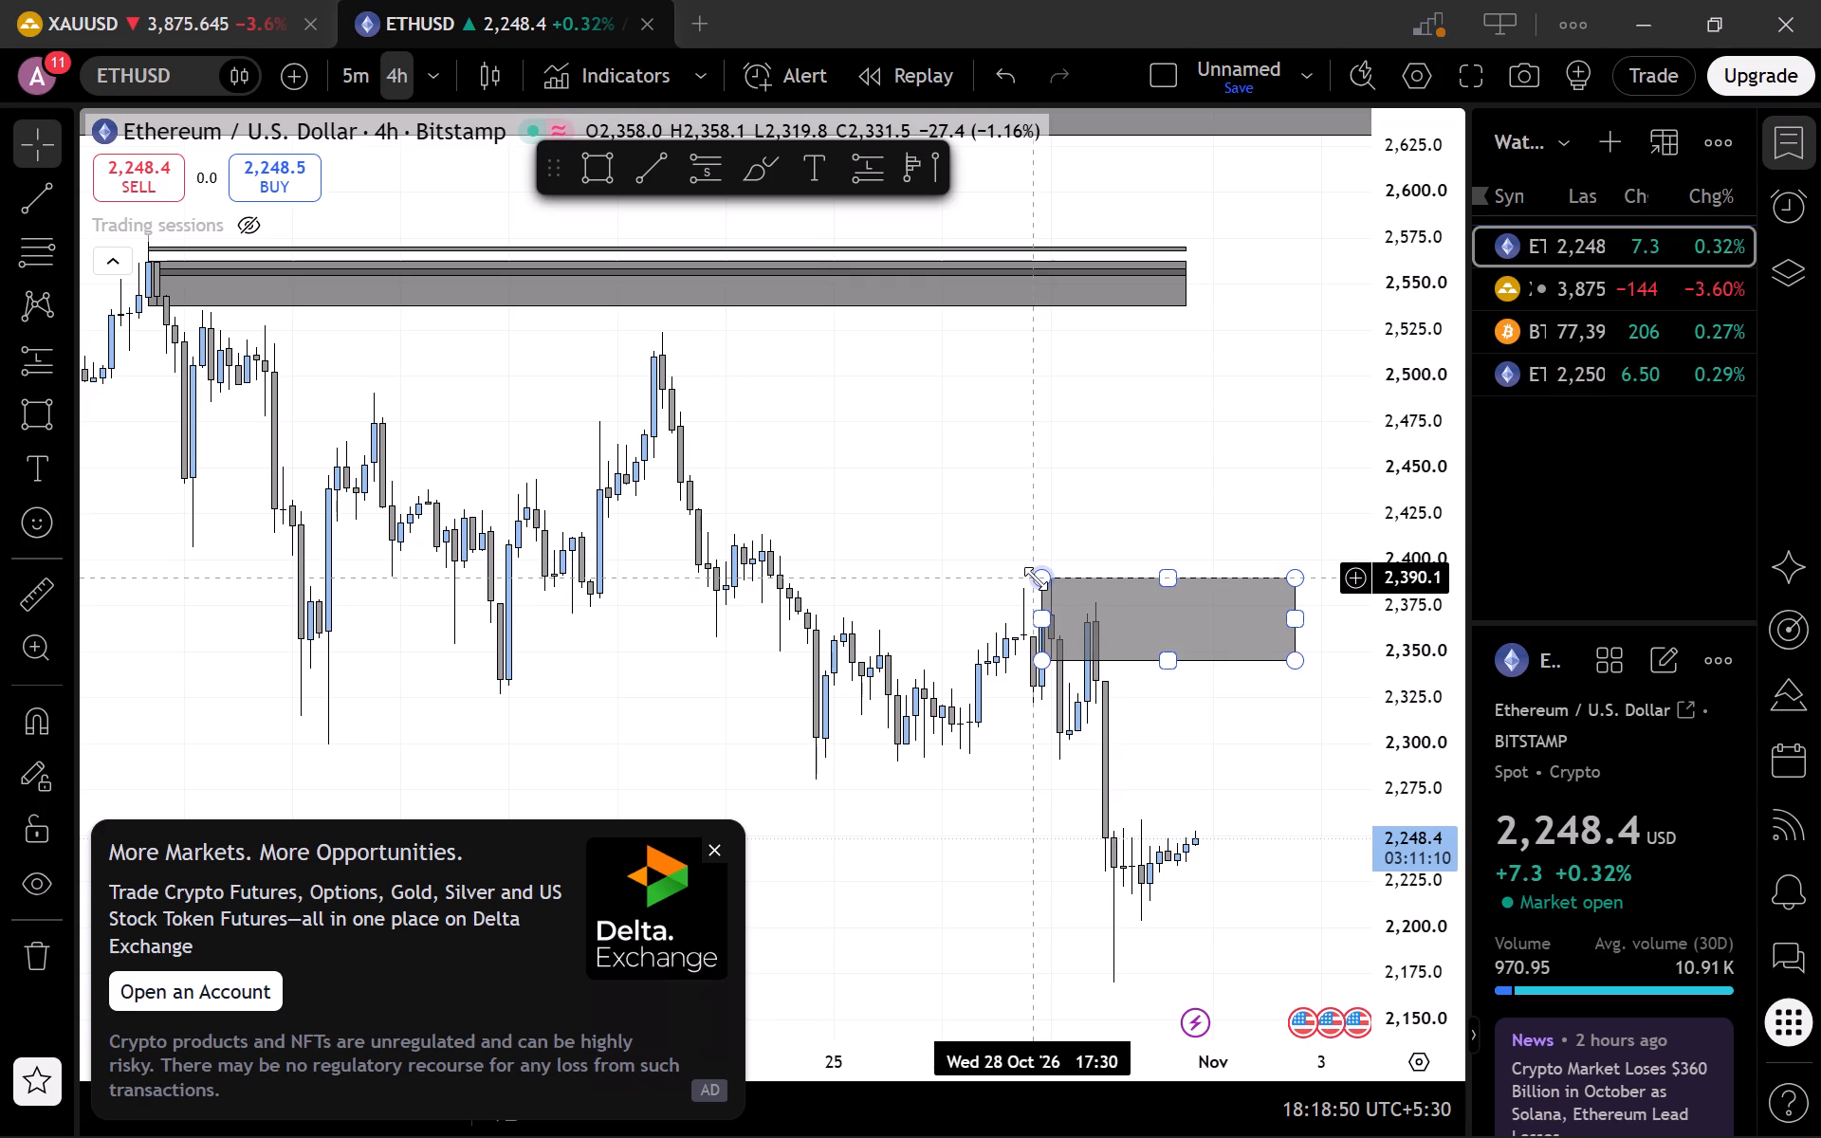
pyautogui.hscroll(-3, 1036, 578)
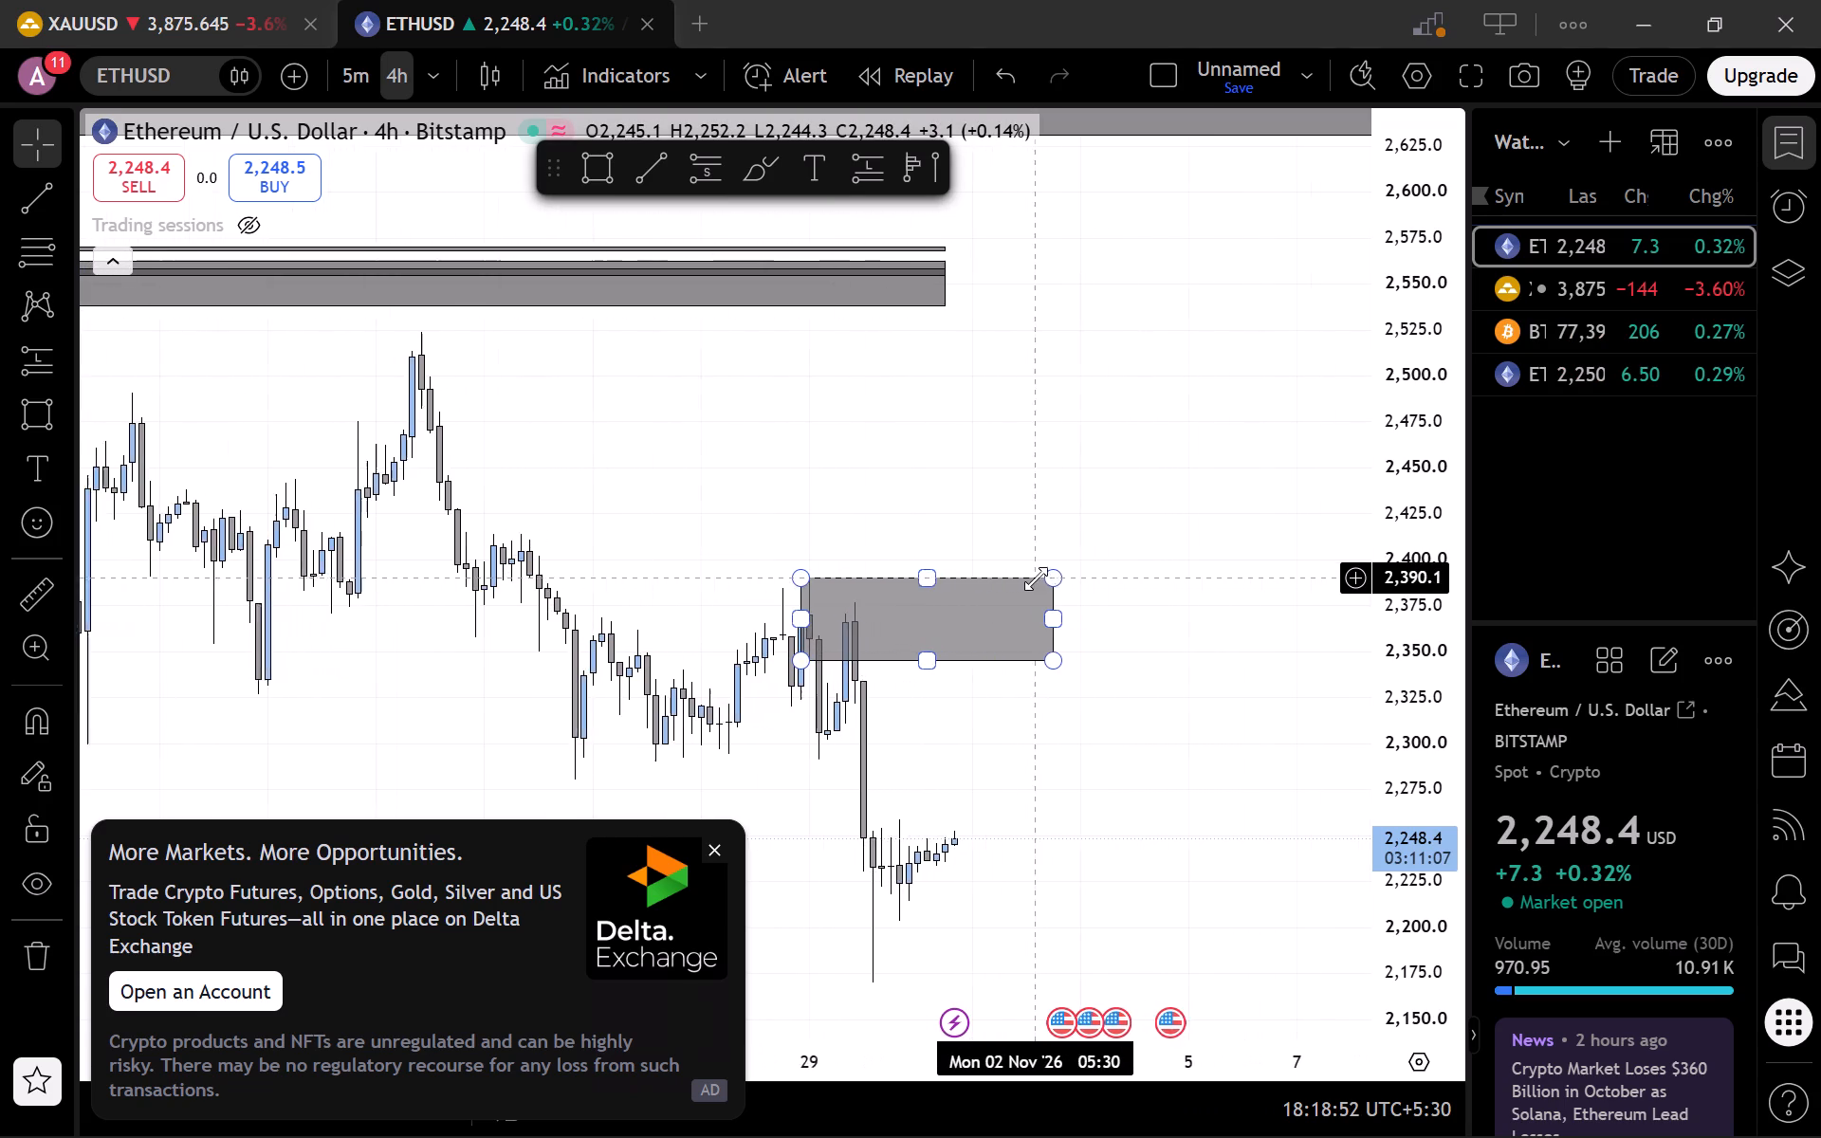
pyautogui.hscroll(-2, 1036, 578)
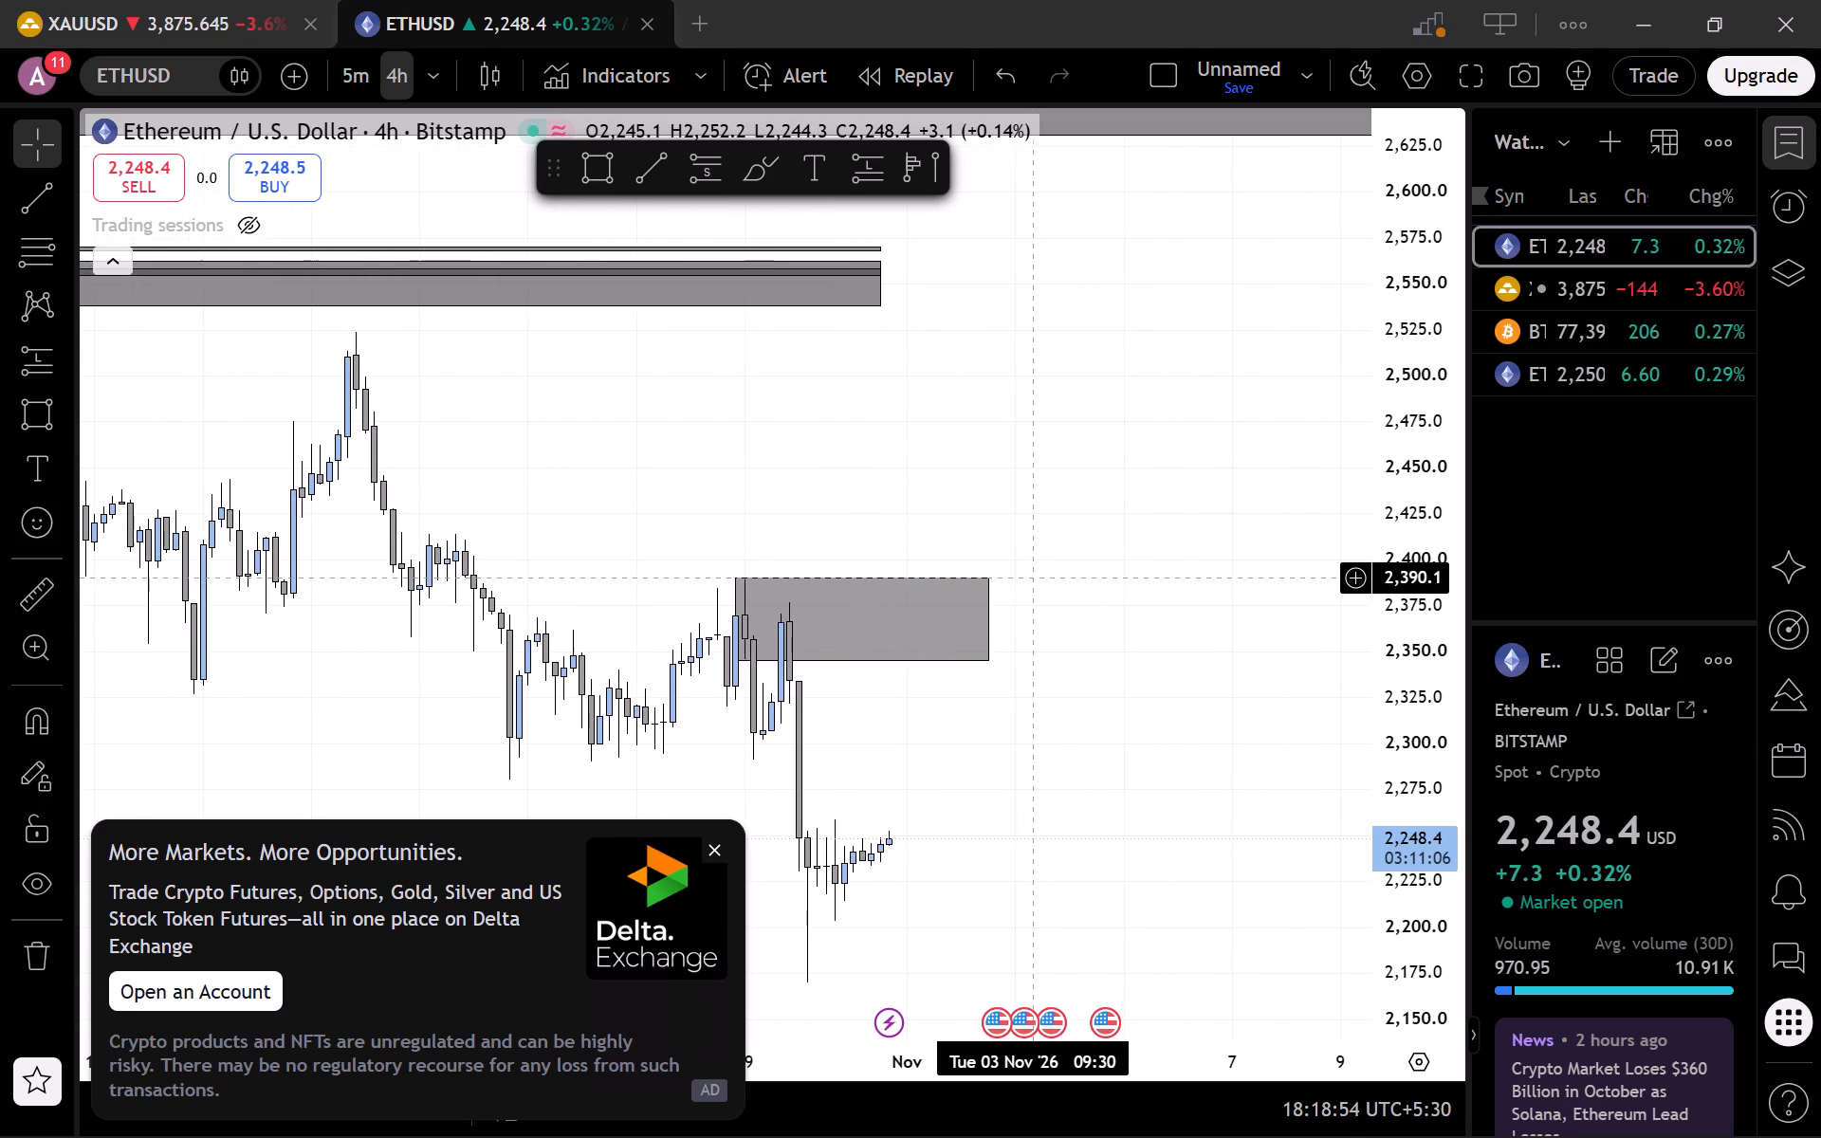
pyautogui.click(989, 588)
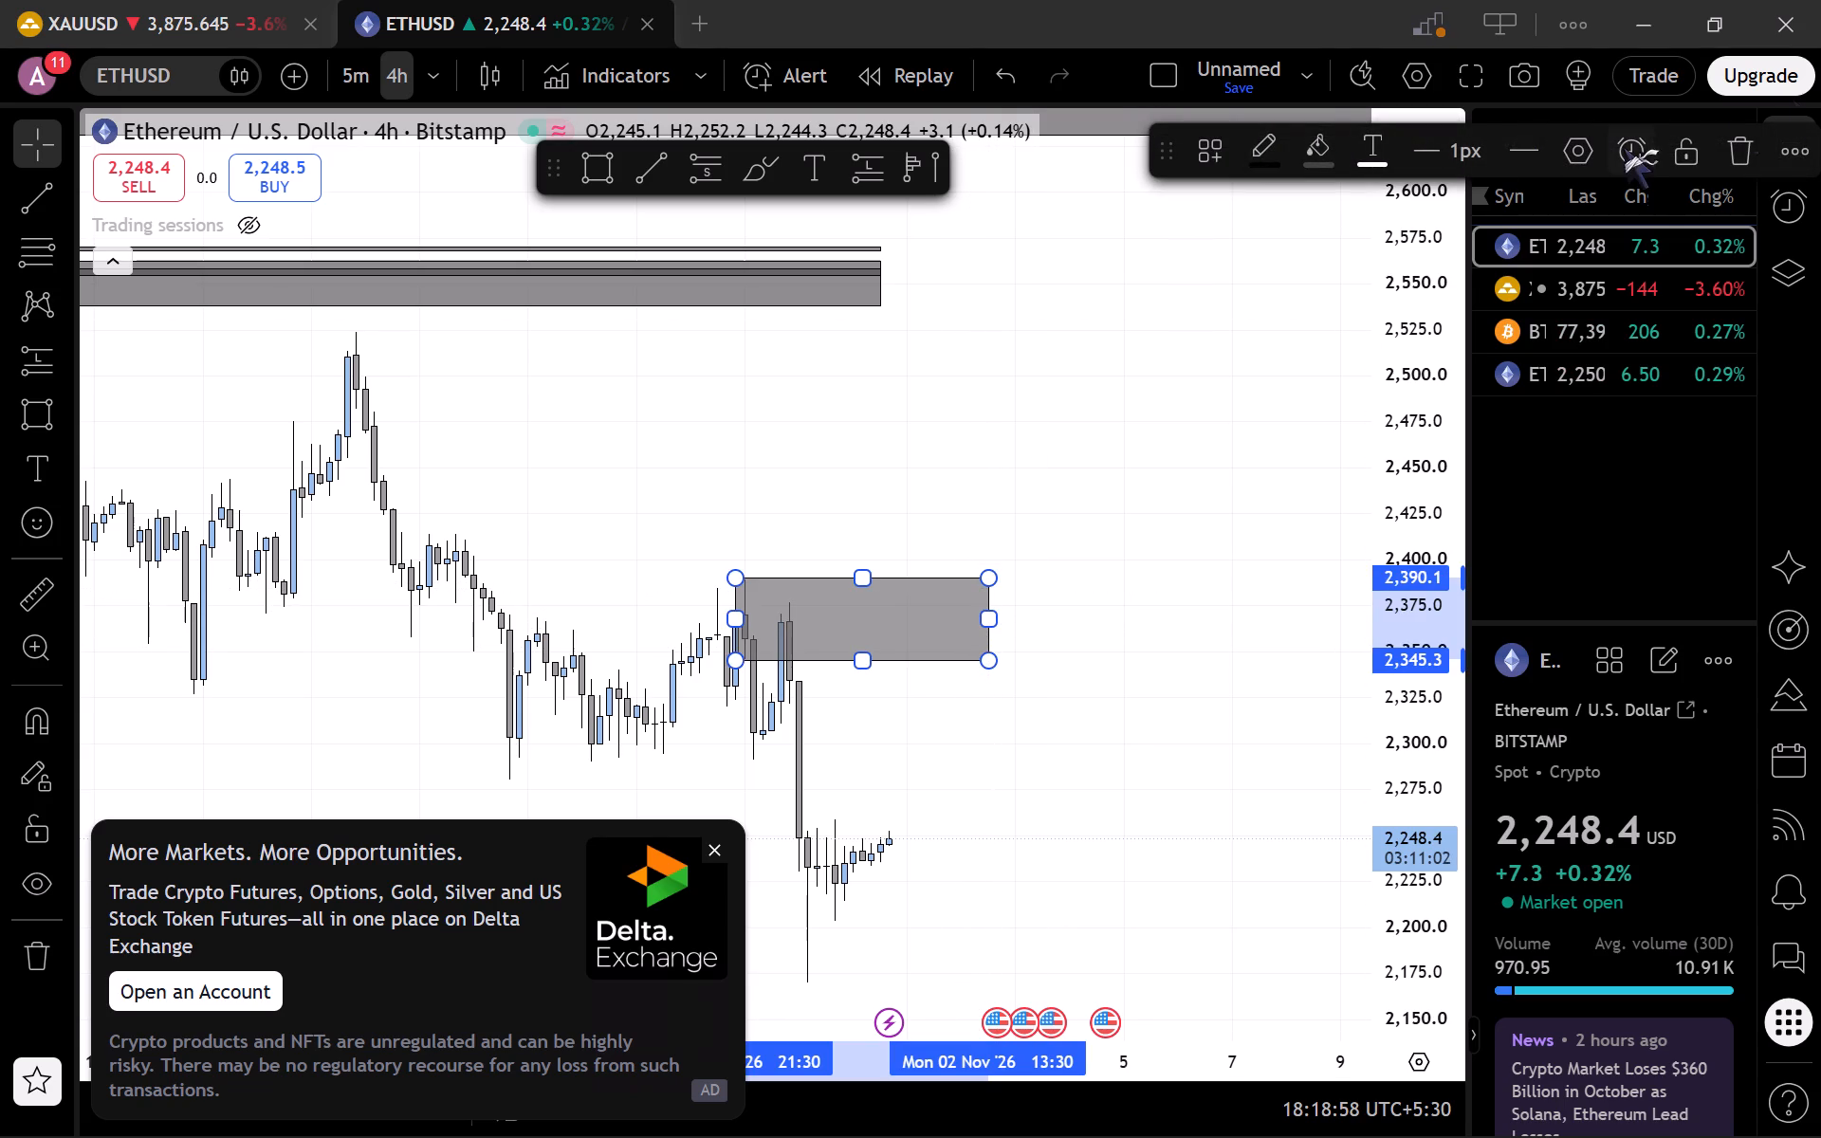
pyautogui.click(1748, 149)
# Examine the 4-hour price action from the mid-October swings through the sharp drop at the end of October.
pyautogui.moveTo(1095, 505); pyautogui.dragTo(1063, 472)
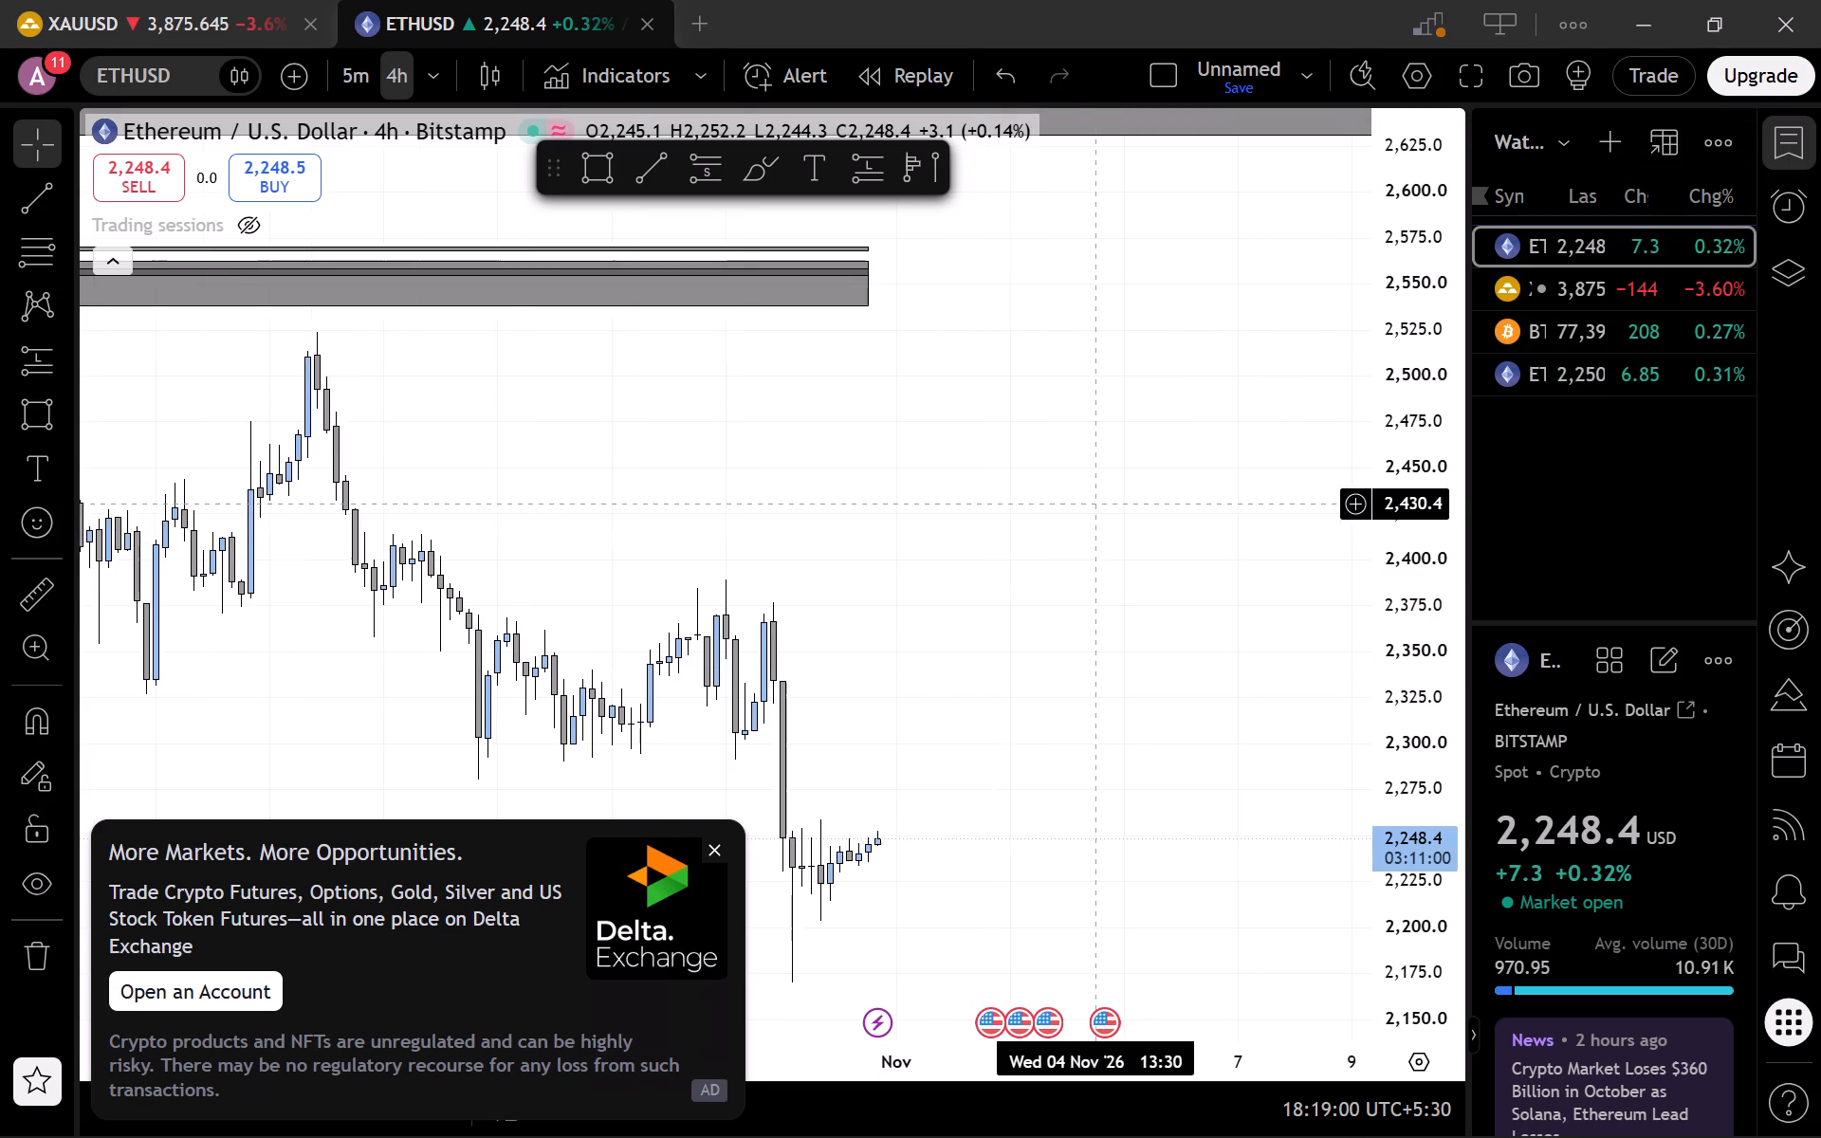
pyautogui.moveTo(1063, 472); pyautogui.dragTo(979, 358)
pyautogui.moveTo(1001, 570); pyautogui.dragTo(919, 249)
pyautogui.moveTo(779, 484); pyautogui.dragTo(1014, 533)
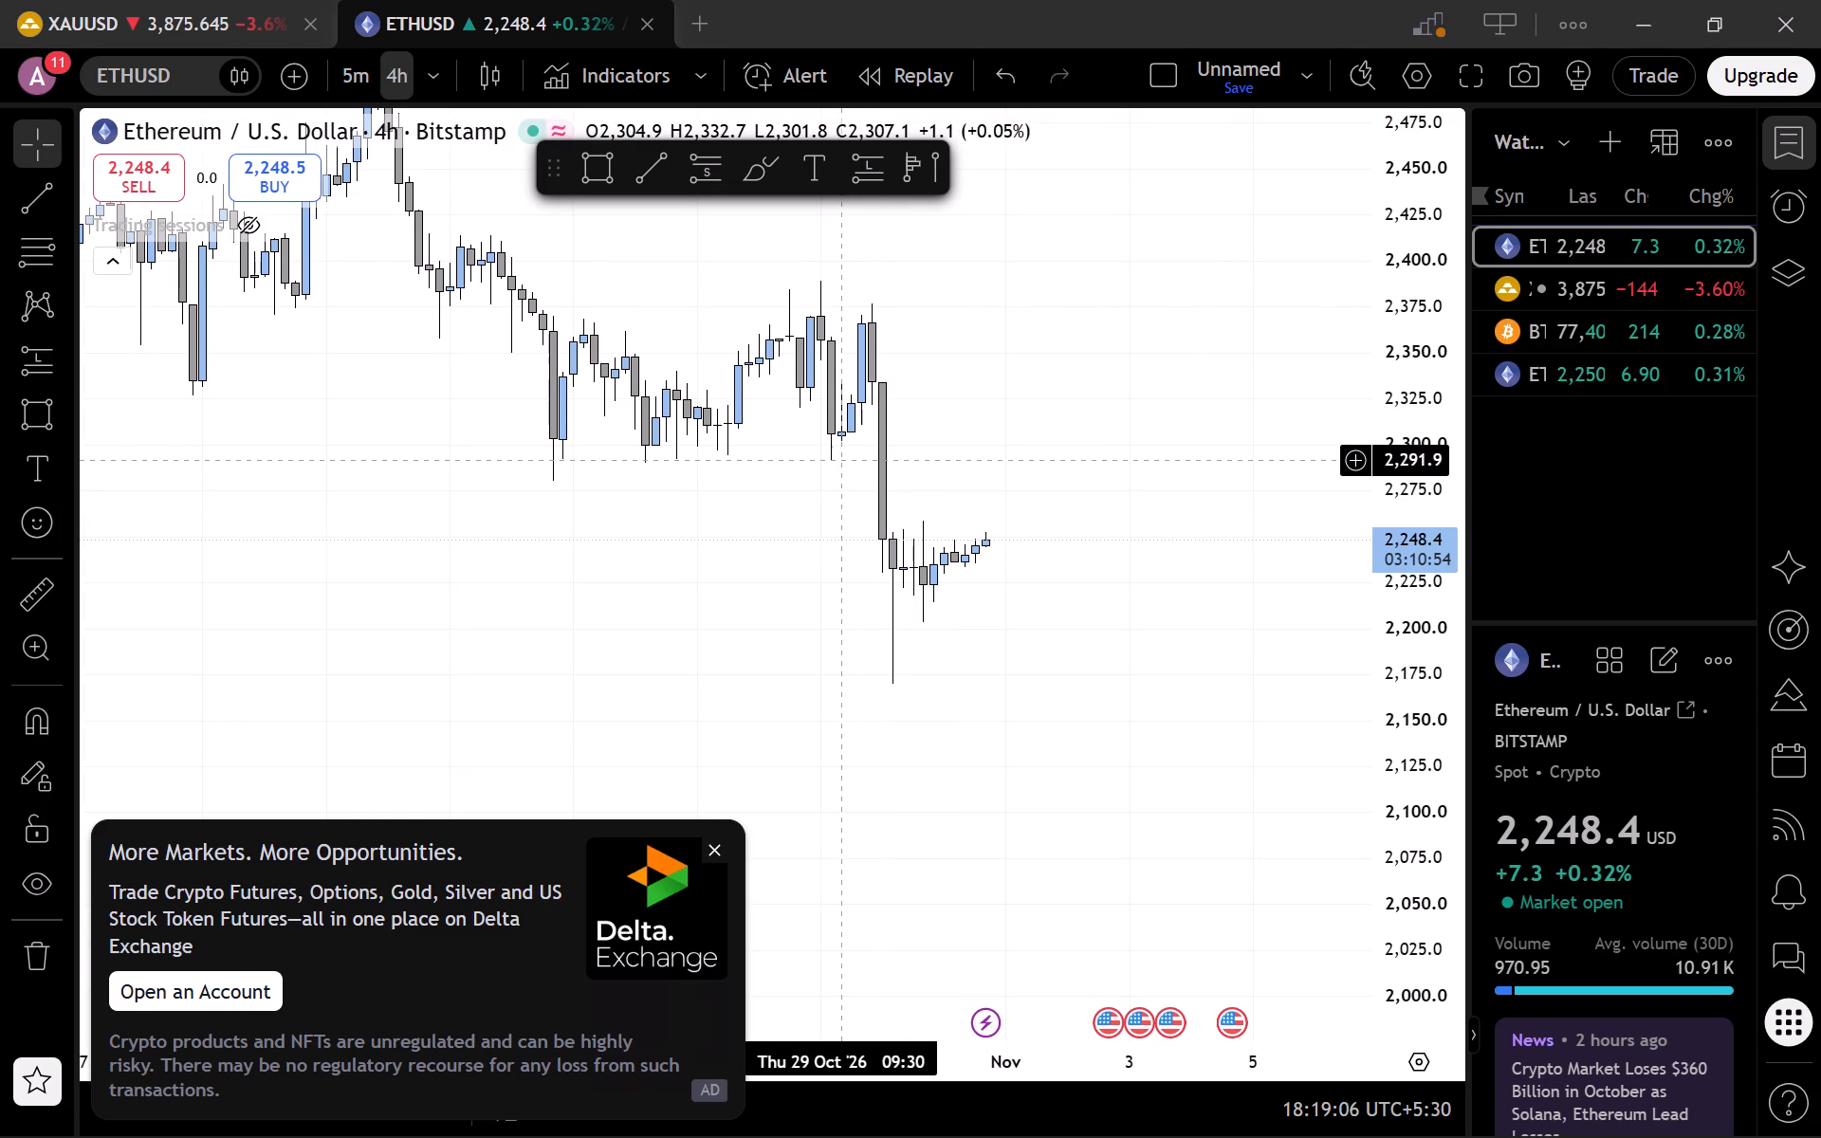
pyautogui.moveTo(844, 460); pyautogui.dragTo(724, 486)
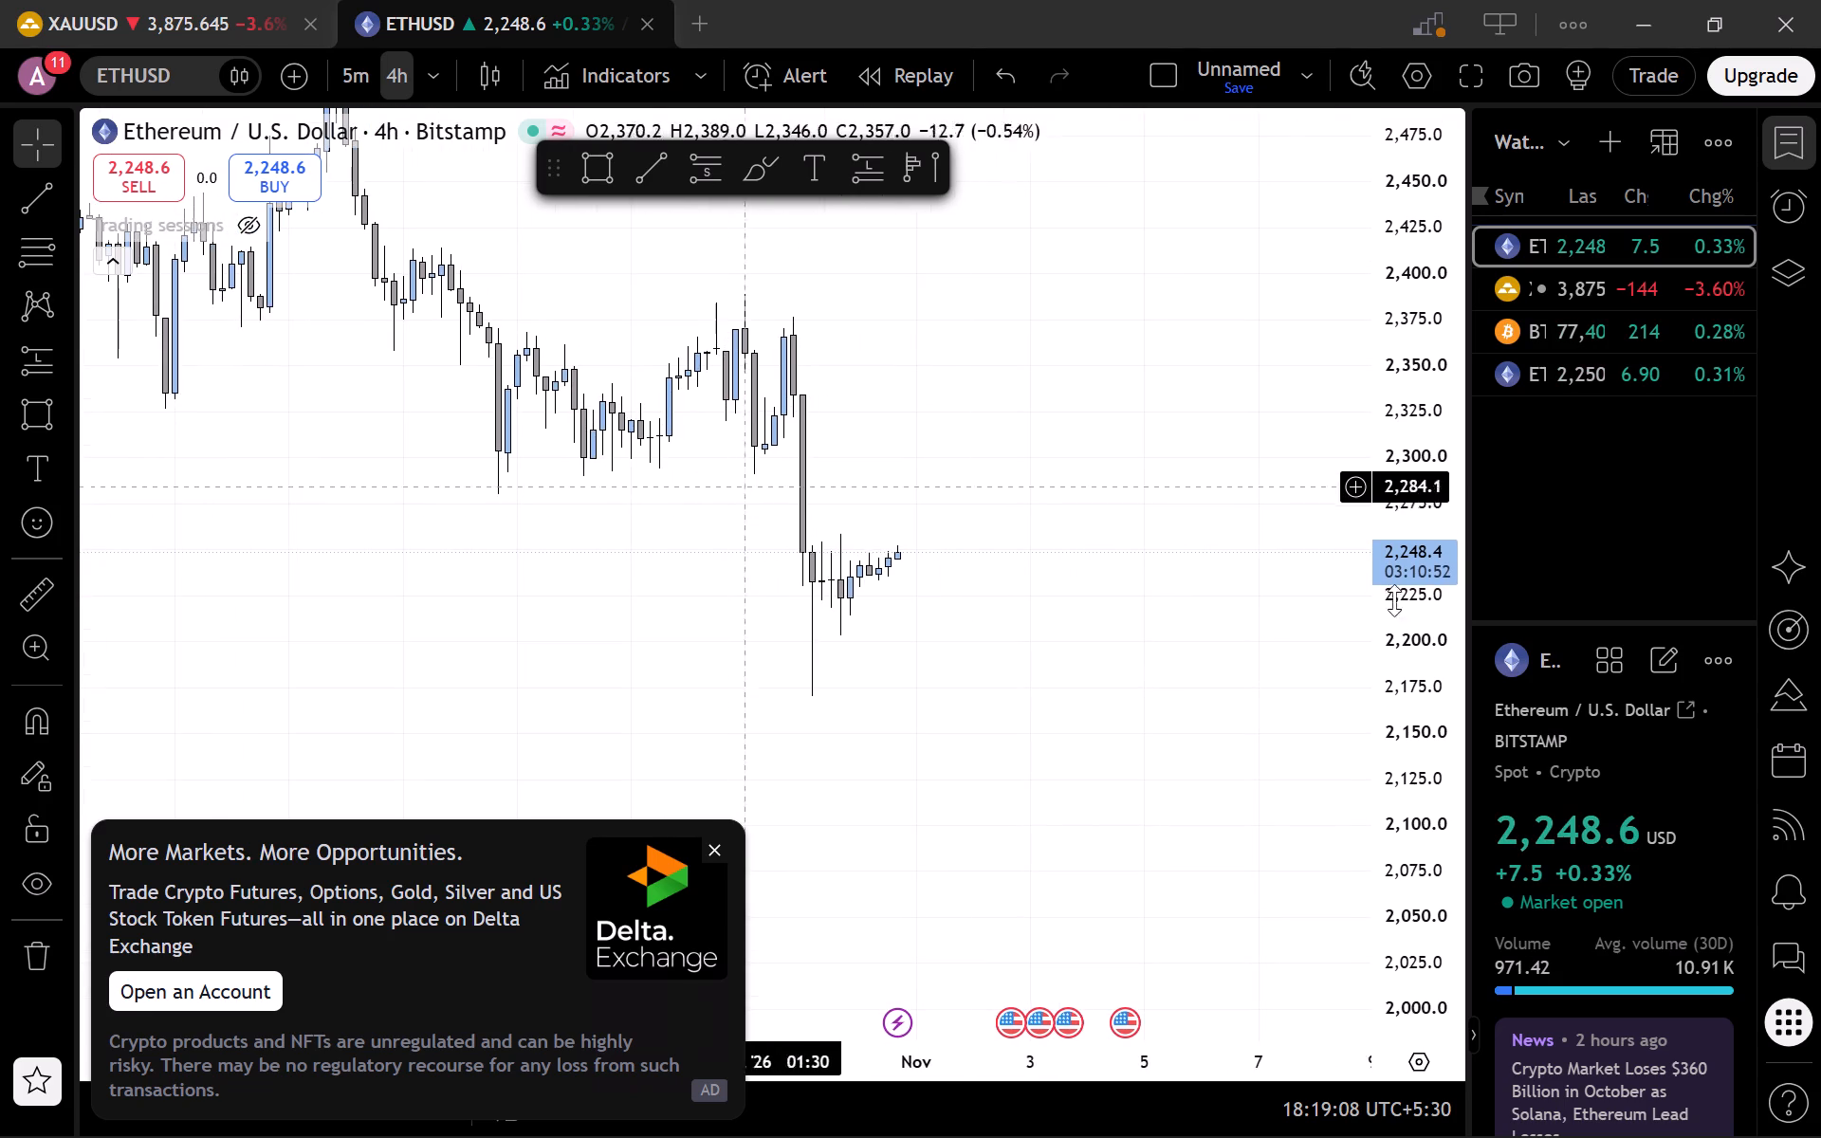
pyautogui.hscroll(4, 836, 586)
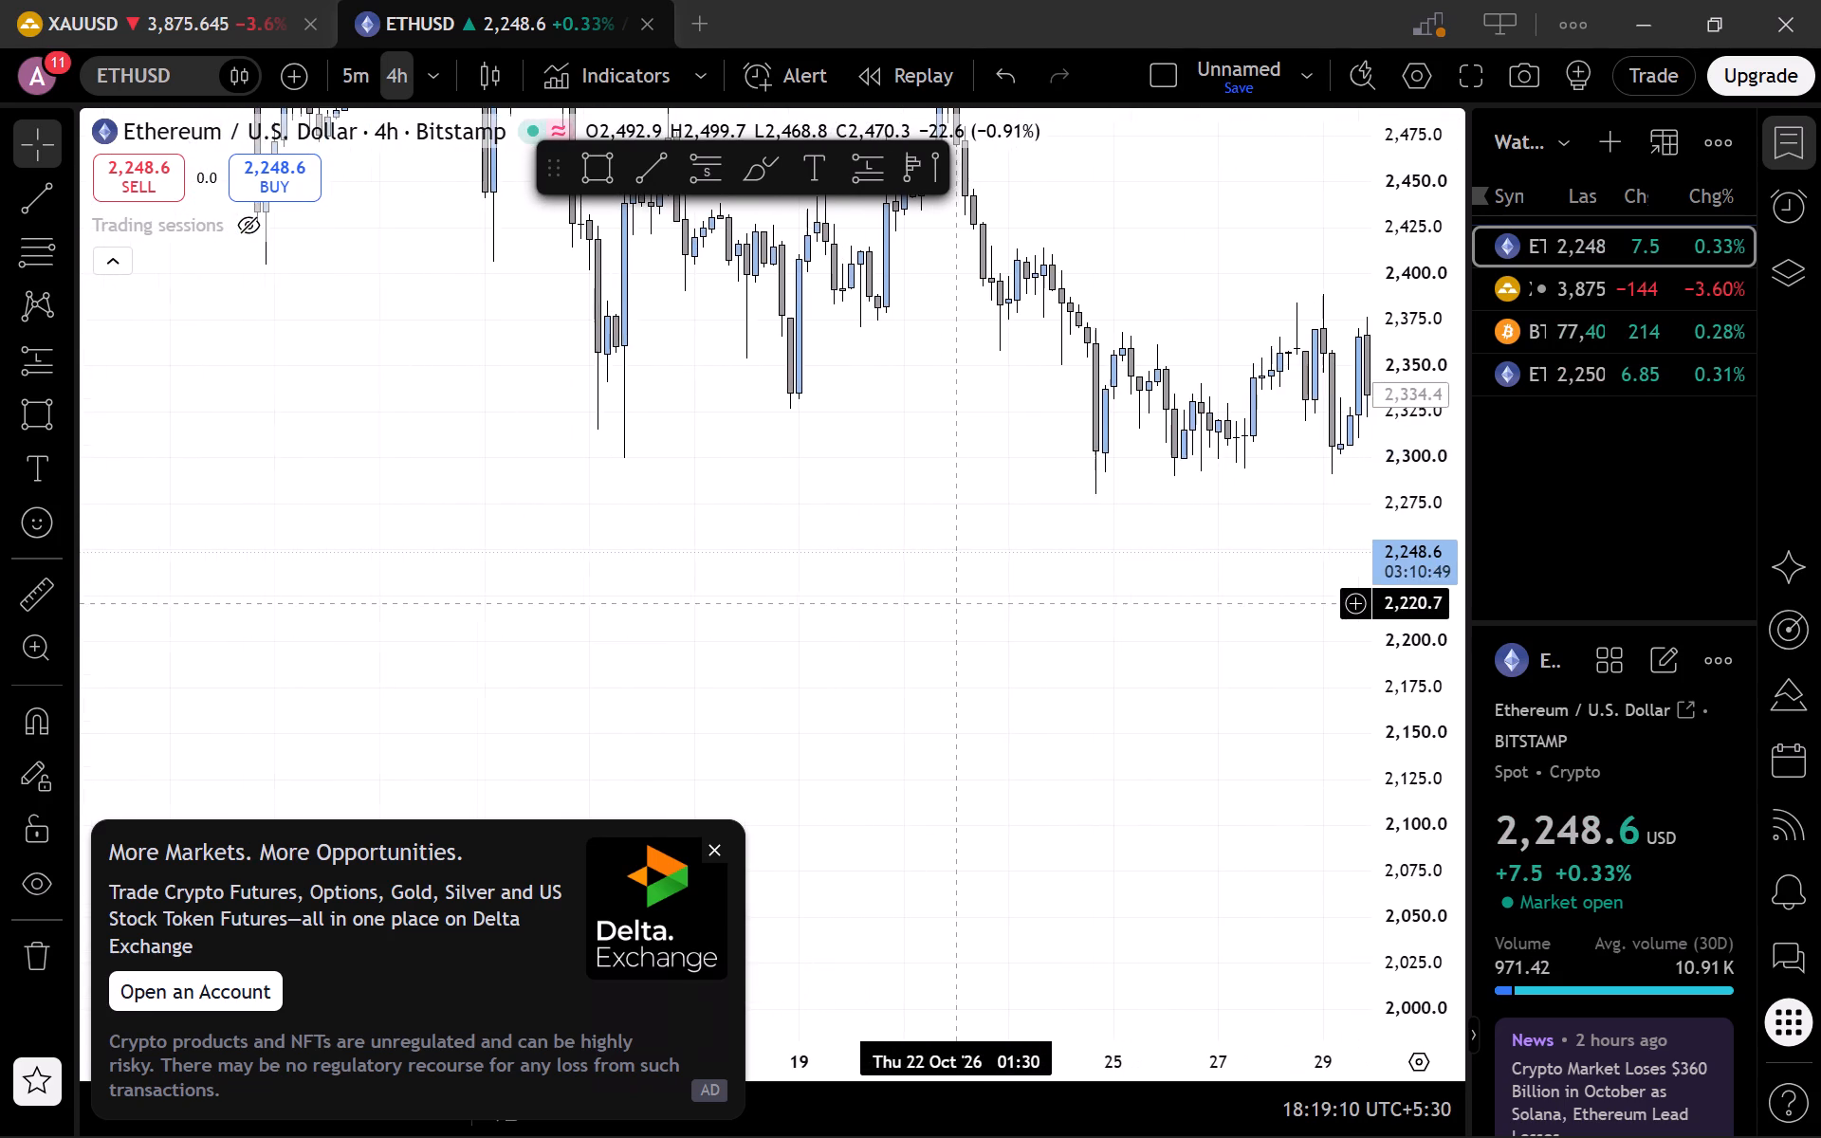
pyautogui.moveTo(957, 604); pyautogui.dragTo(740, 777)
pyautogui.moveTo(819, 652); pyautogui.dragTo(889, 856)
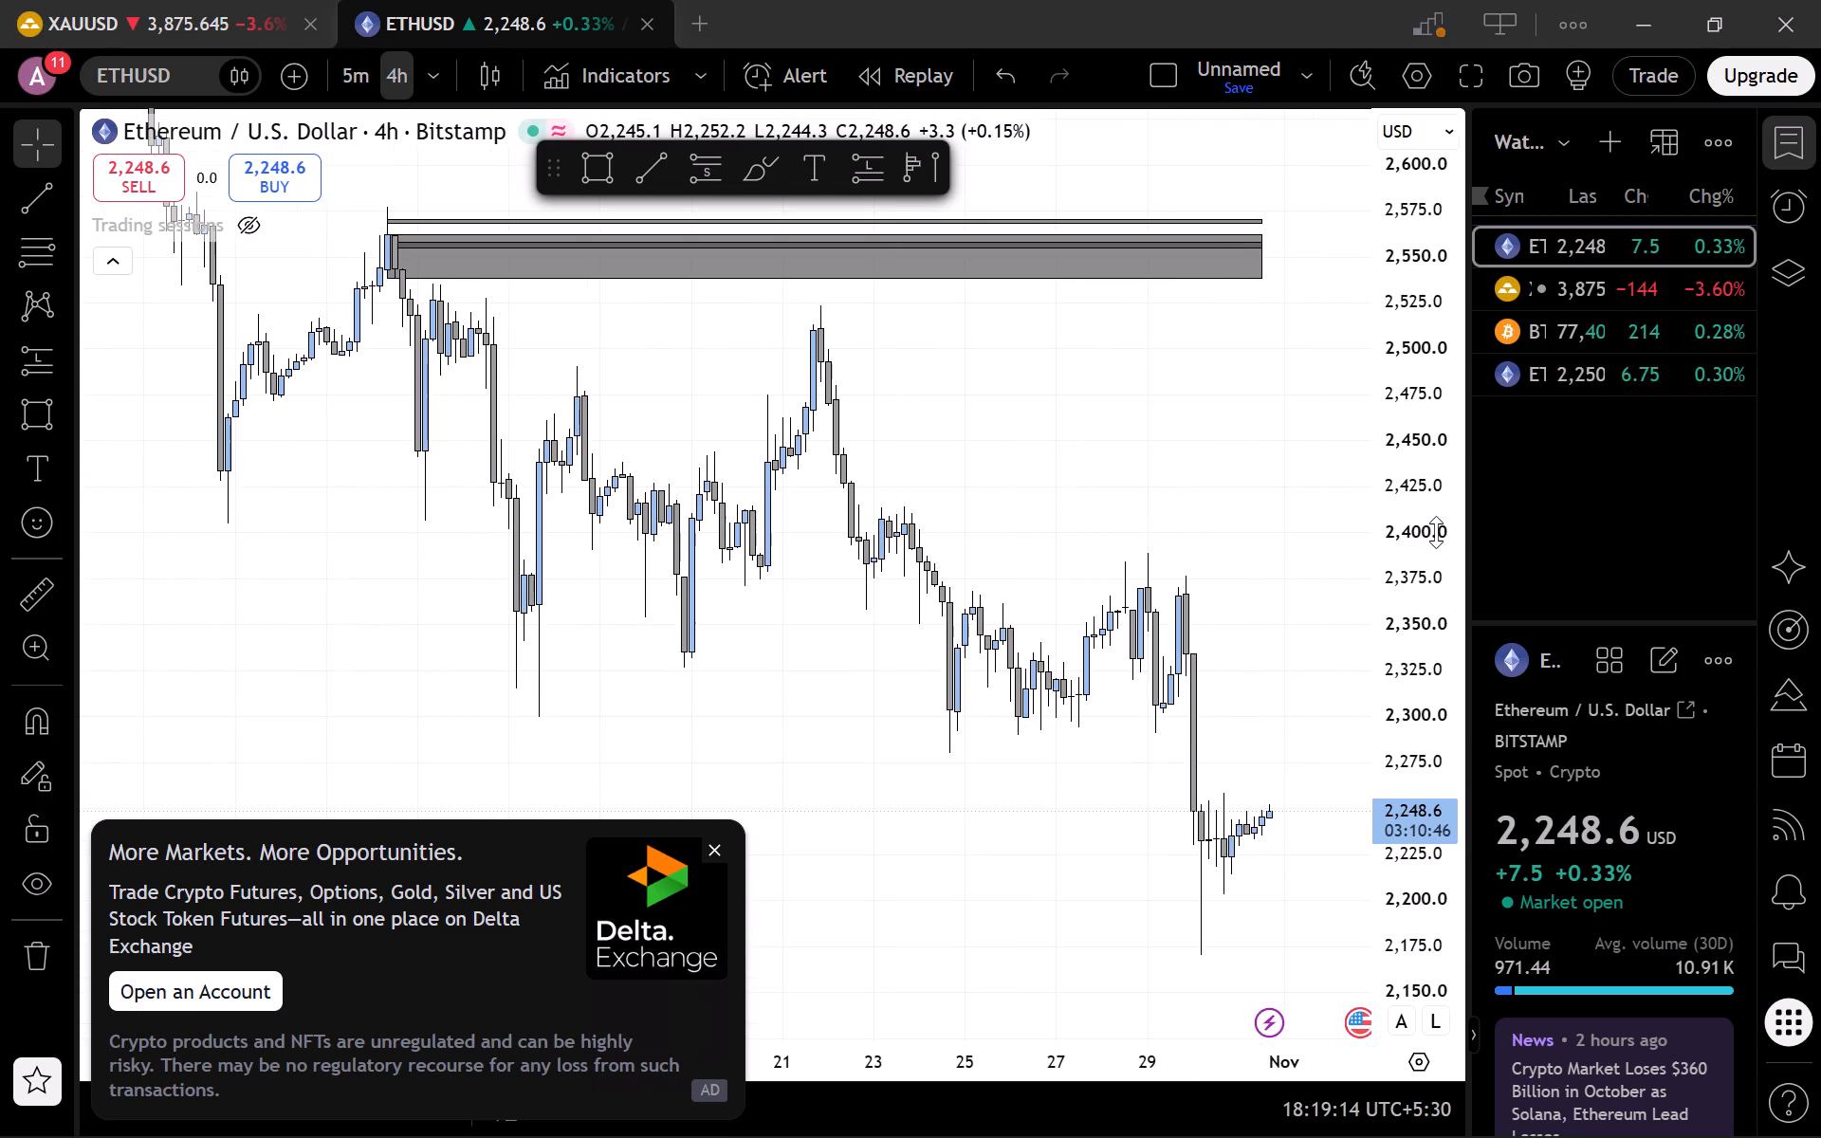
# Delete the three stacked rectangle zones extending from mid-October to 31 October between about 2,537 and 2,570.
pyautogui.moveTo(1436, 532); pyautogui.dragTo(1450, 760)
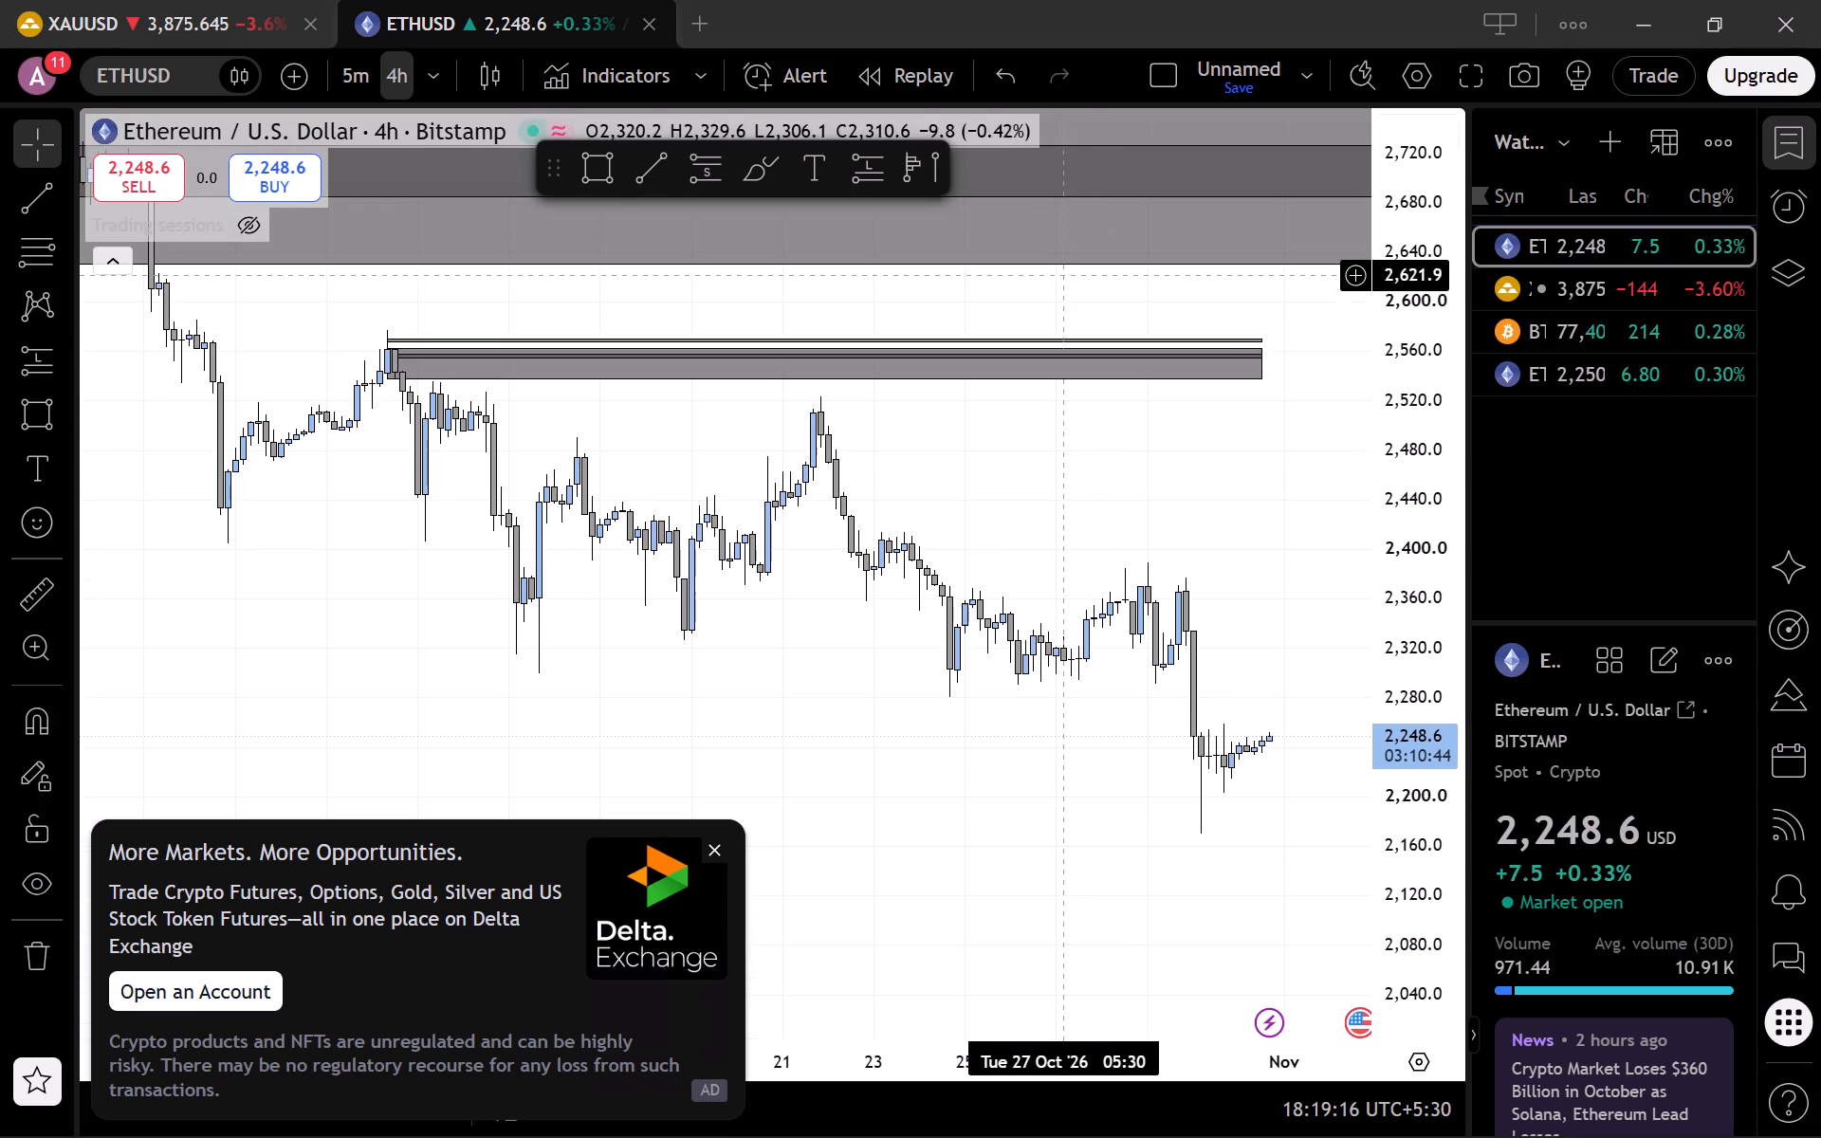
pyautogui.moveTo(1074, 442); pyautogui.dragTo(1217, 650)
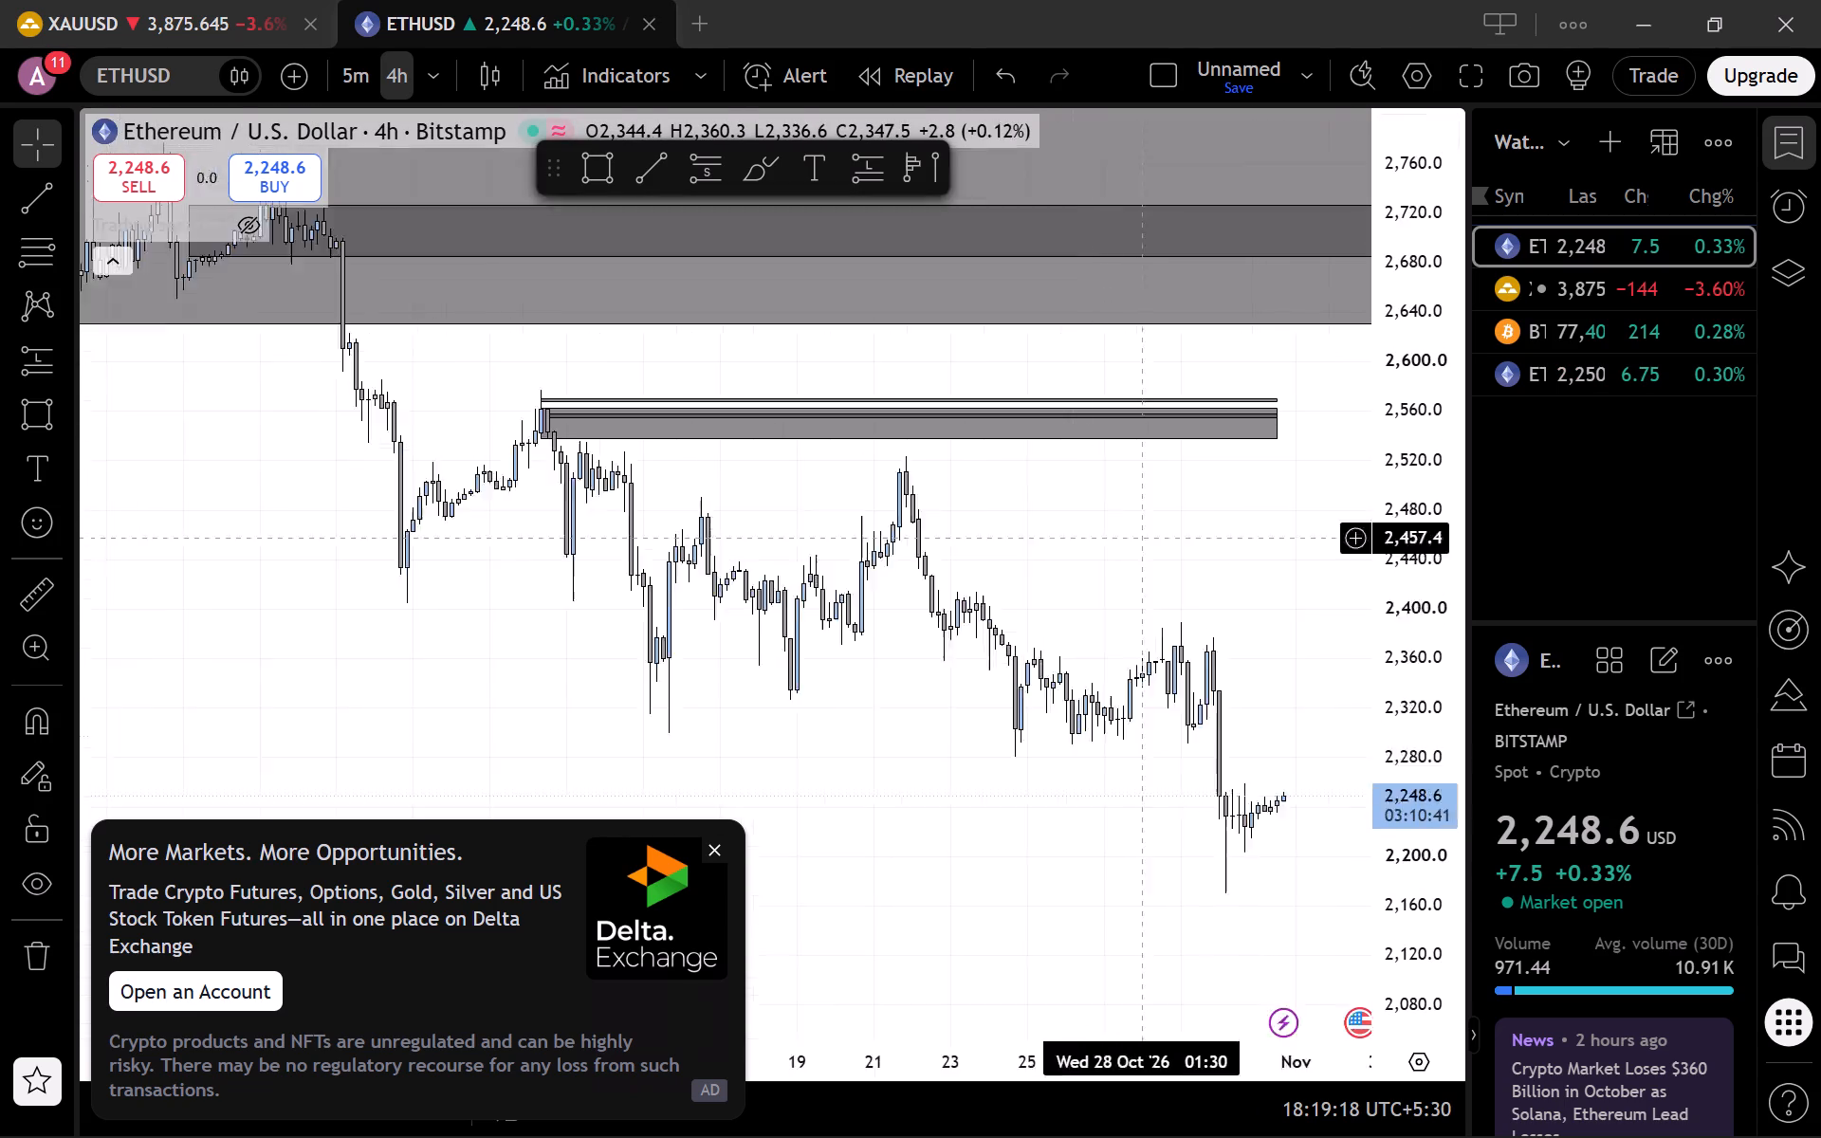
pyautogui.moveTo(1217, 650); pyautogui.dragTo(1251, 707)
pyautogui.click(809, 610)
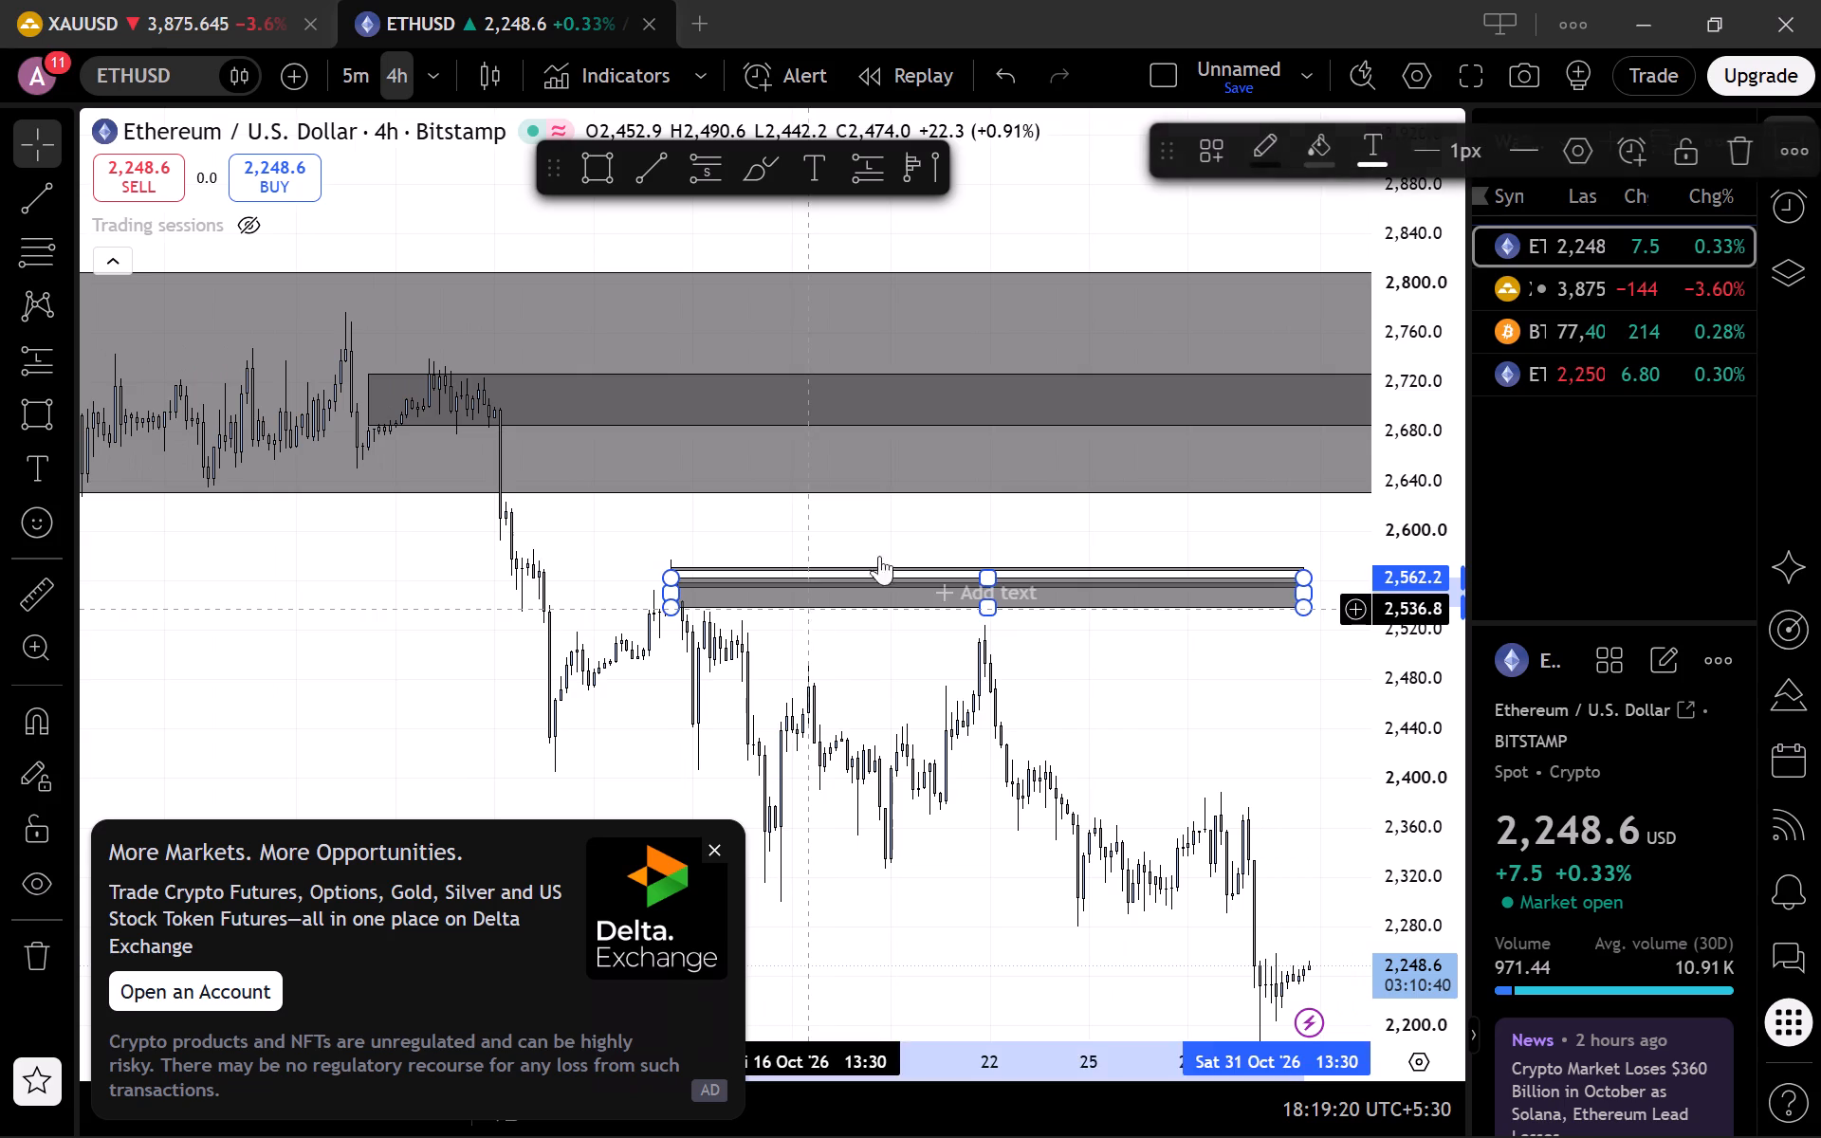
pyautogui.click(1733, 135)
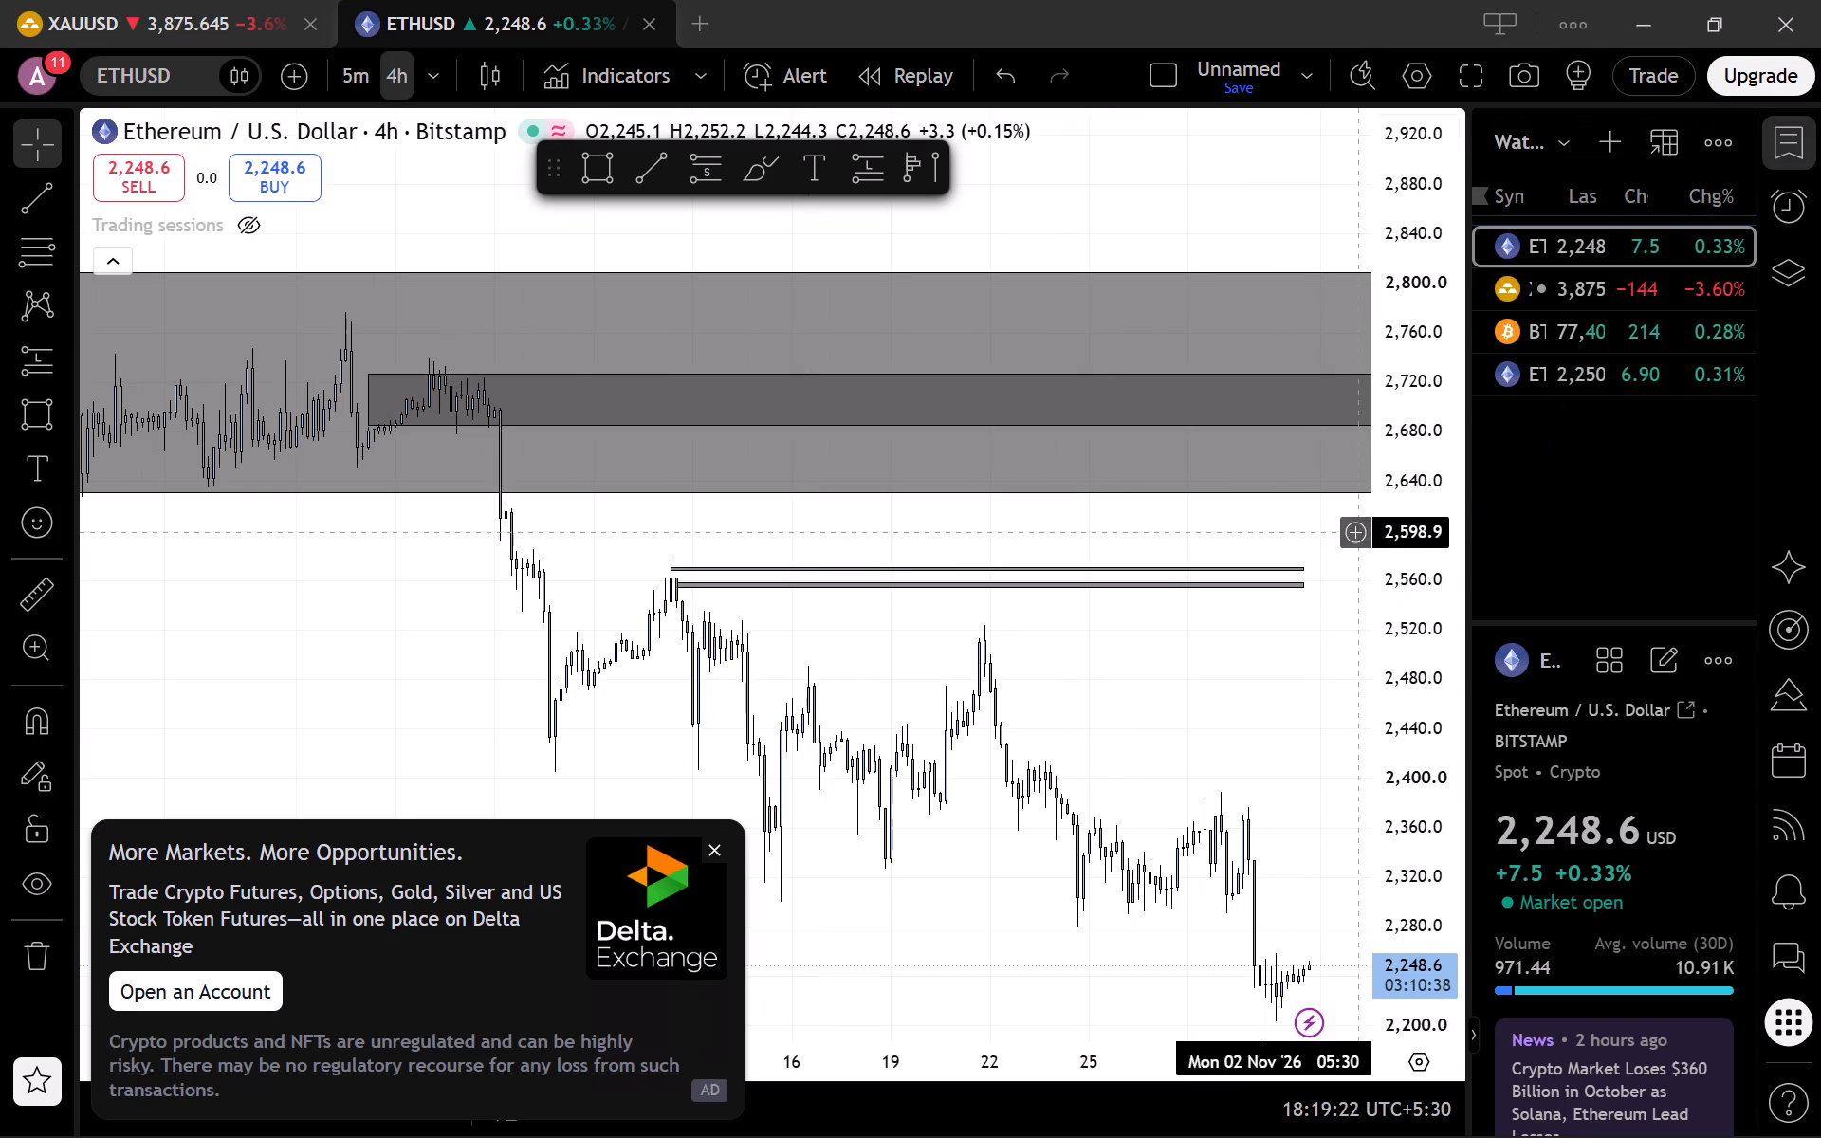
pyautogui.click(1307, 586)
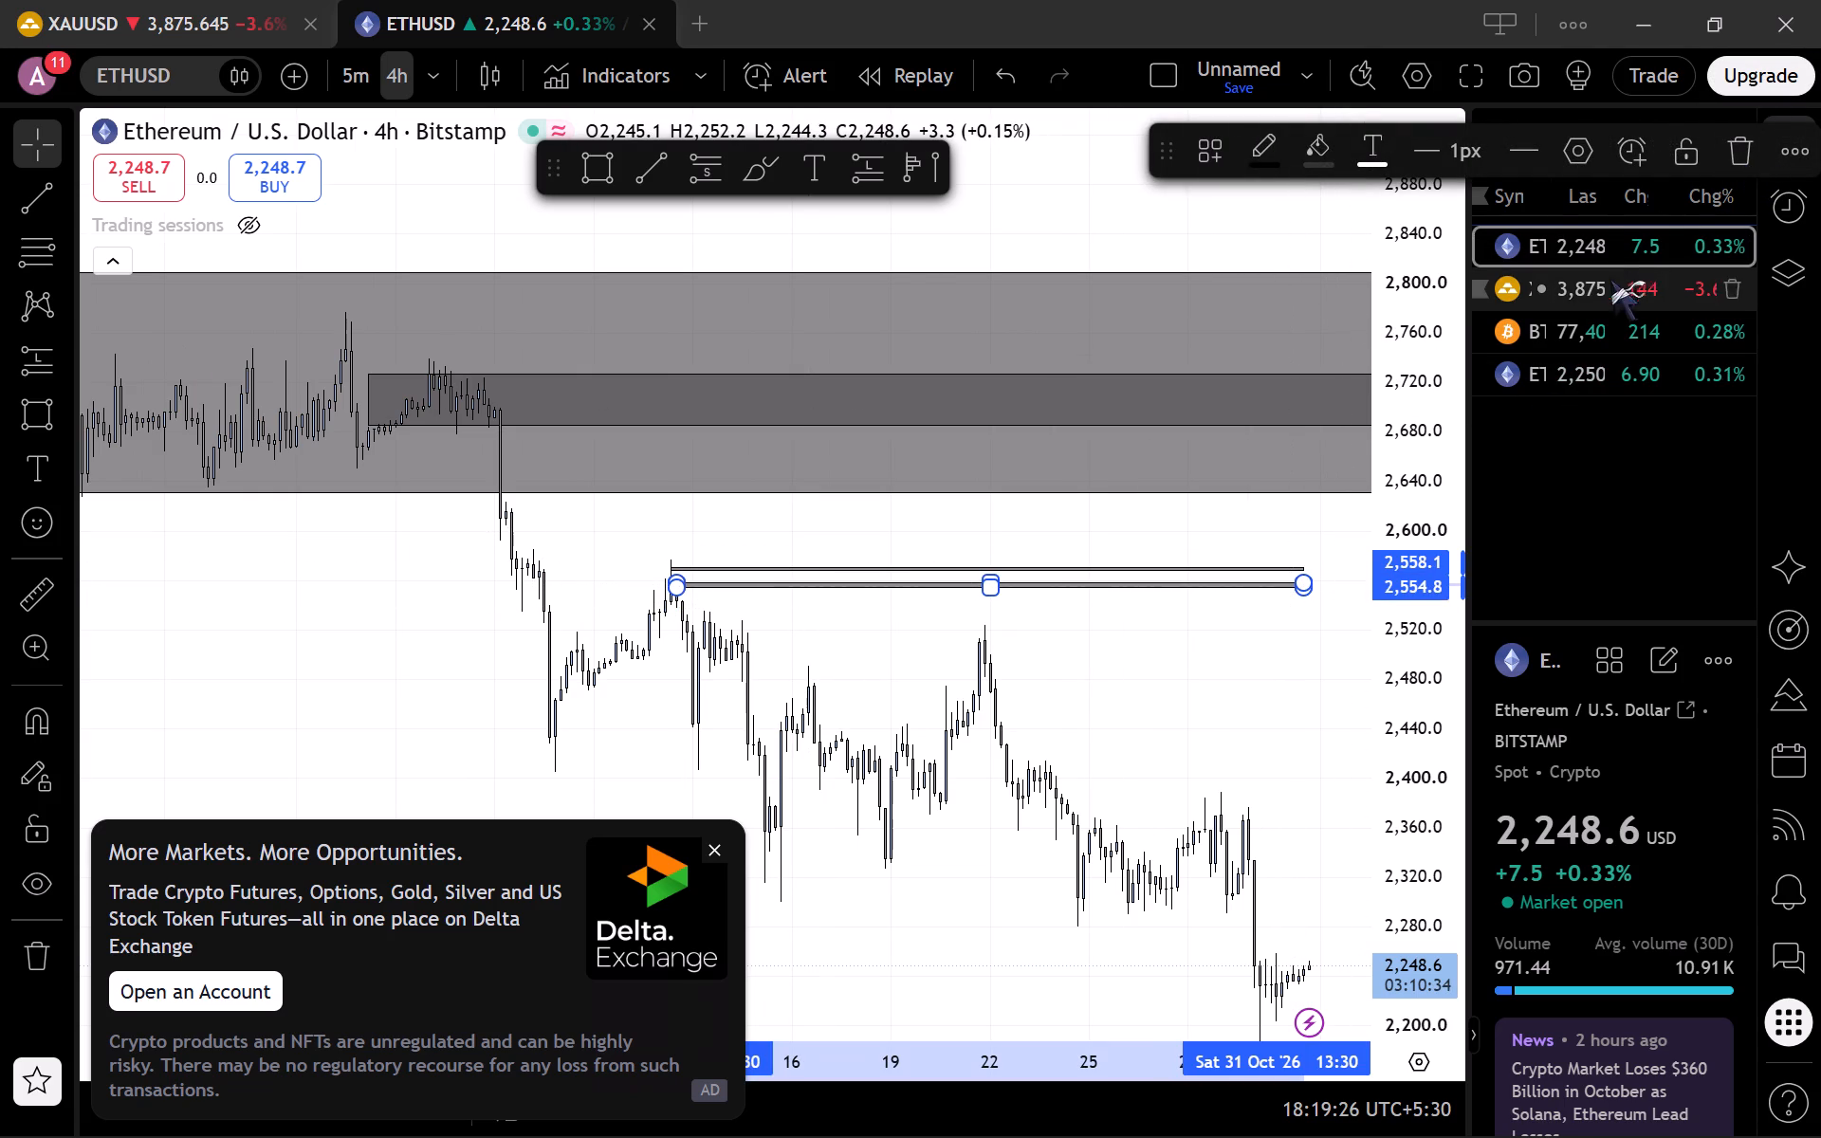
pyautogui.click(1724, 146)
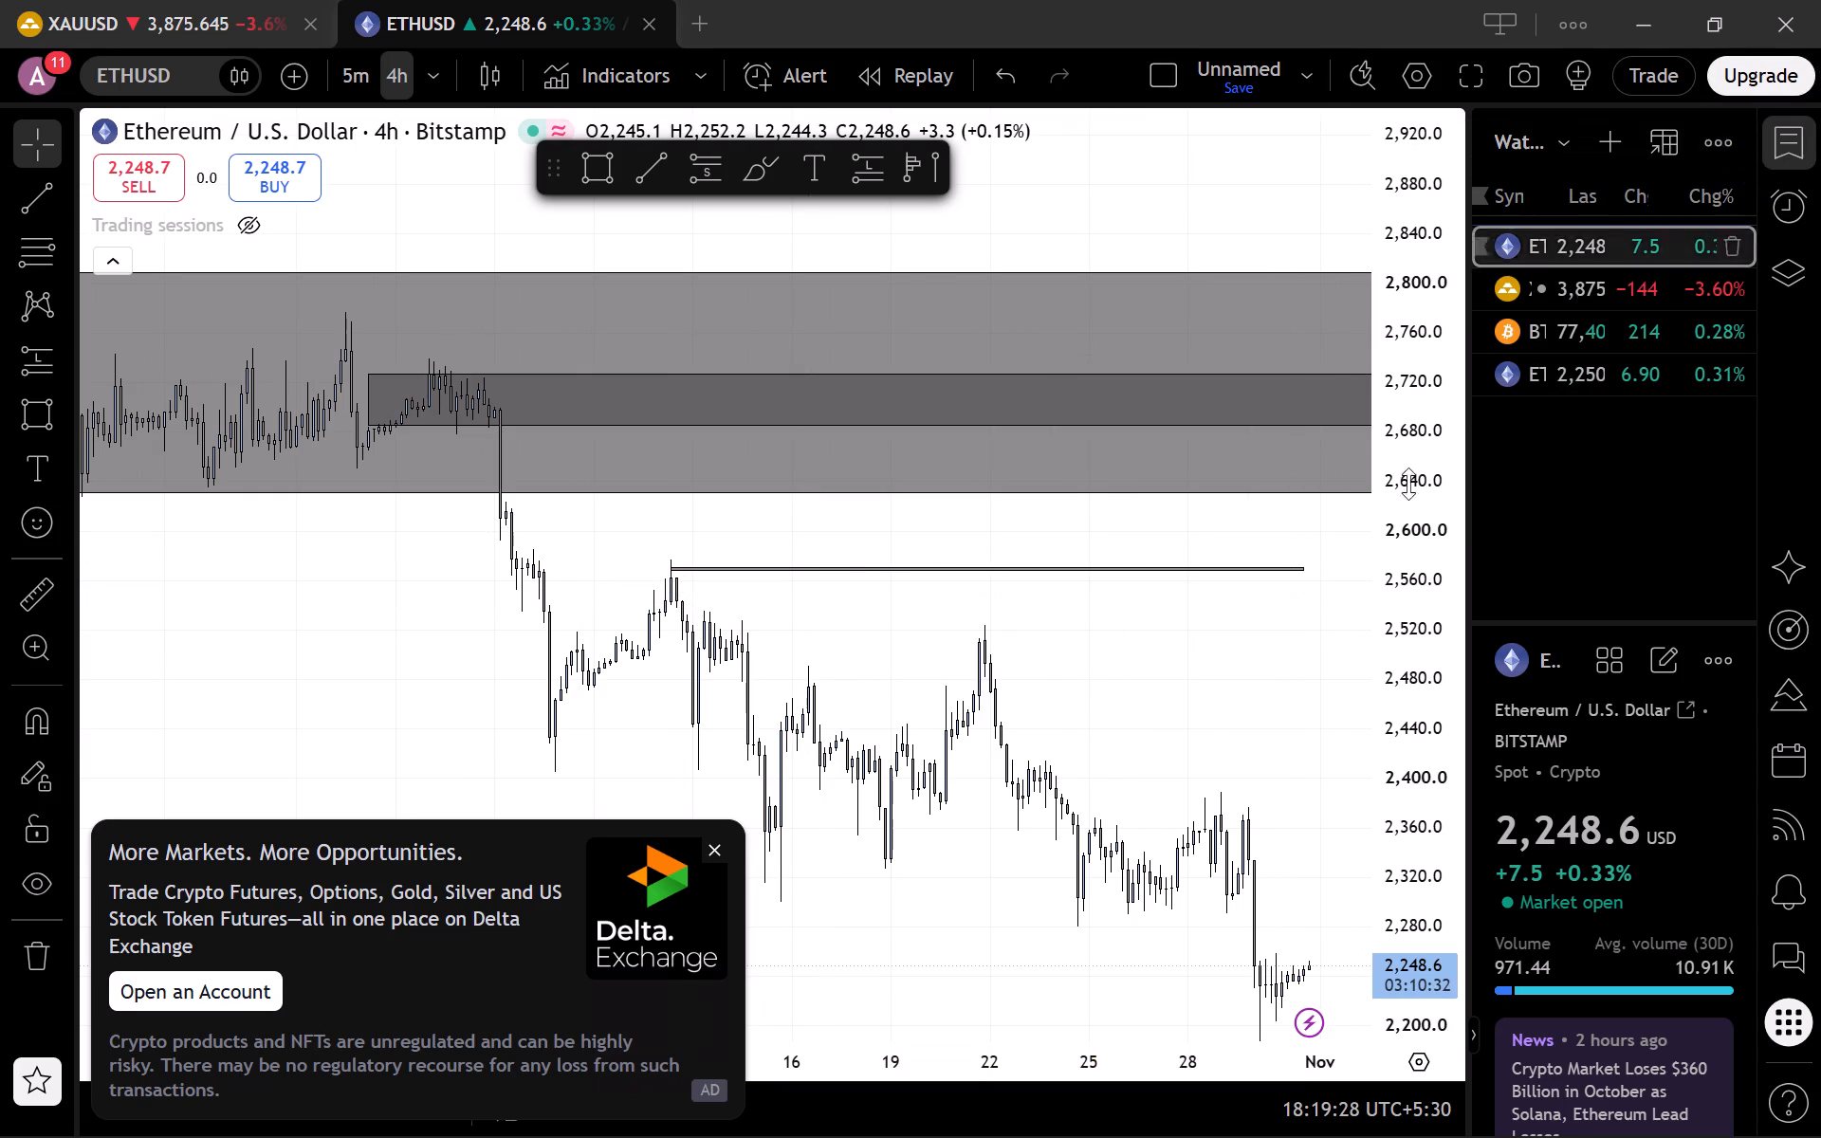
pyautogui.click(1262, 563)
pyautogui.click(1741, 144)
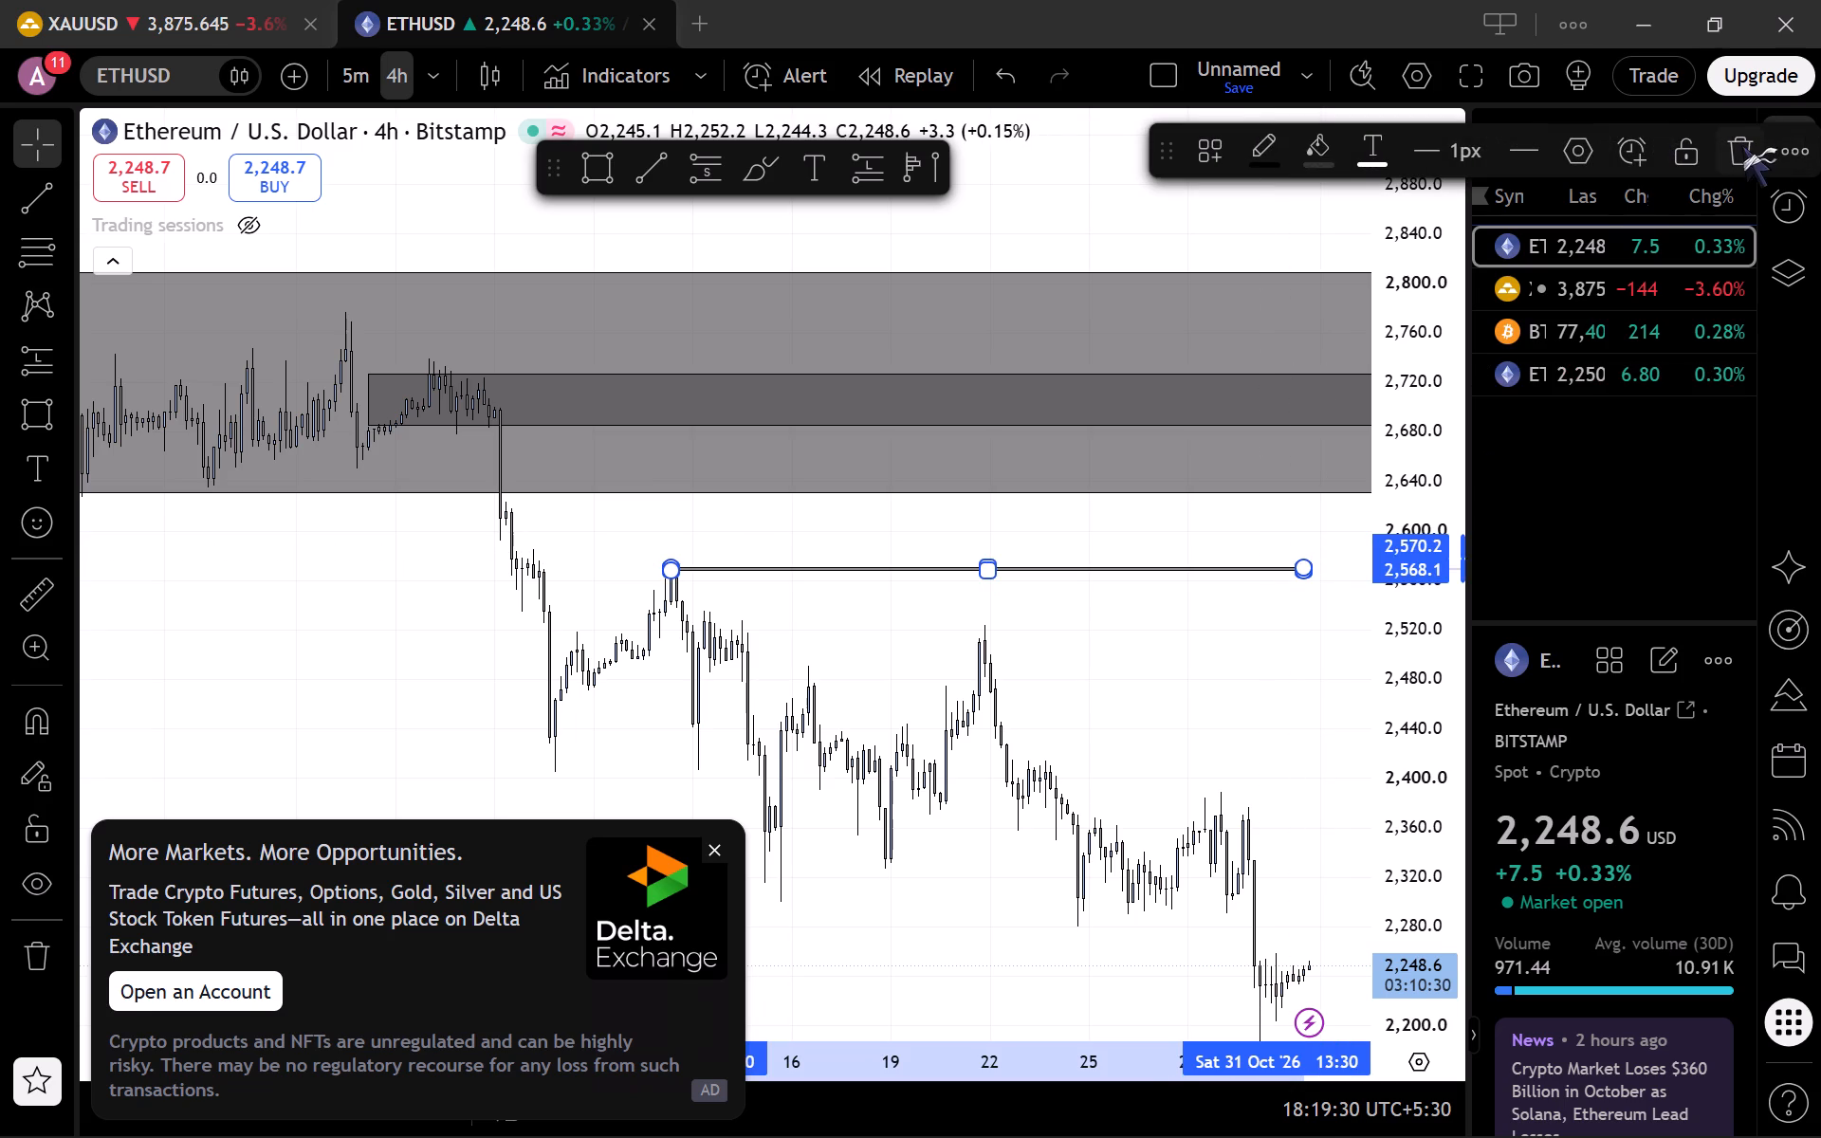
# Switch the ETHUSD chart to the 1 day timeframe.
pyautogui.moveTo(1155, 580); pyautogui.dragTo(1230, 696)
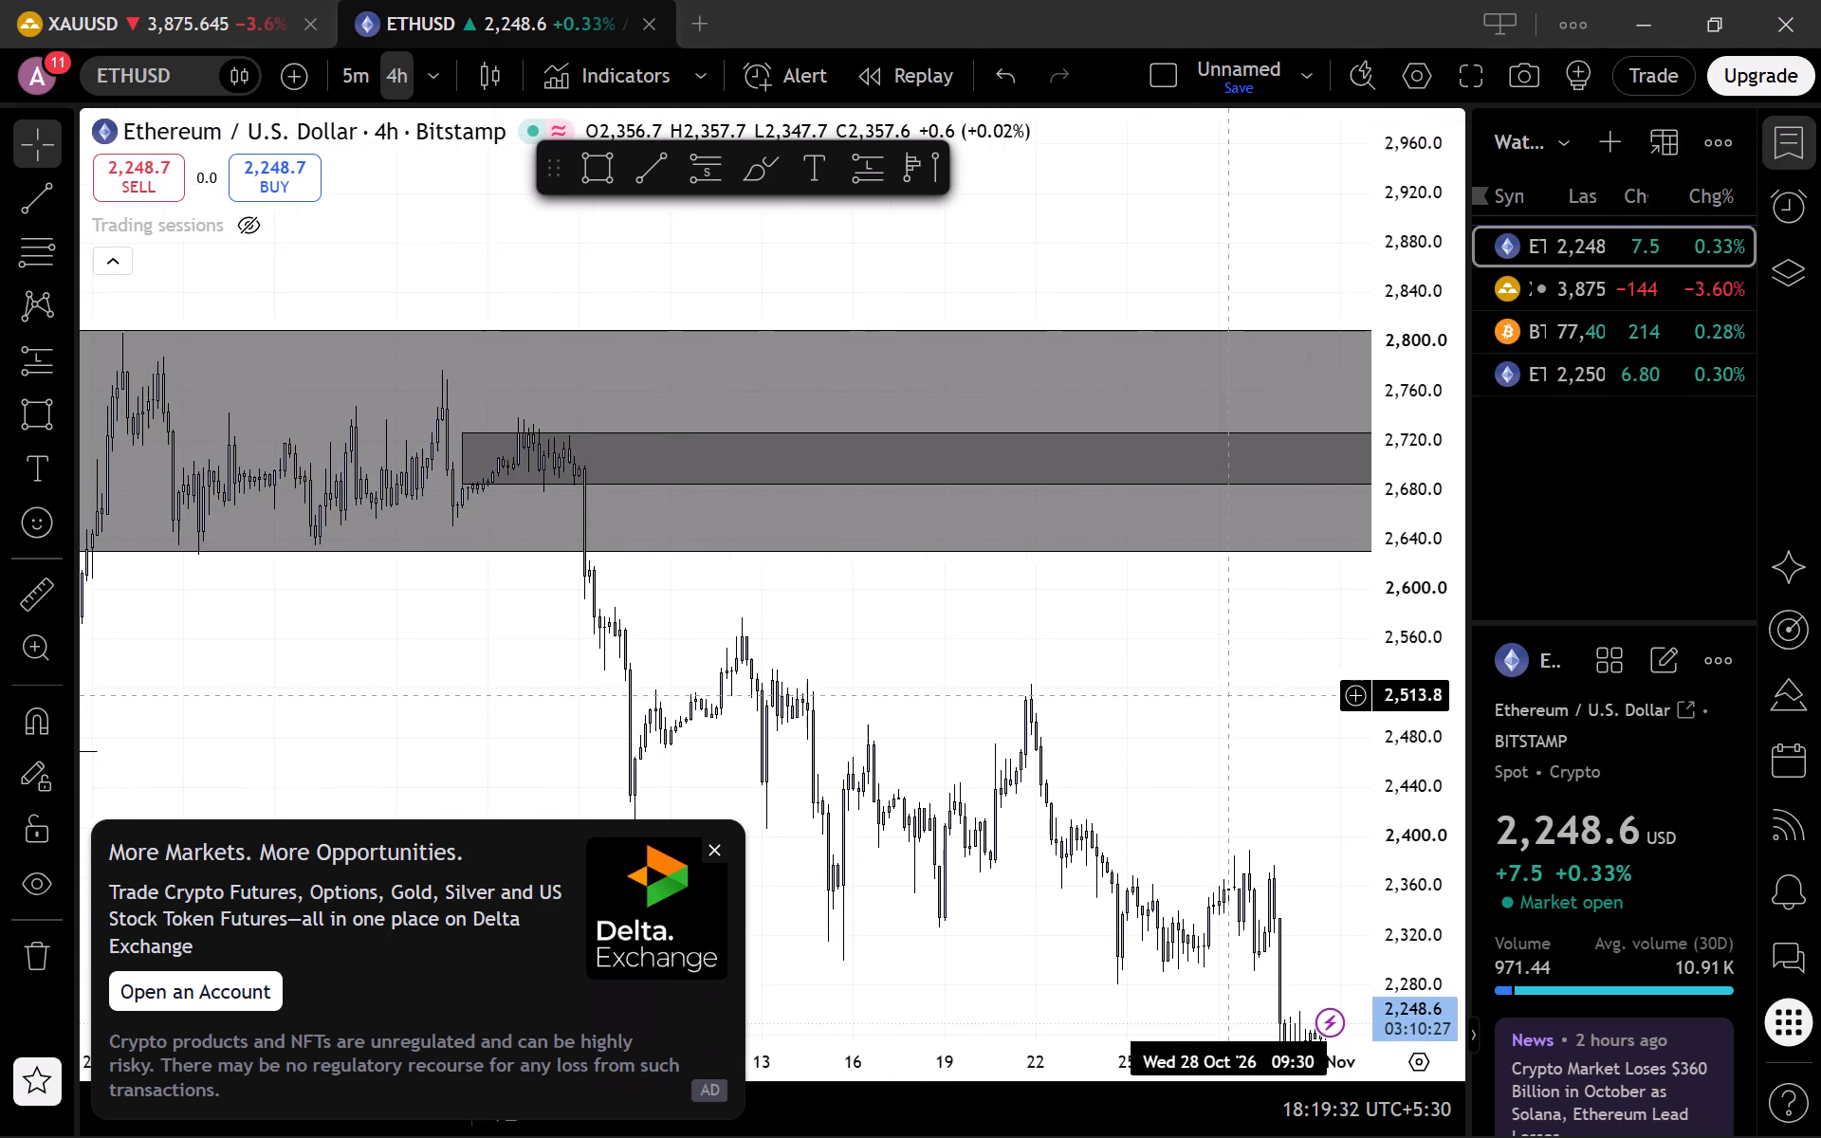
pyautogui.click(432, 70)
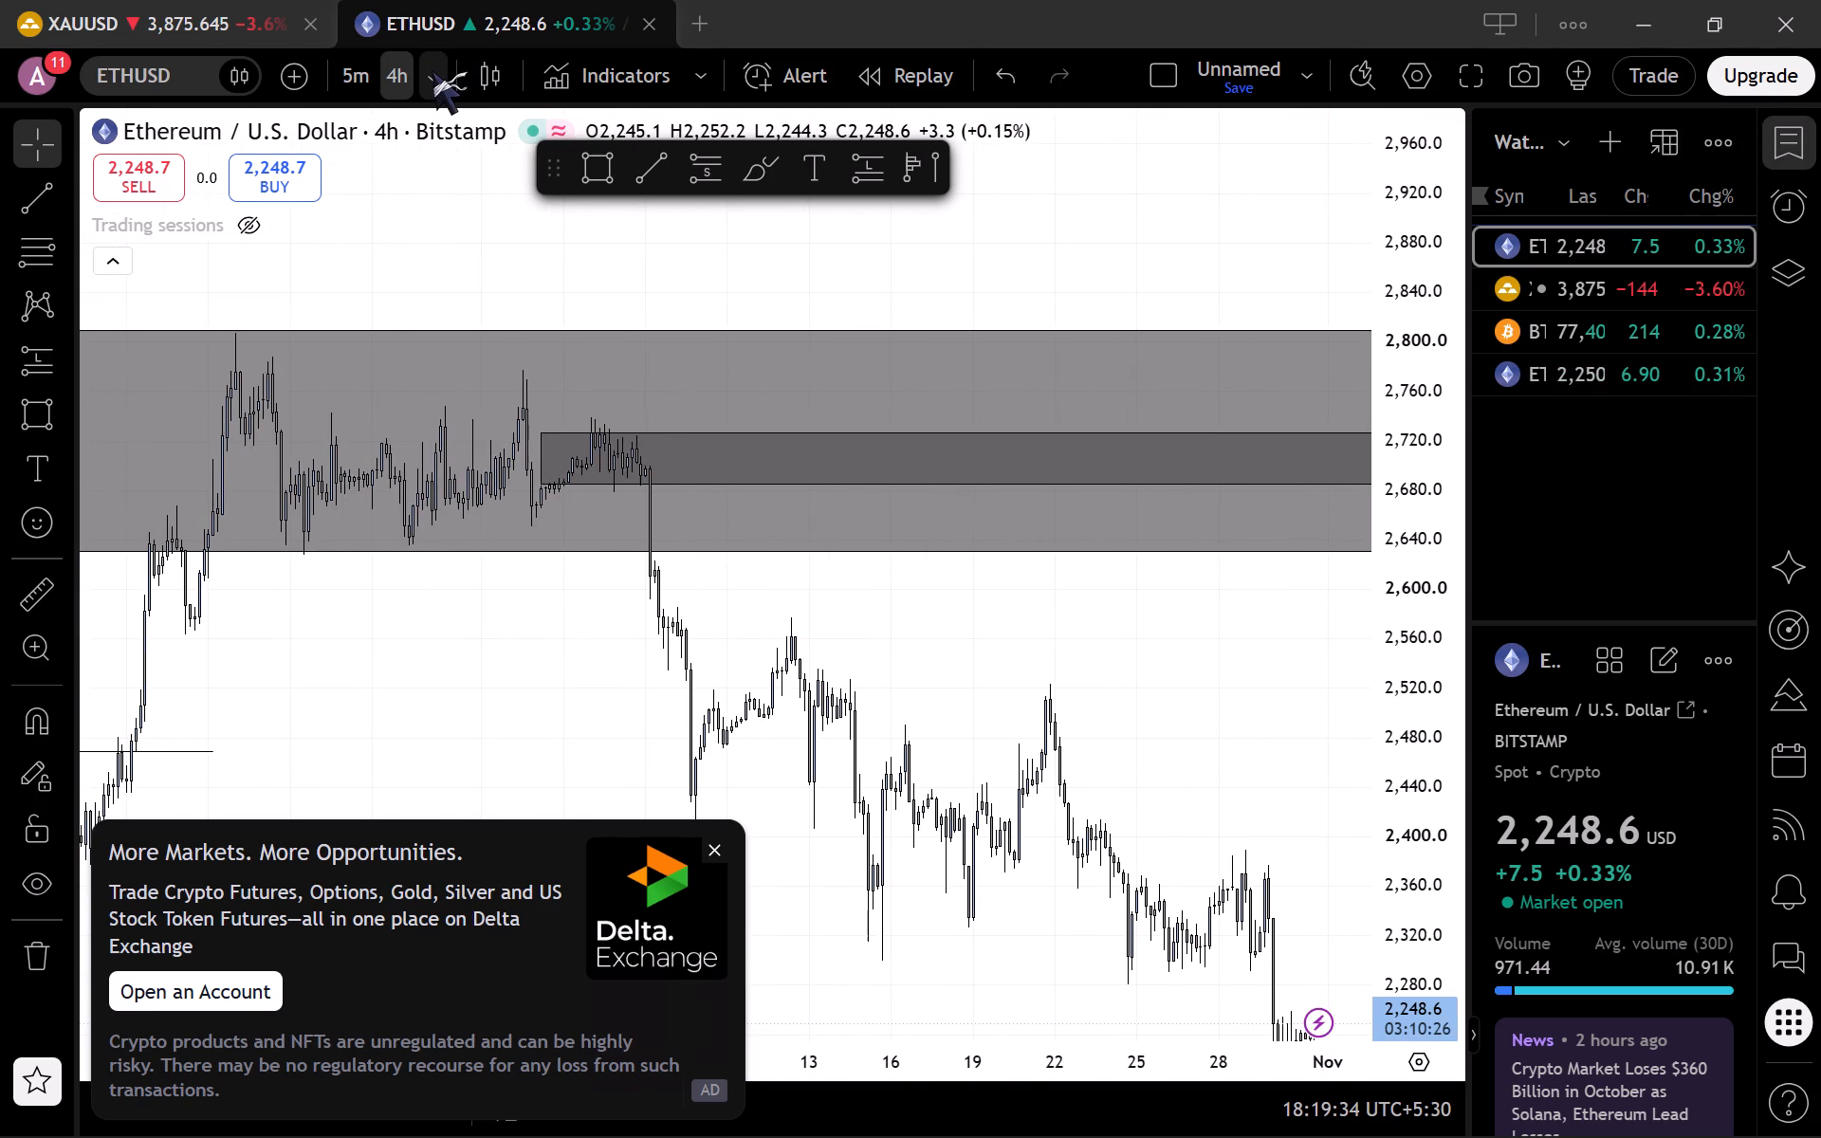
pyautogui.scroll(-3, 462, 483)
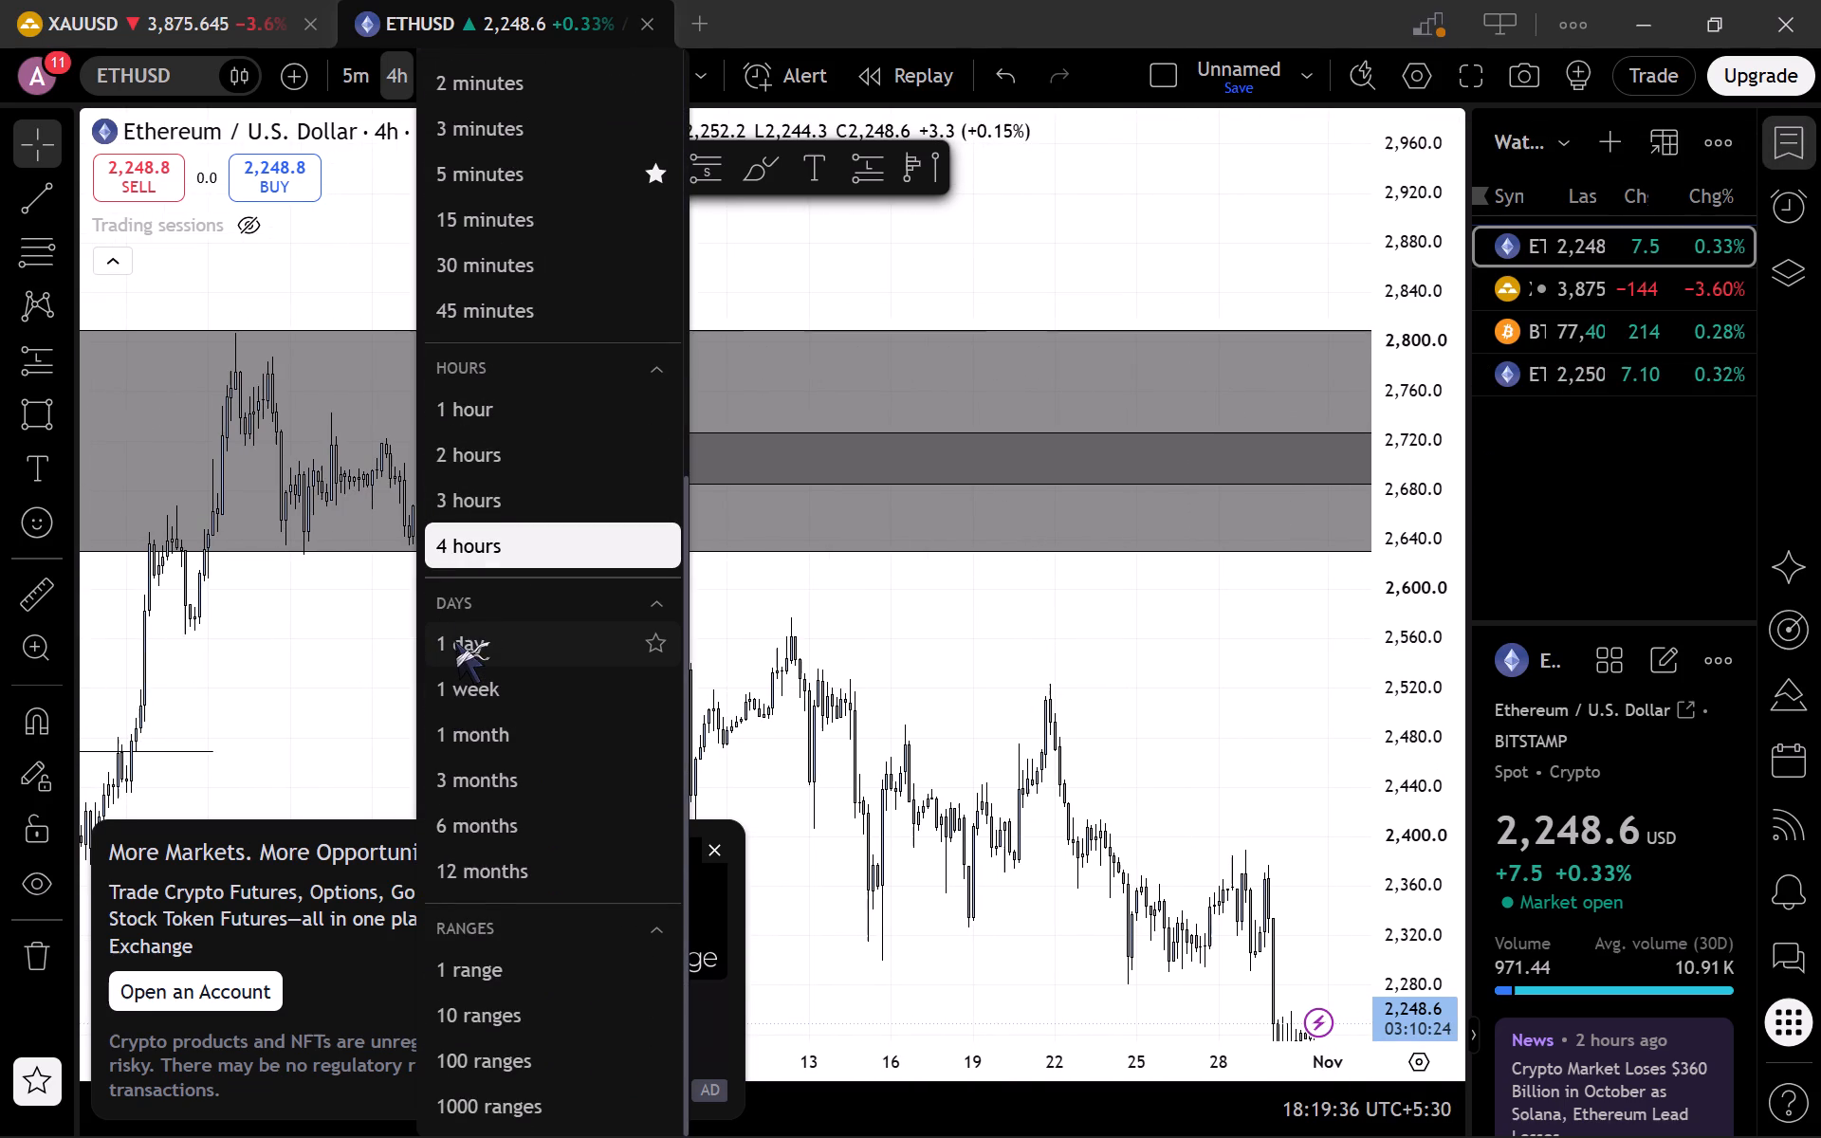
pyautogui.click(454, 640)
# Draw a rectangle zone between about 2,391 and 2,322 from the late-October high, extending to about mid-December.
pyautogui.moveTo(1258, 729); pyautogui.dragTo(925, 402)
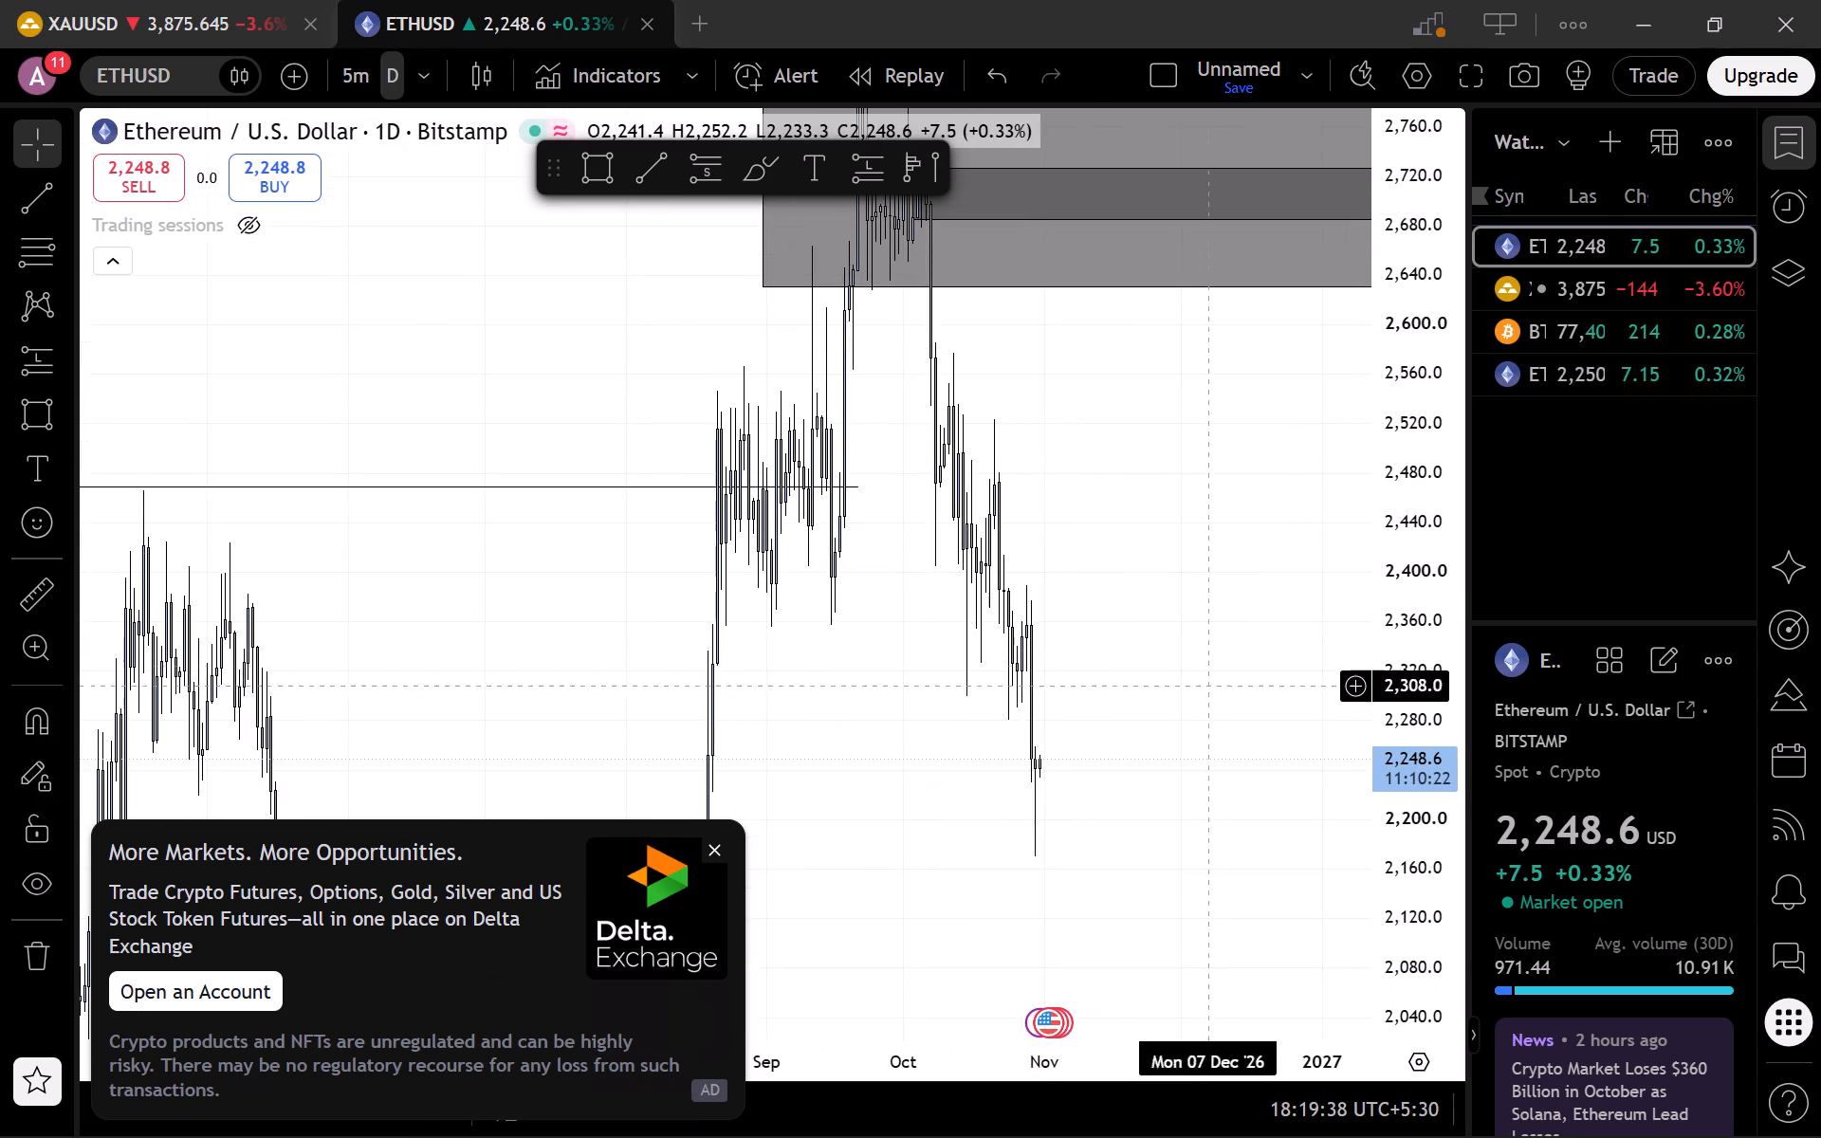
pyautogui.moveTo(1055, 689); pyautogui.dragTo(1072, 417)
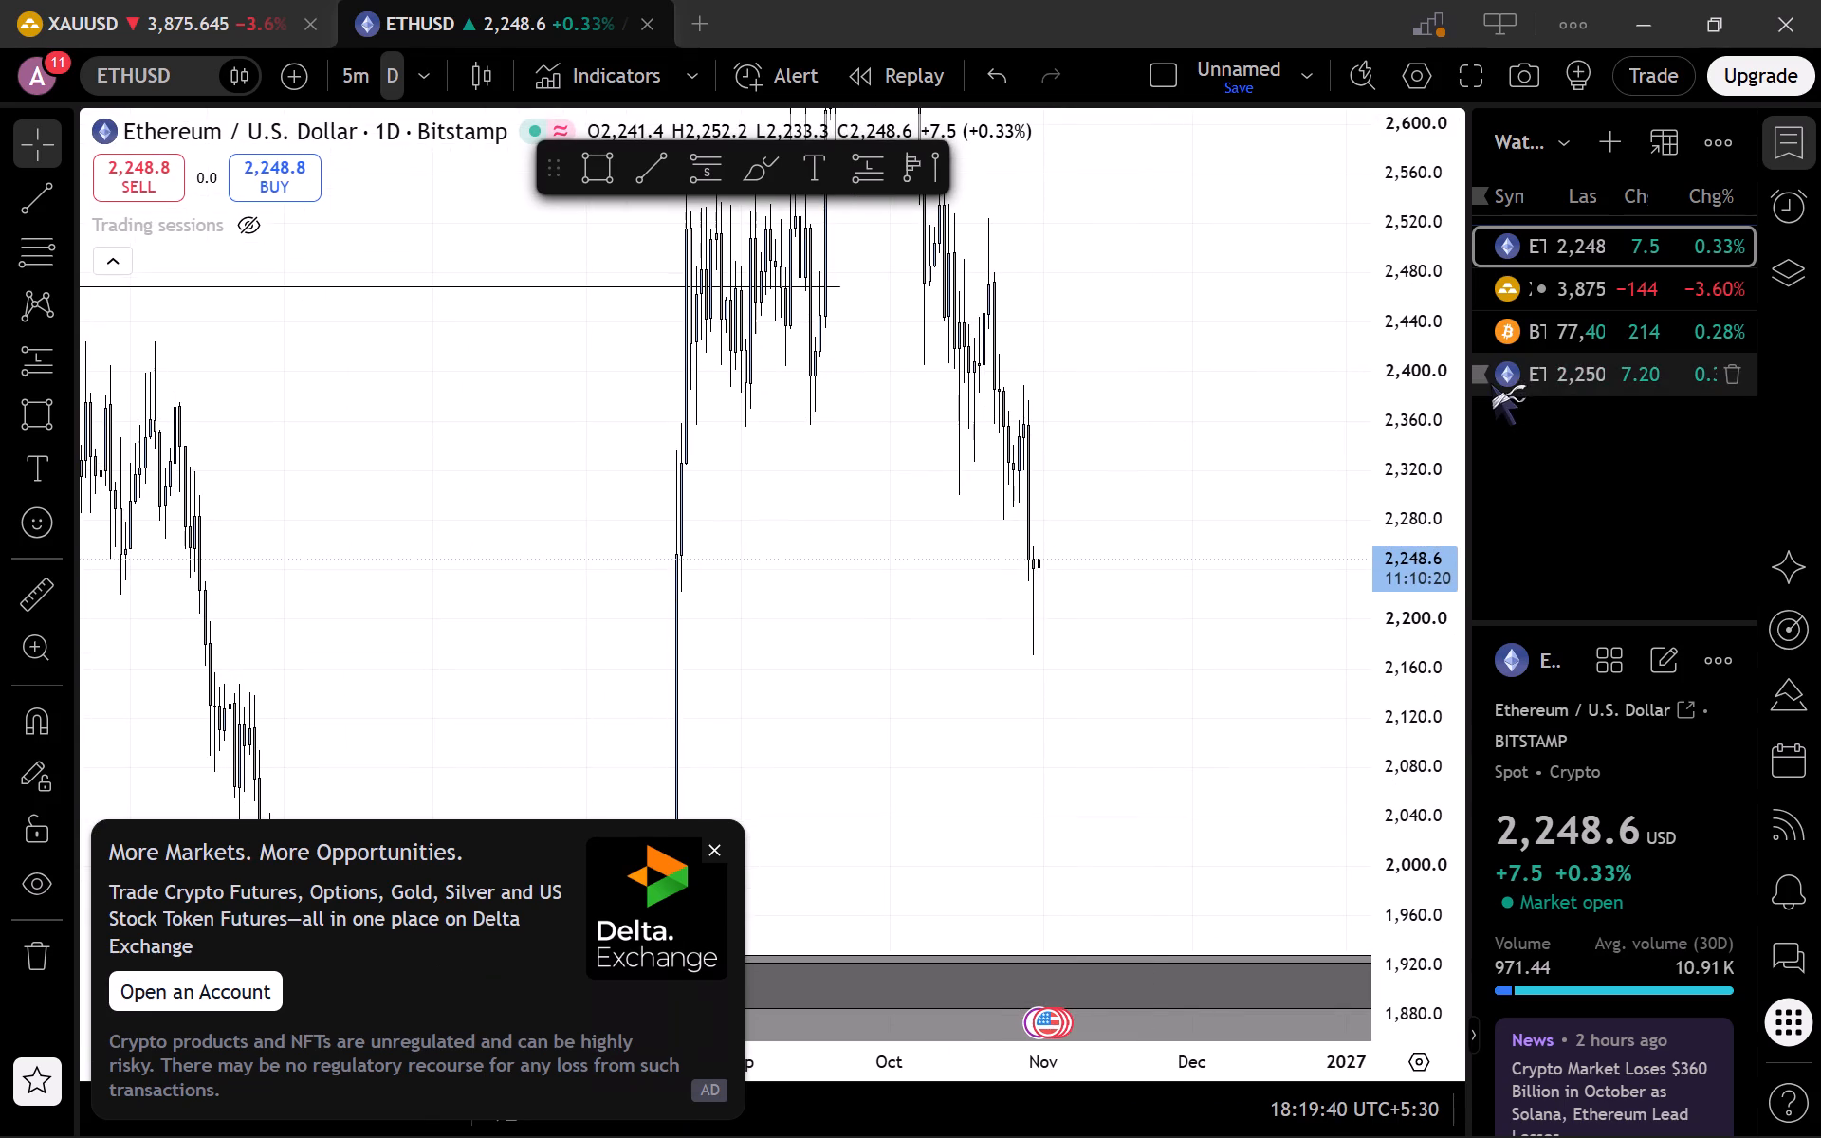
pyautogui.moveTo(1385, 333); pyautogui.dragTo(1410, 676)
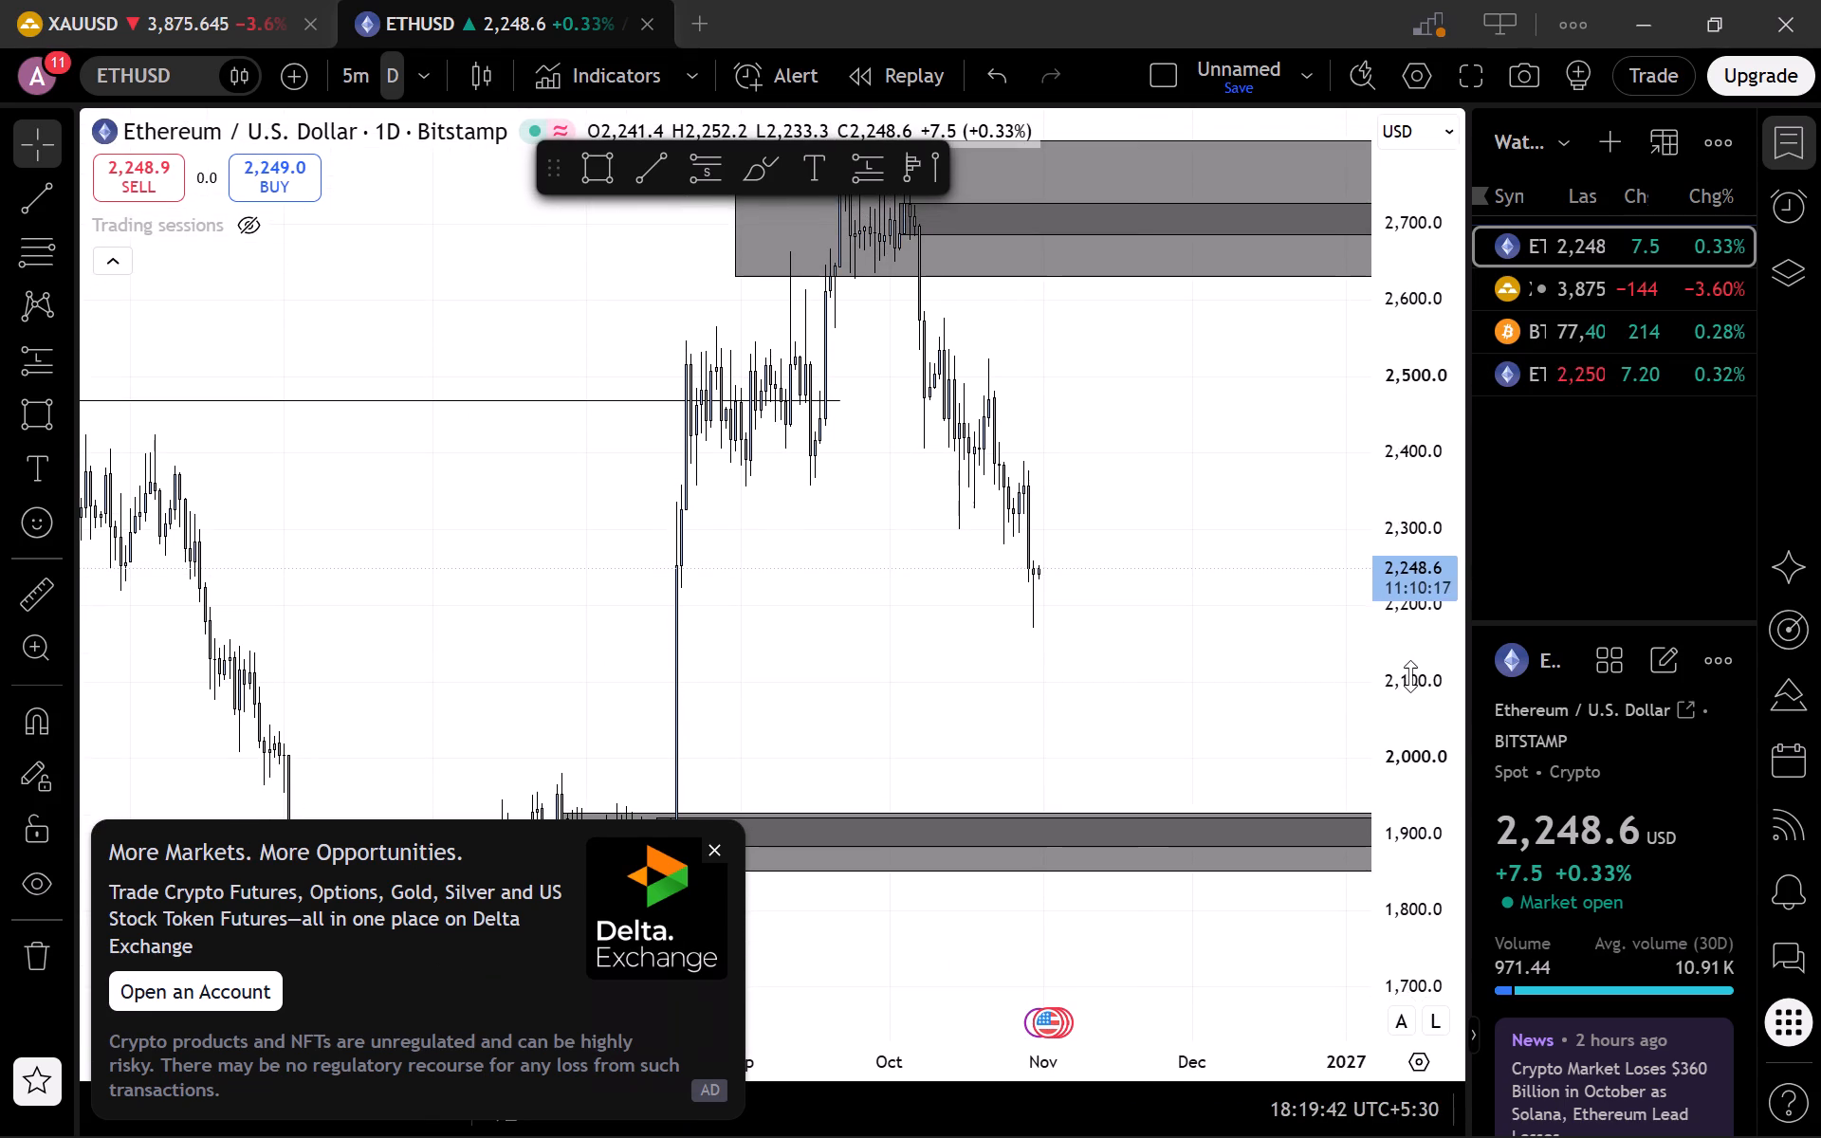
pyautogui.moveTo(1139, 662); pyautogui.dragTo(1208, 789)
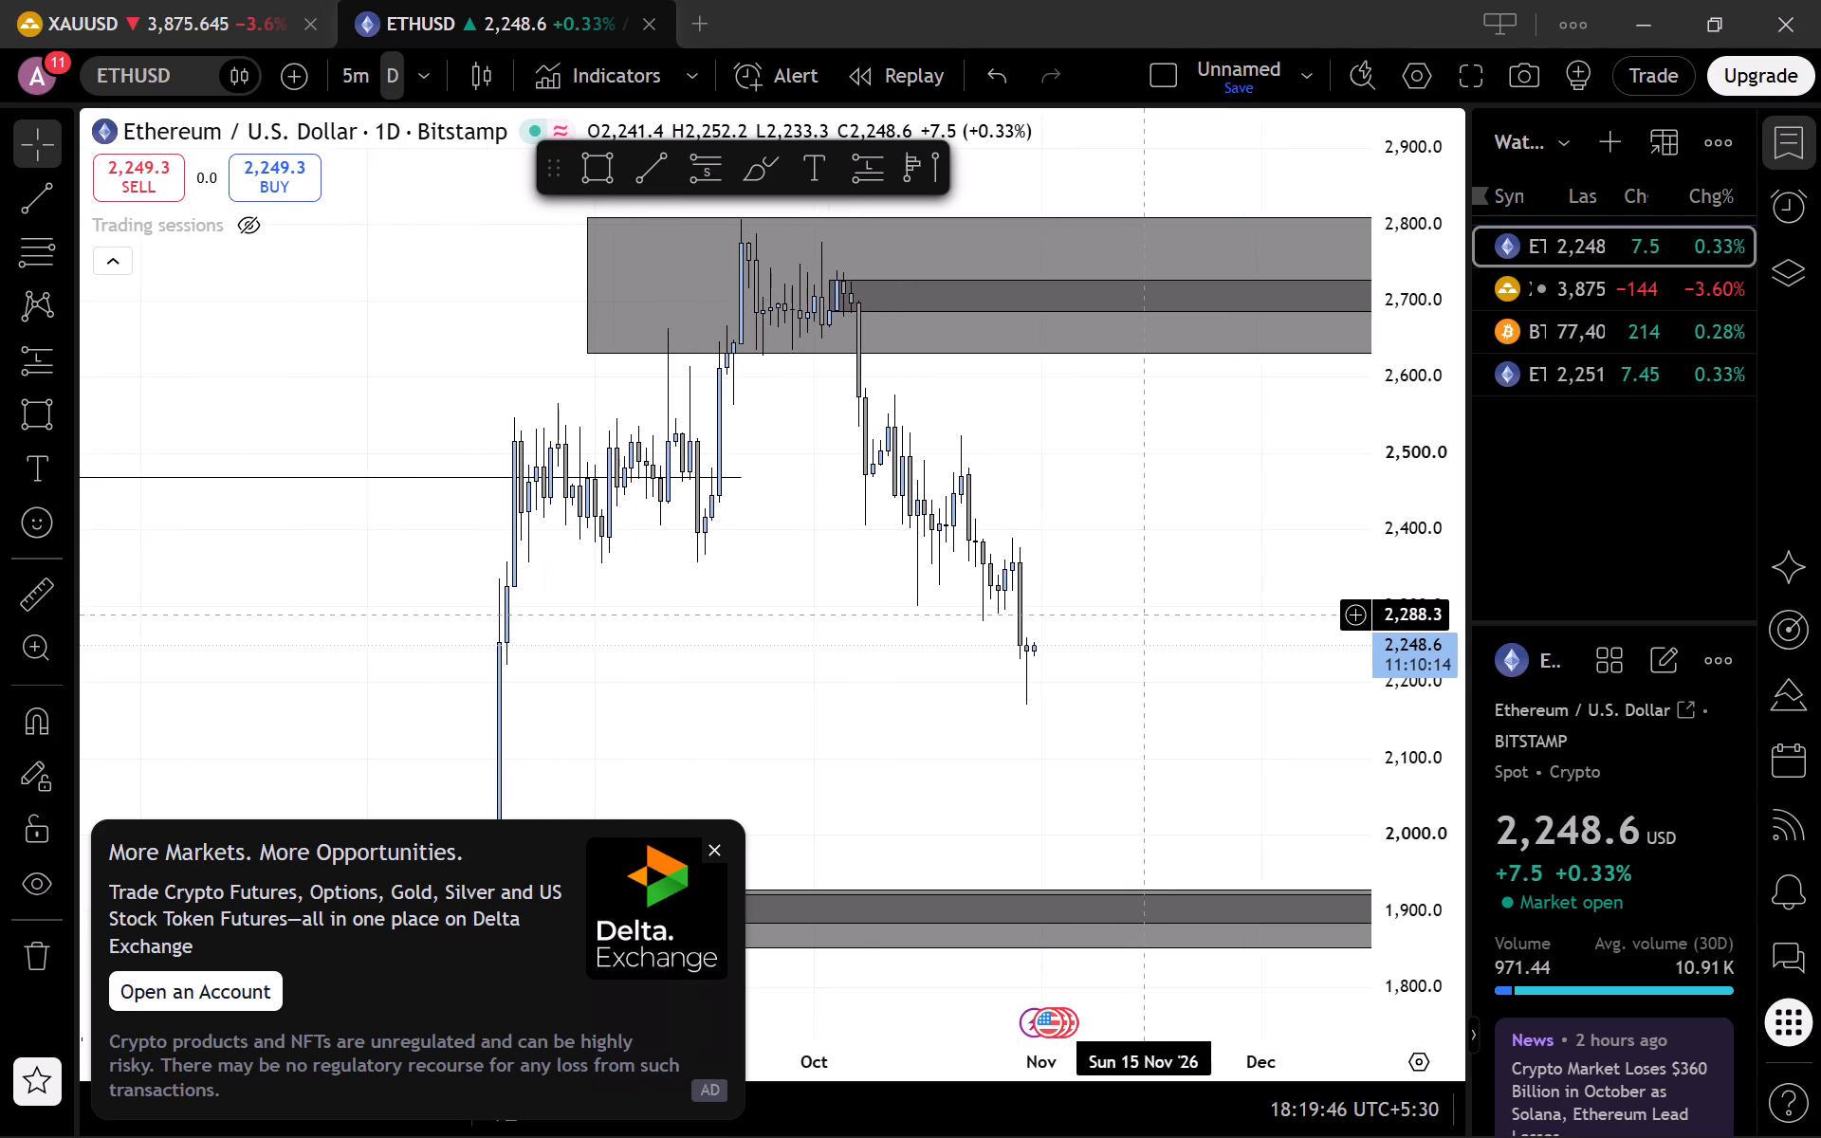
pyautogui.moveTo(1167, 537); pyautogui.dragTo(1085, 424)
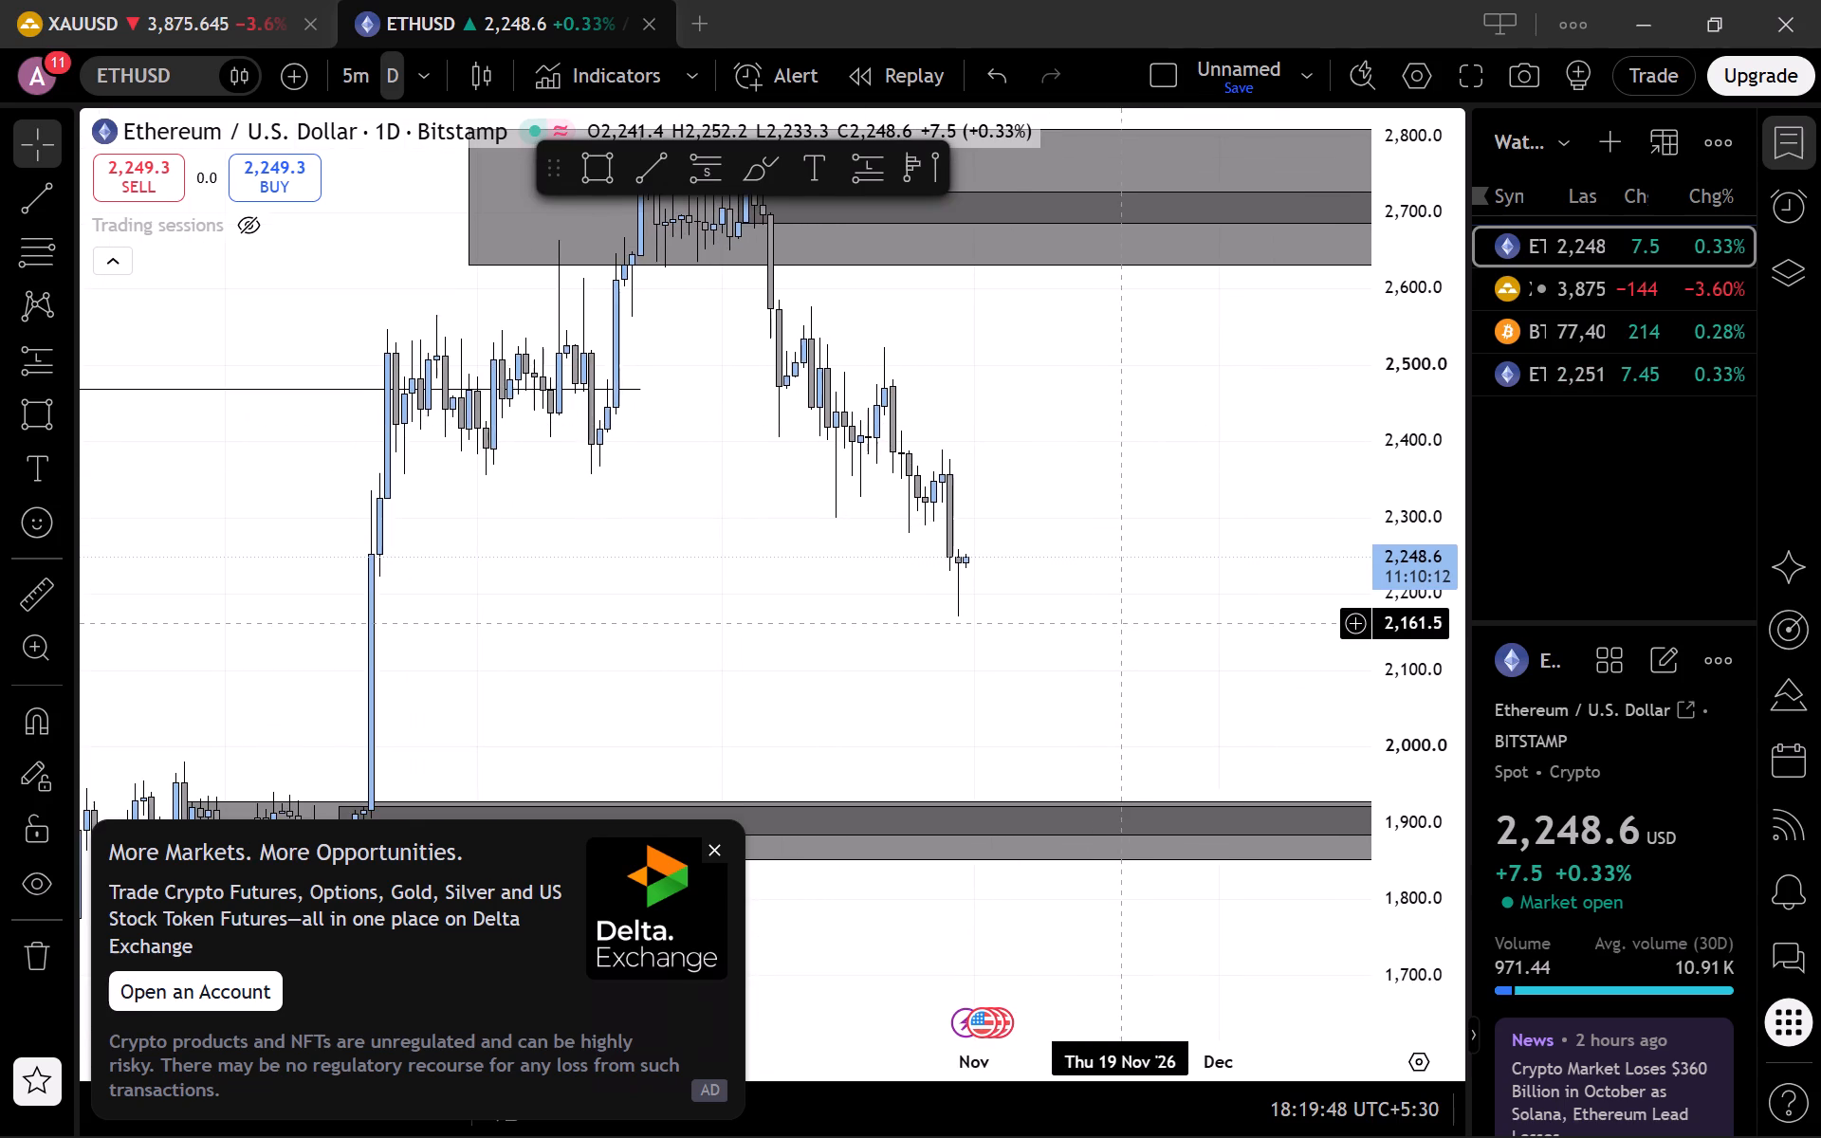
pyautogui.moveTo(1125, 623); pyautogui.dragTo(1134, 500)
pyautogui.moveTo(982, 568); pyautogui.dragTo(661, 549)
pyautogui.click(605, 177)
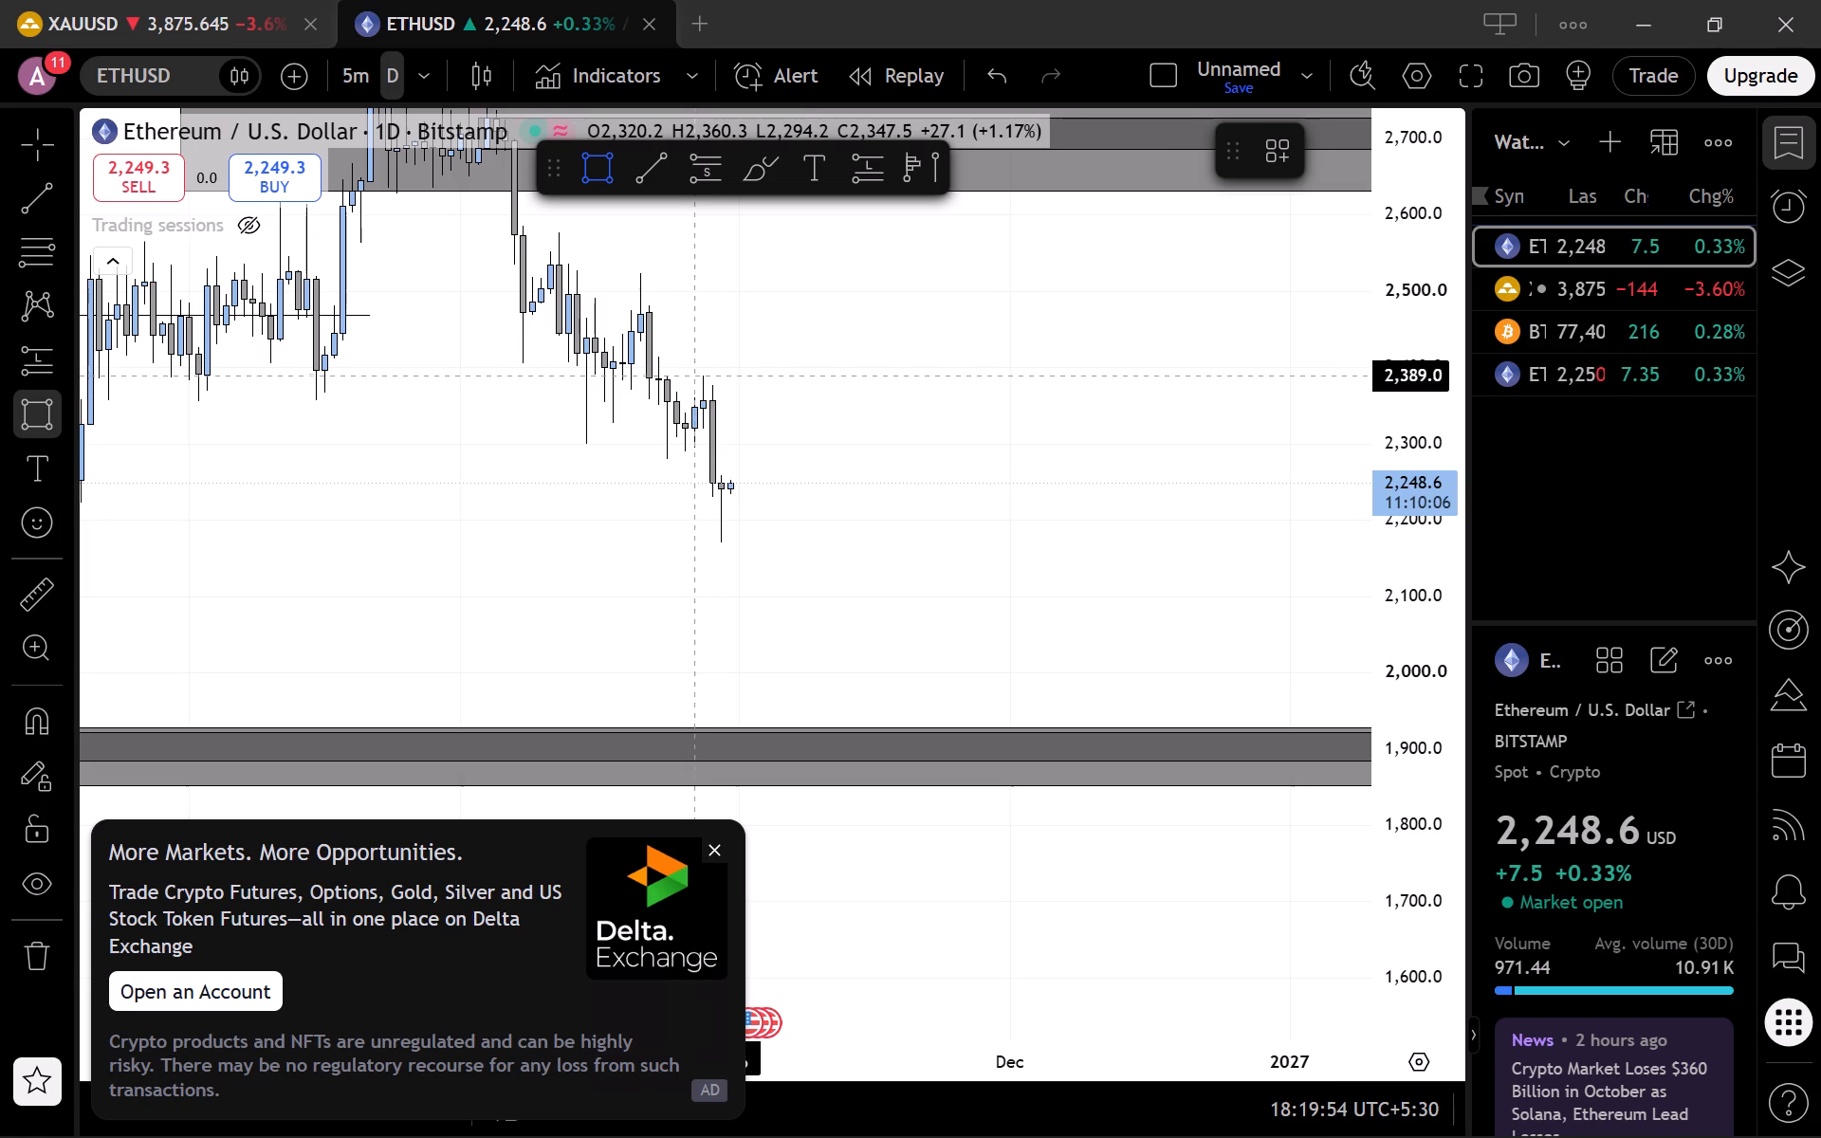
pyautogui.moveTo(690, 375); pyautogui.dragTo(958, 424)
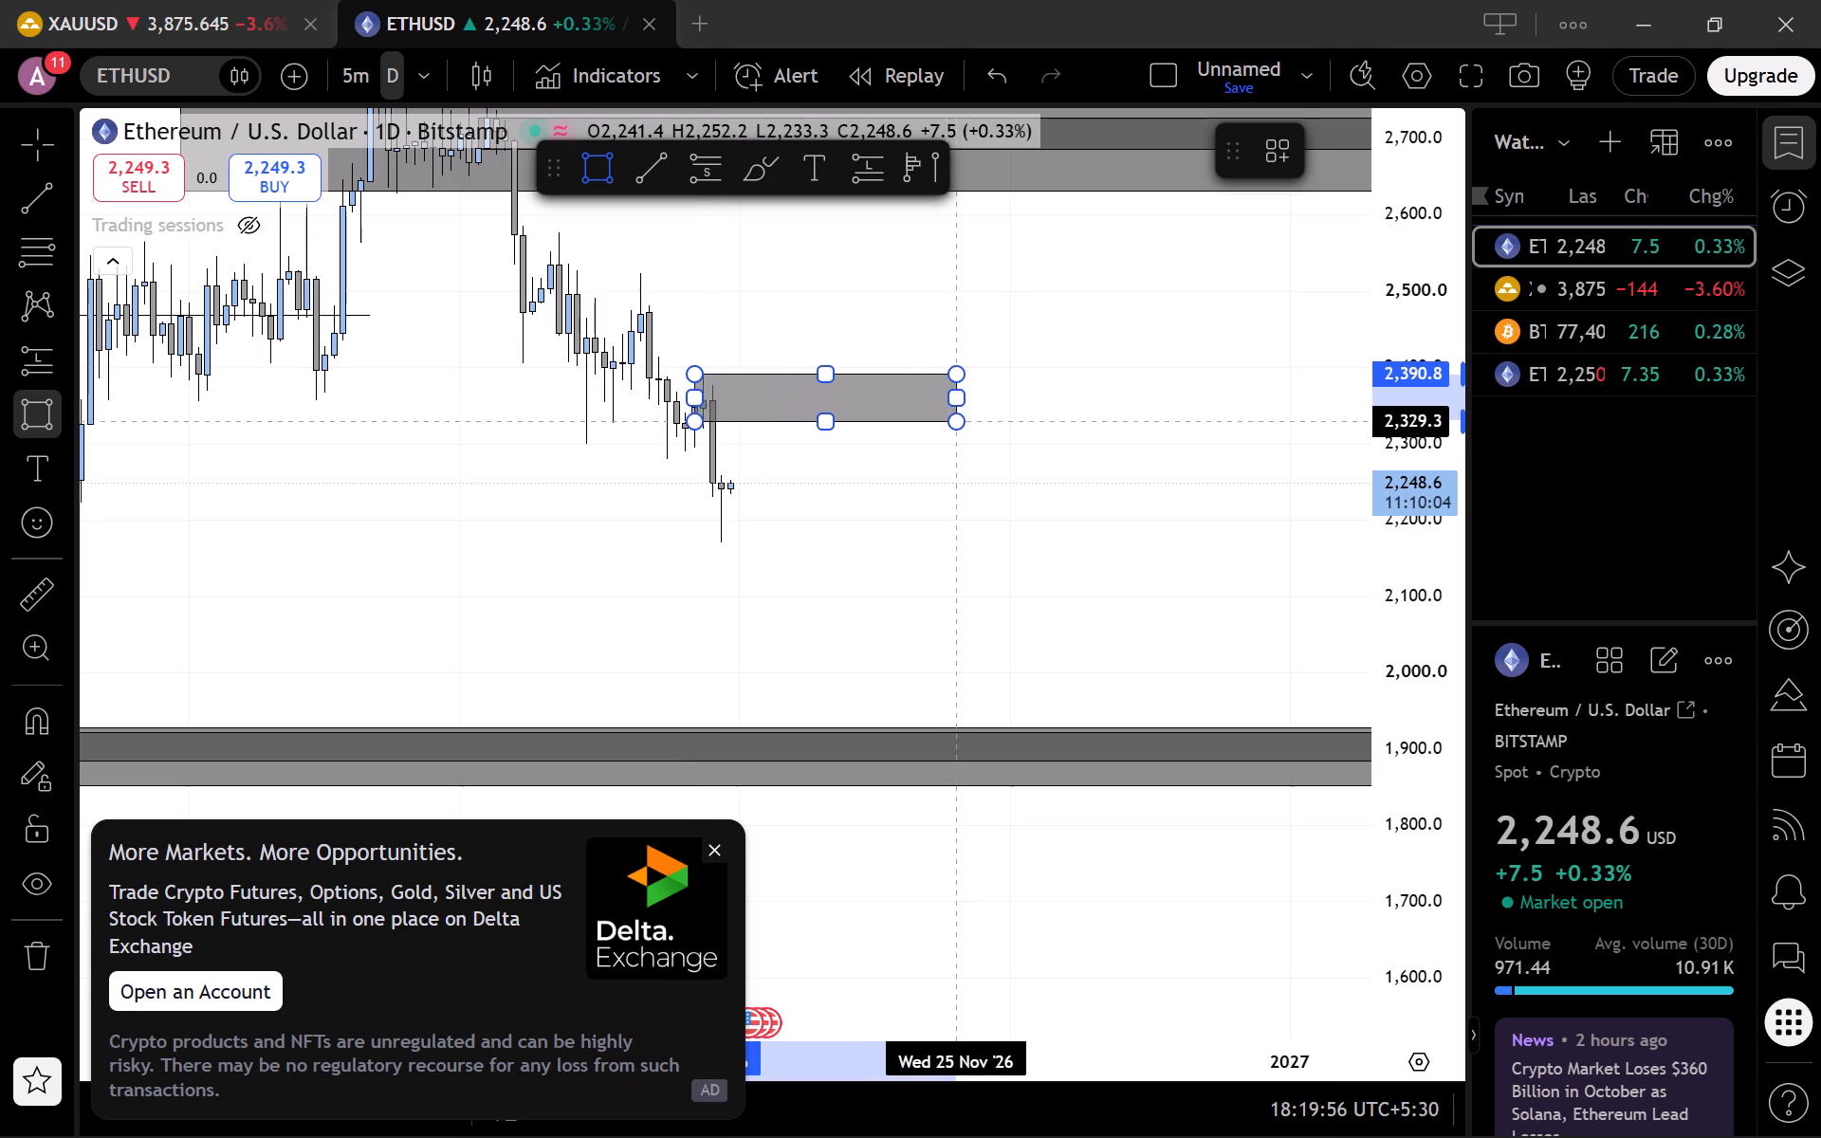
pyautogui.moveTo(958, 424); pyautogui.dragTo(968, 427)
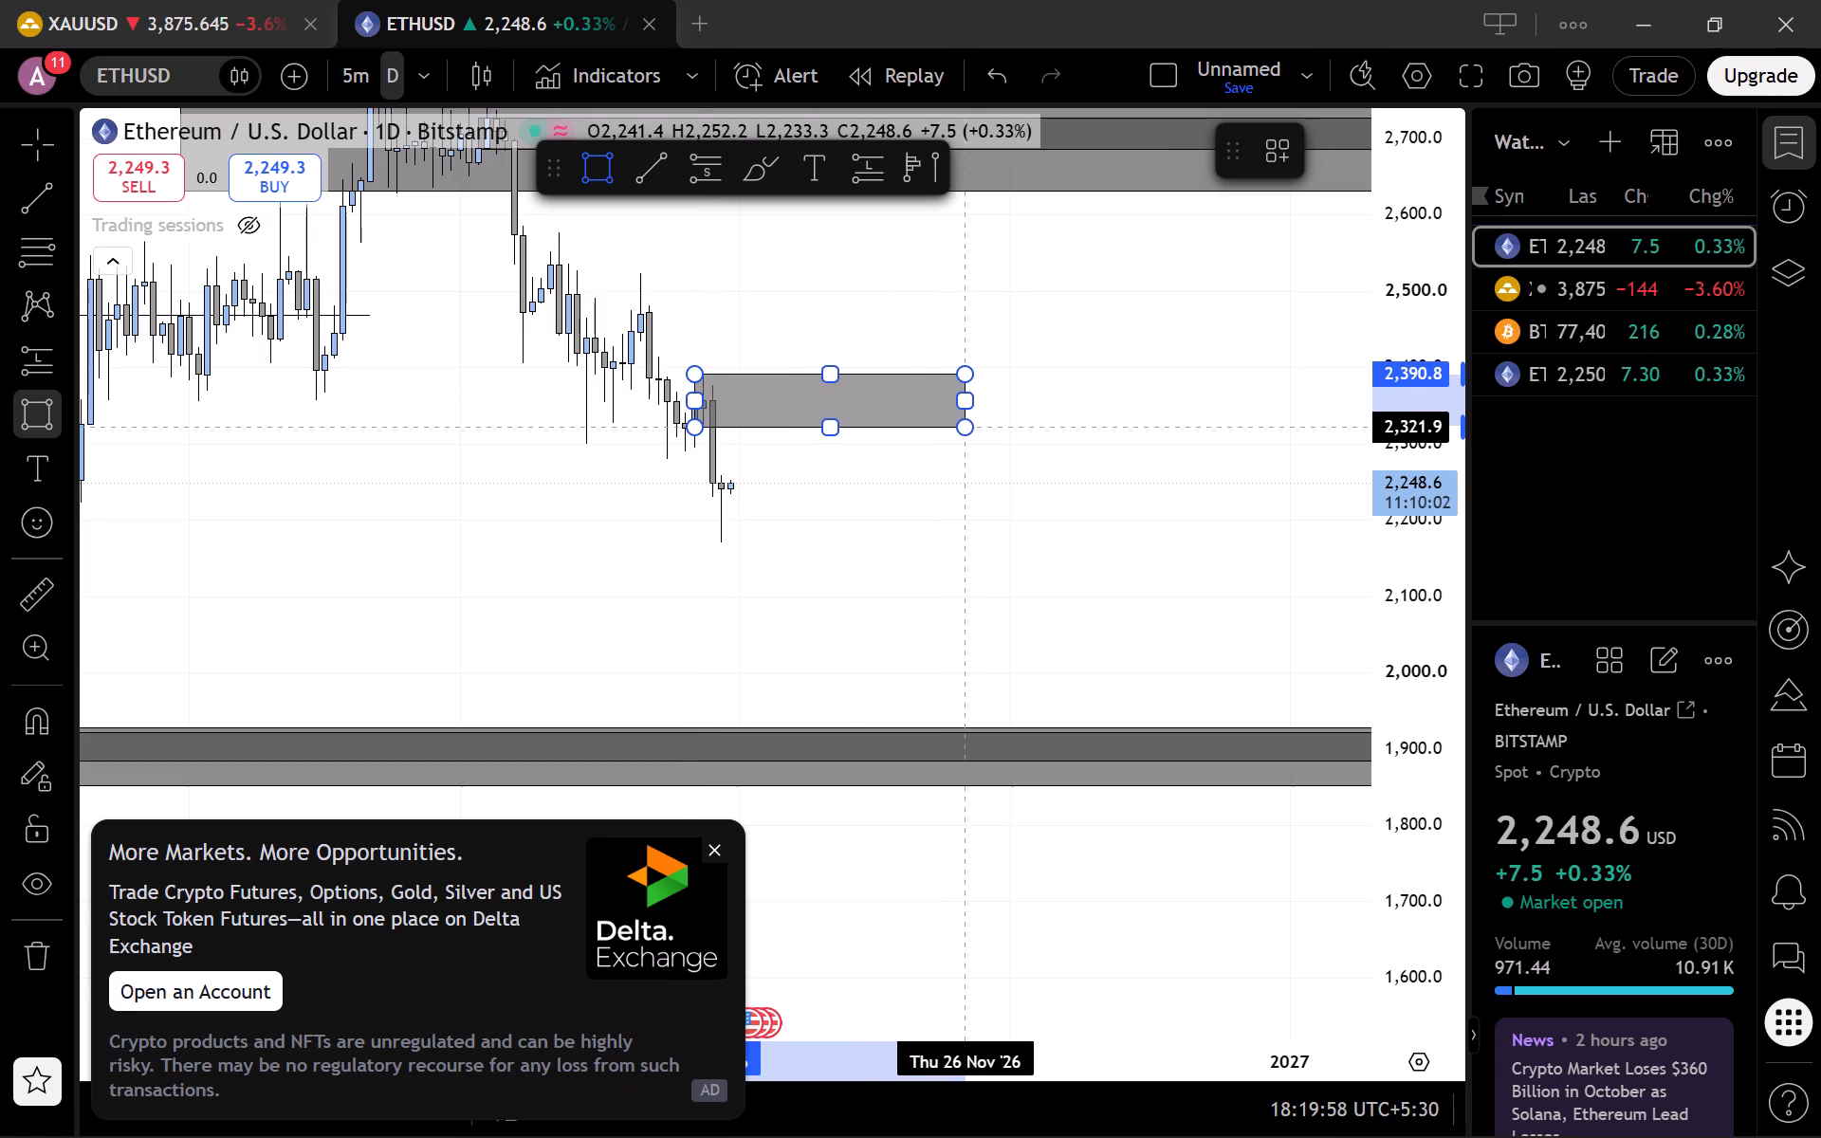
pyautogui.click(968, 427)
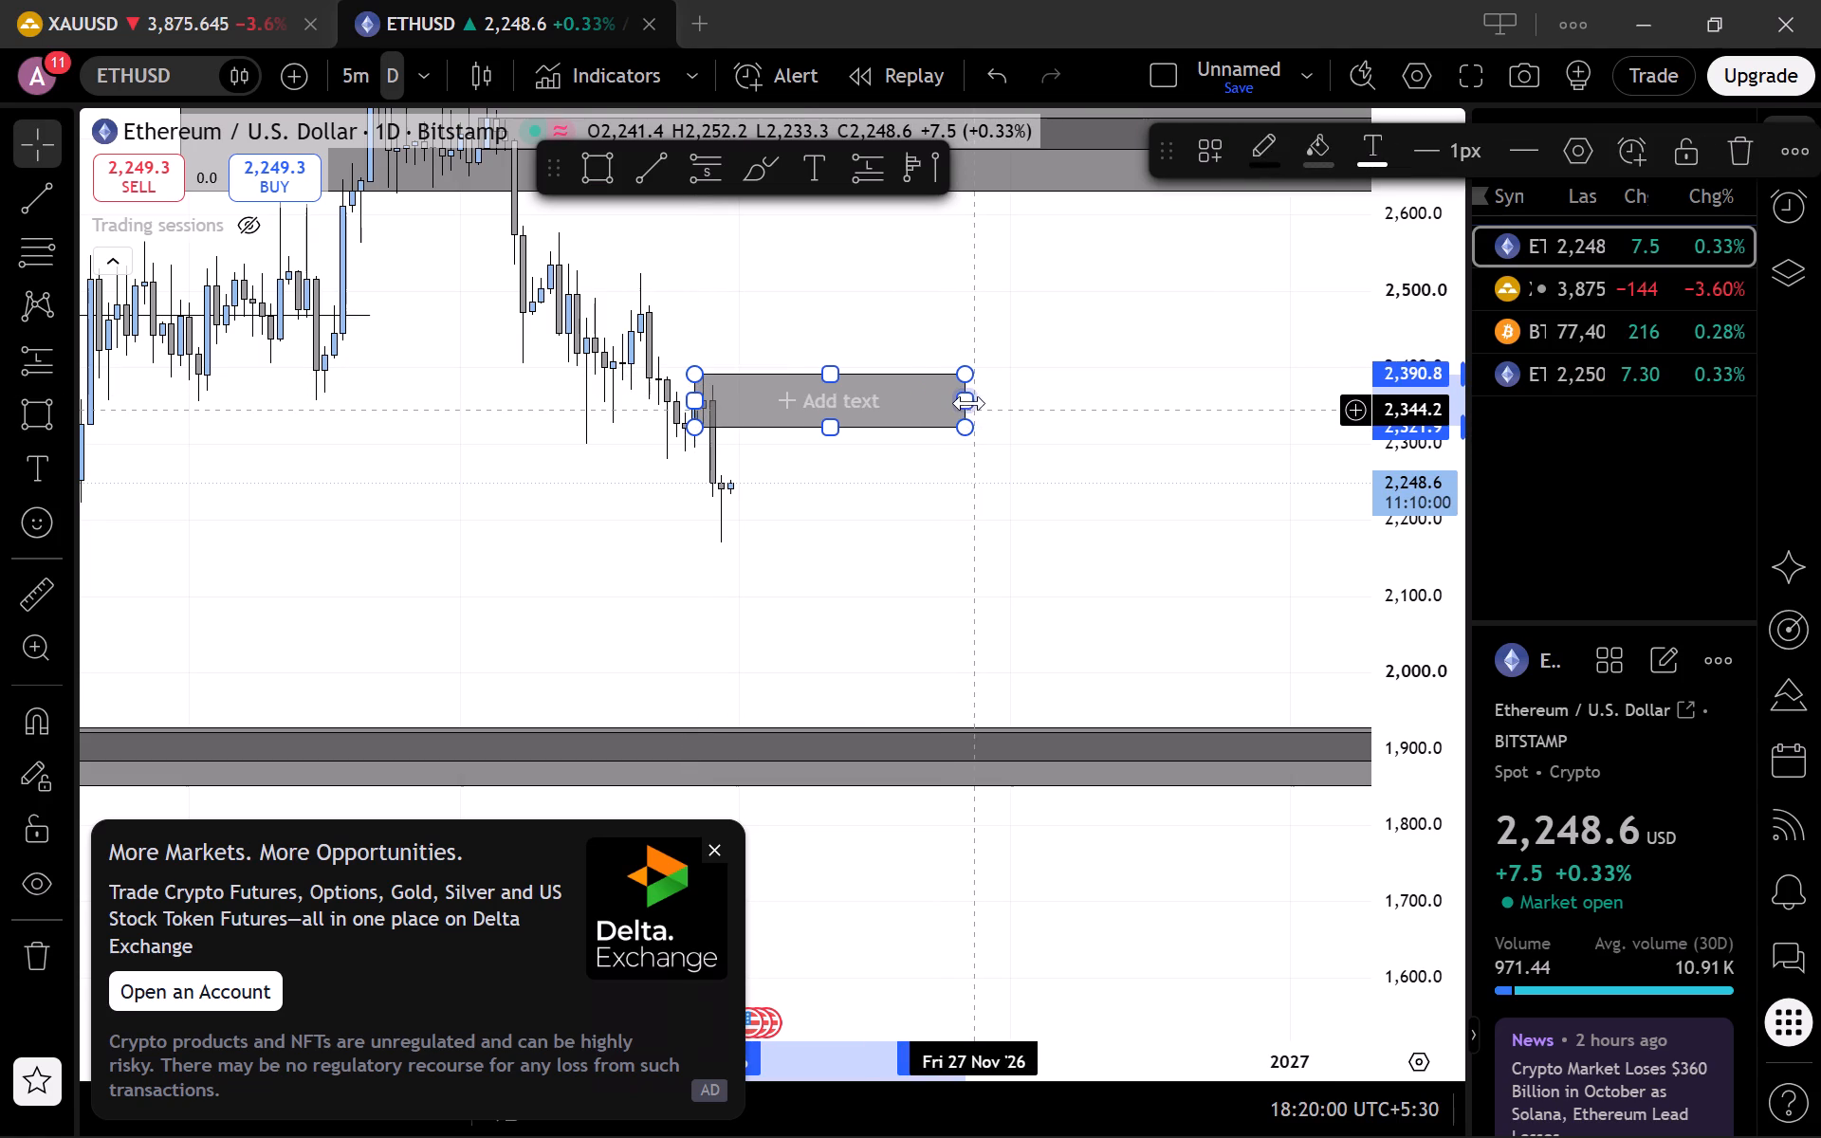
pyautogui.moveTo(966, 402); pyautogui.dragTo(1115, 402)
pyautogui.click(1033, 523)
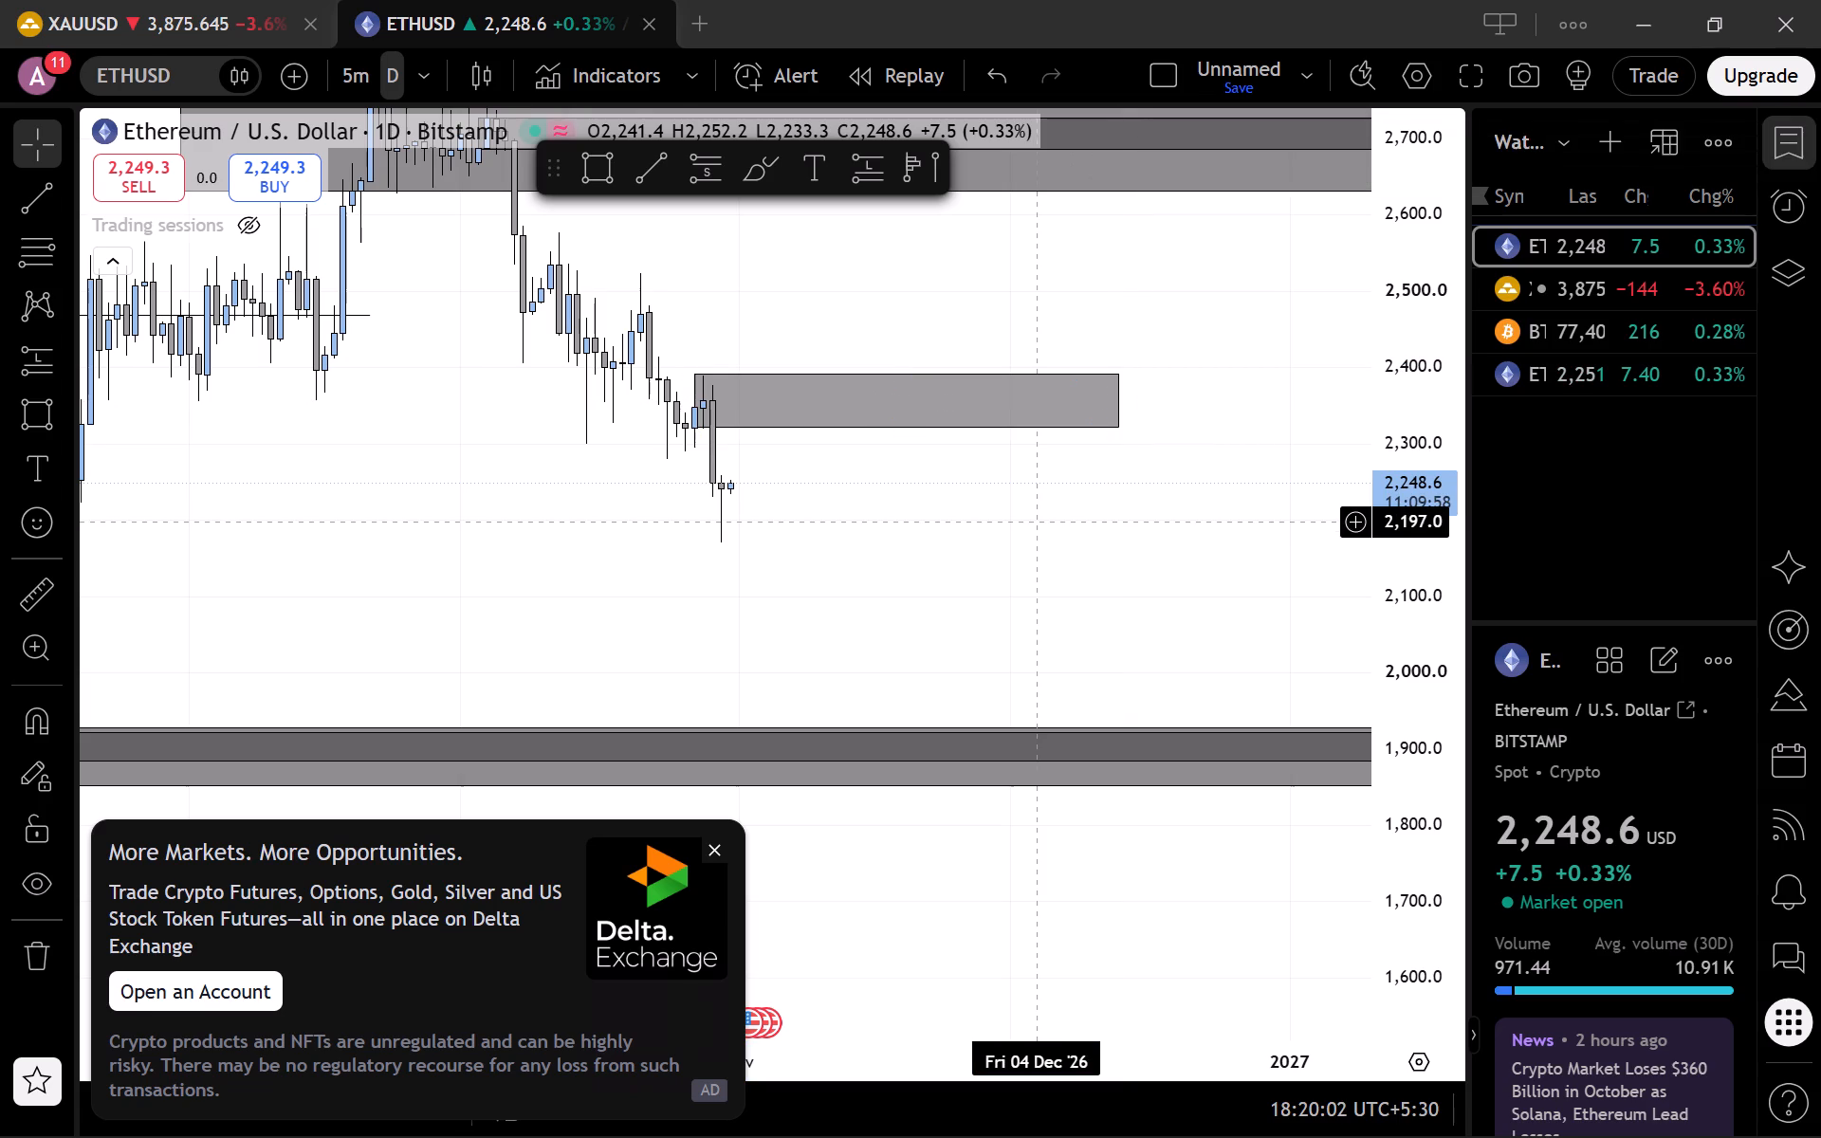
# Switch the ETHUSD chart to the 1 hour timeframe.
pyautogui.click(428, 54)
pyautogui.scroll(-2, 466, 335)
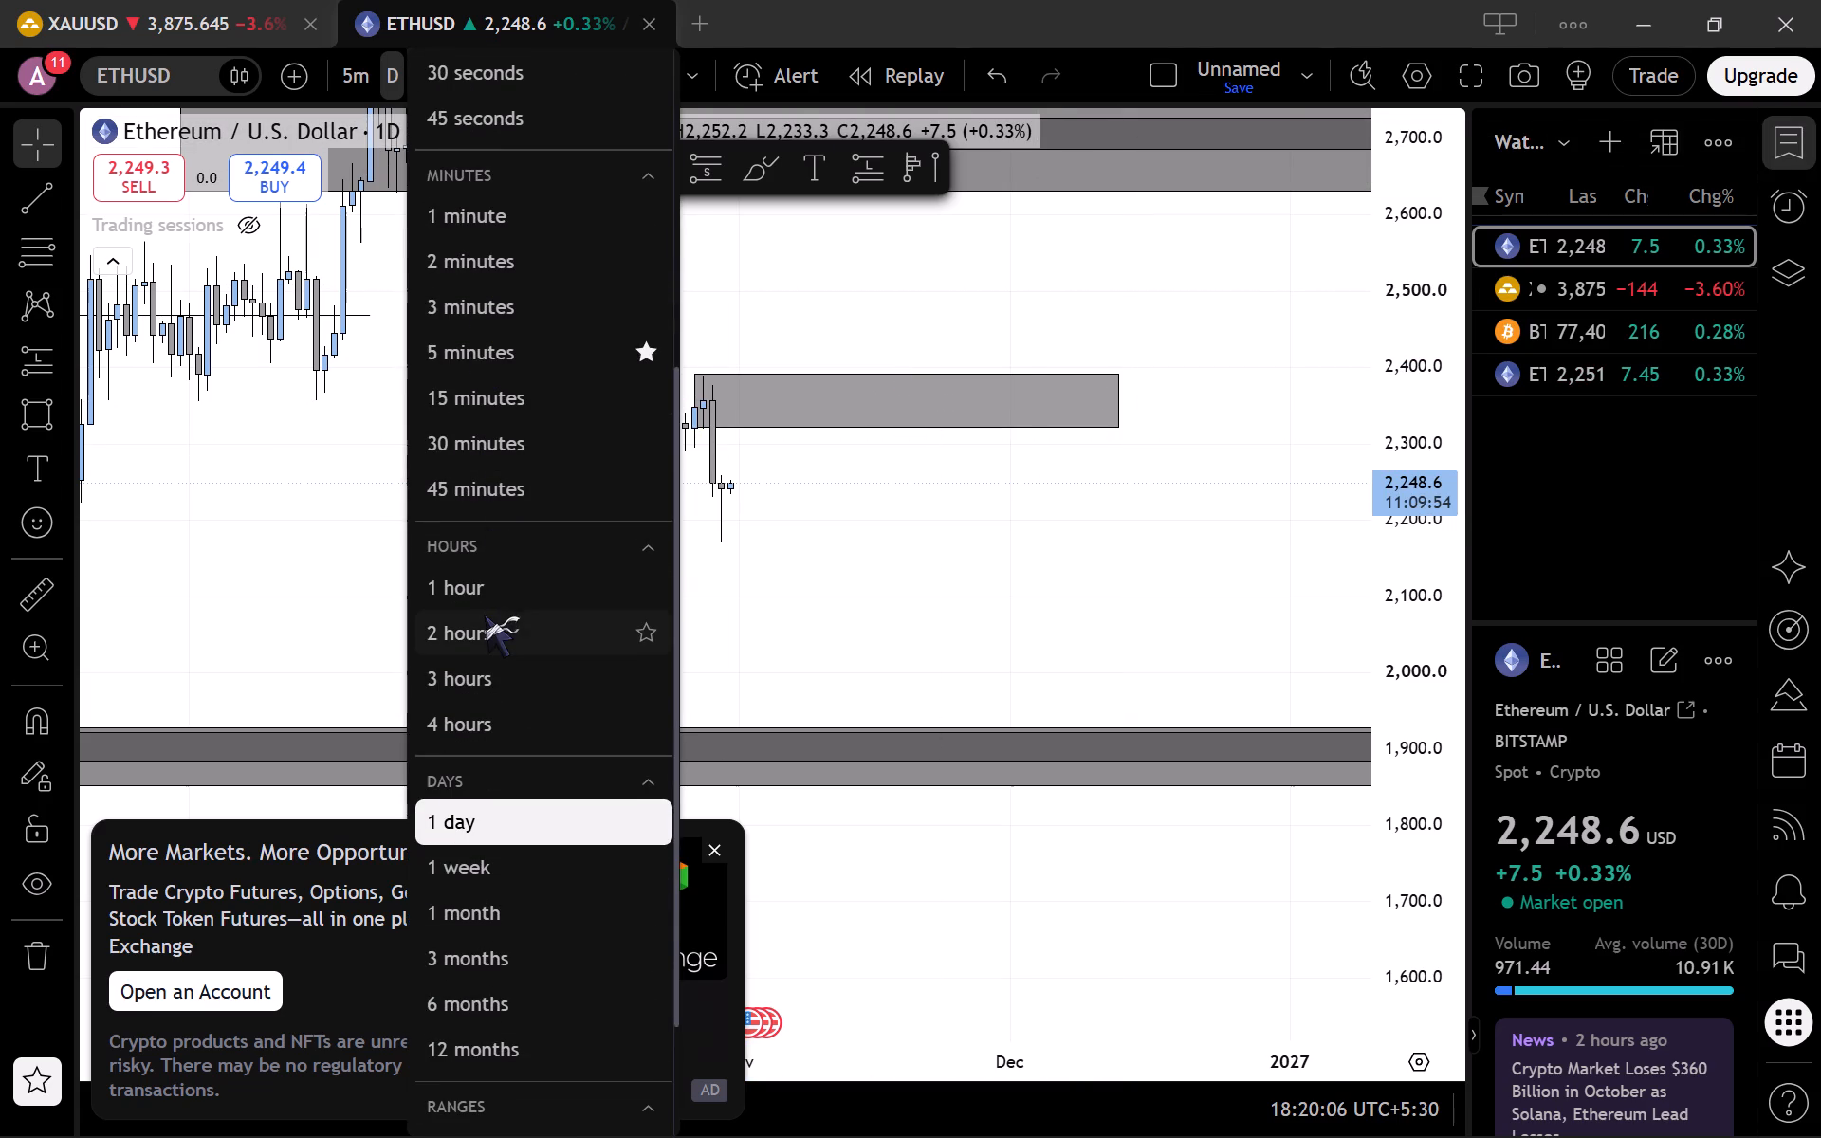
pyautogui.click(476, 593)
# Move the new zone's left edge to the base of the last rally before the sharp drop, about 29 October 17:30.
pyautogui.hscroll(2, 661, 493)
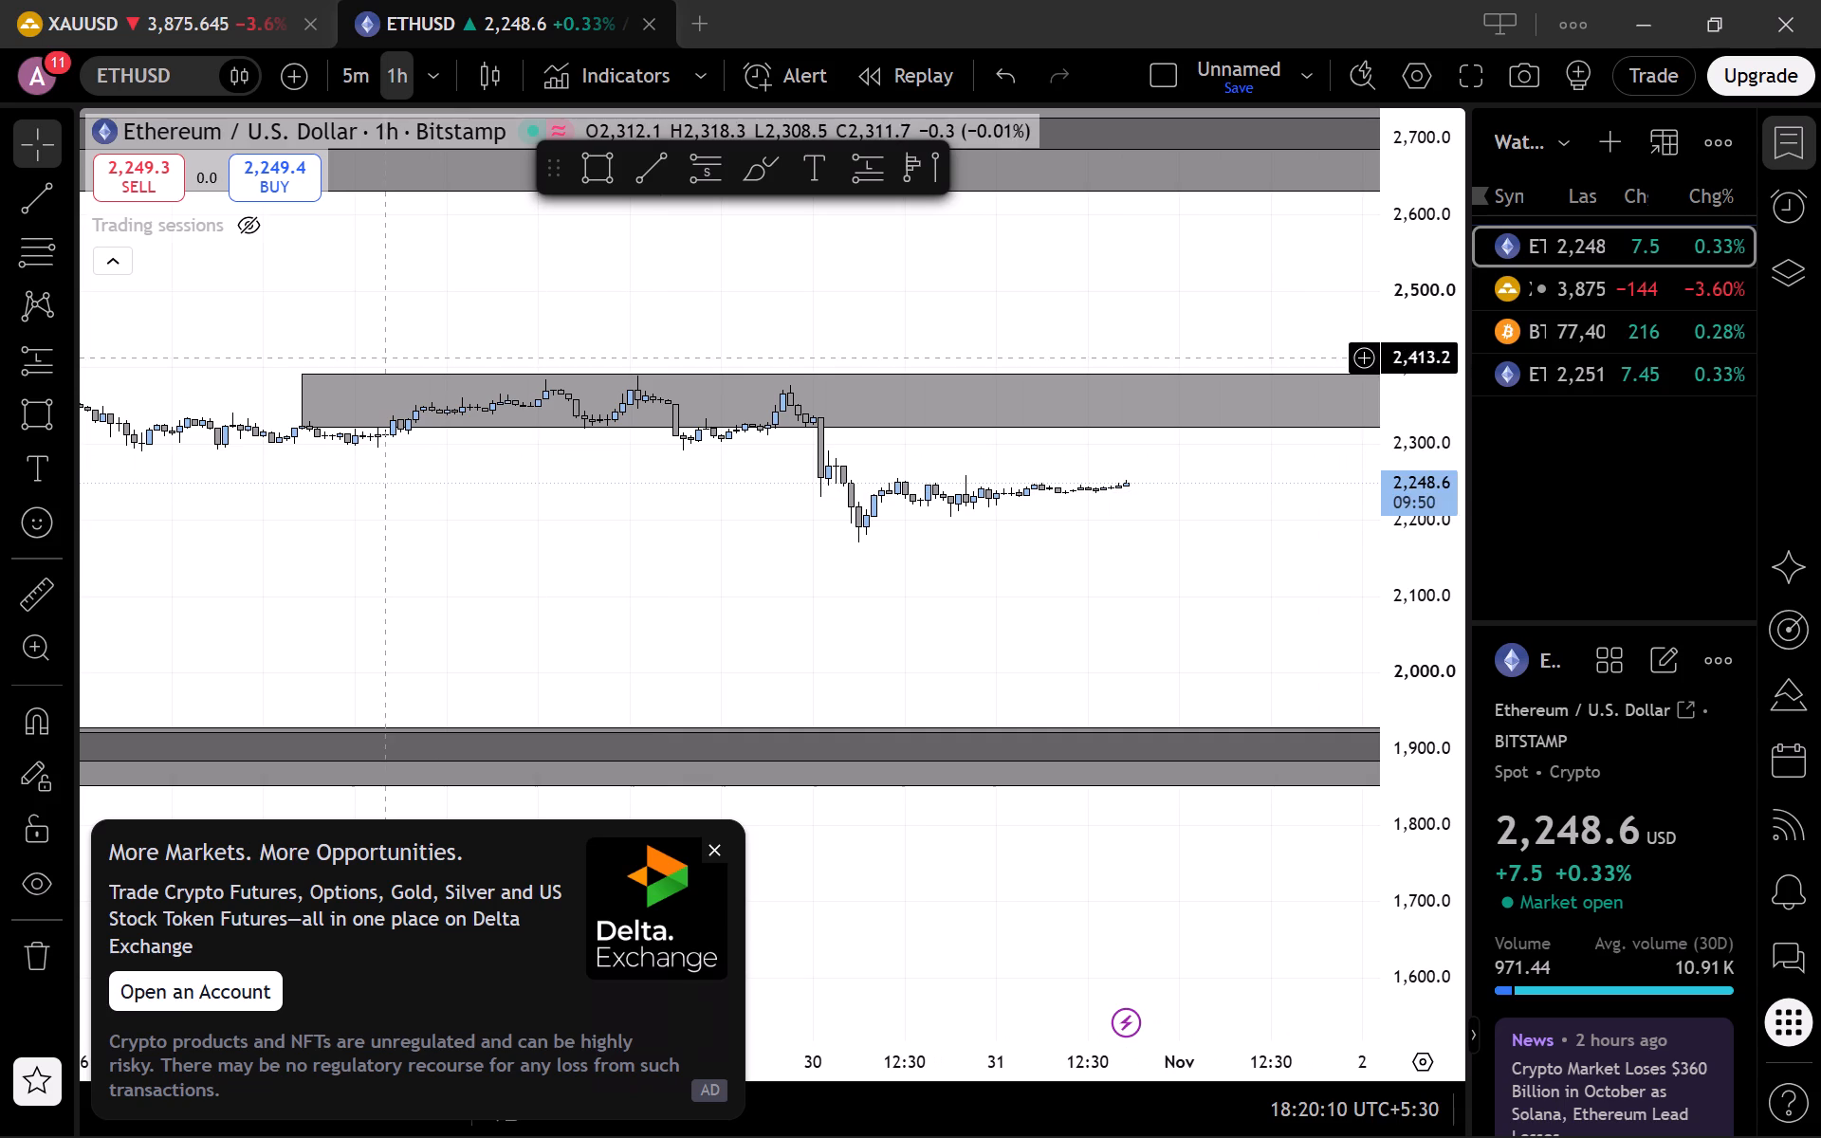
pyautogui.moveTo(297, 407); pyautogui.dragTo(765, 396)
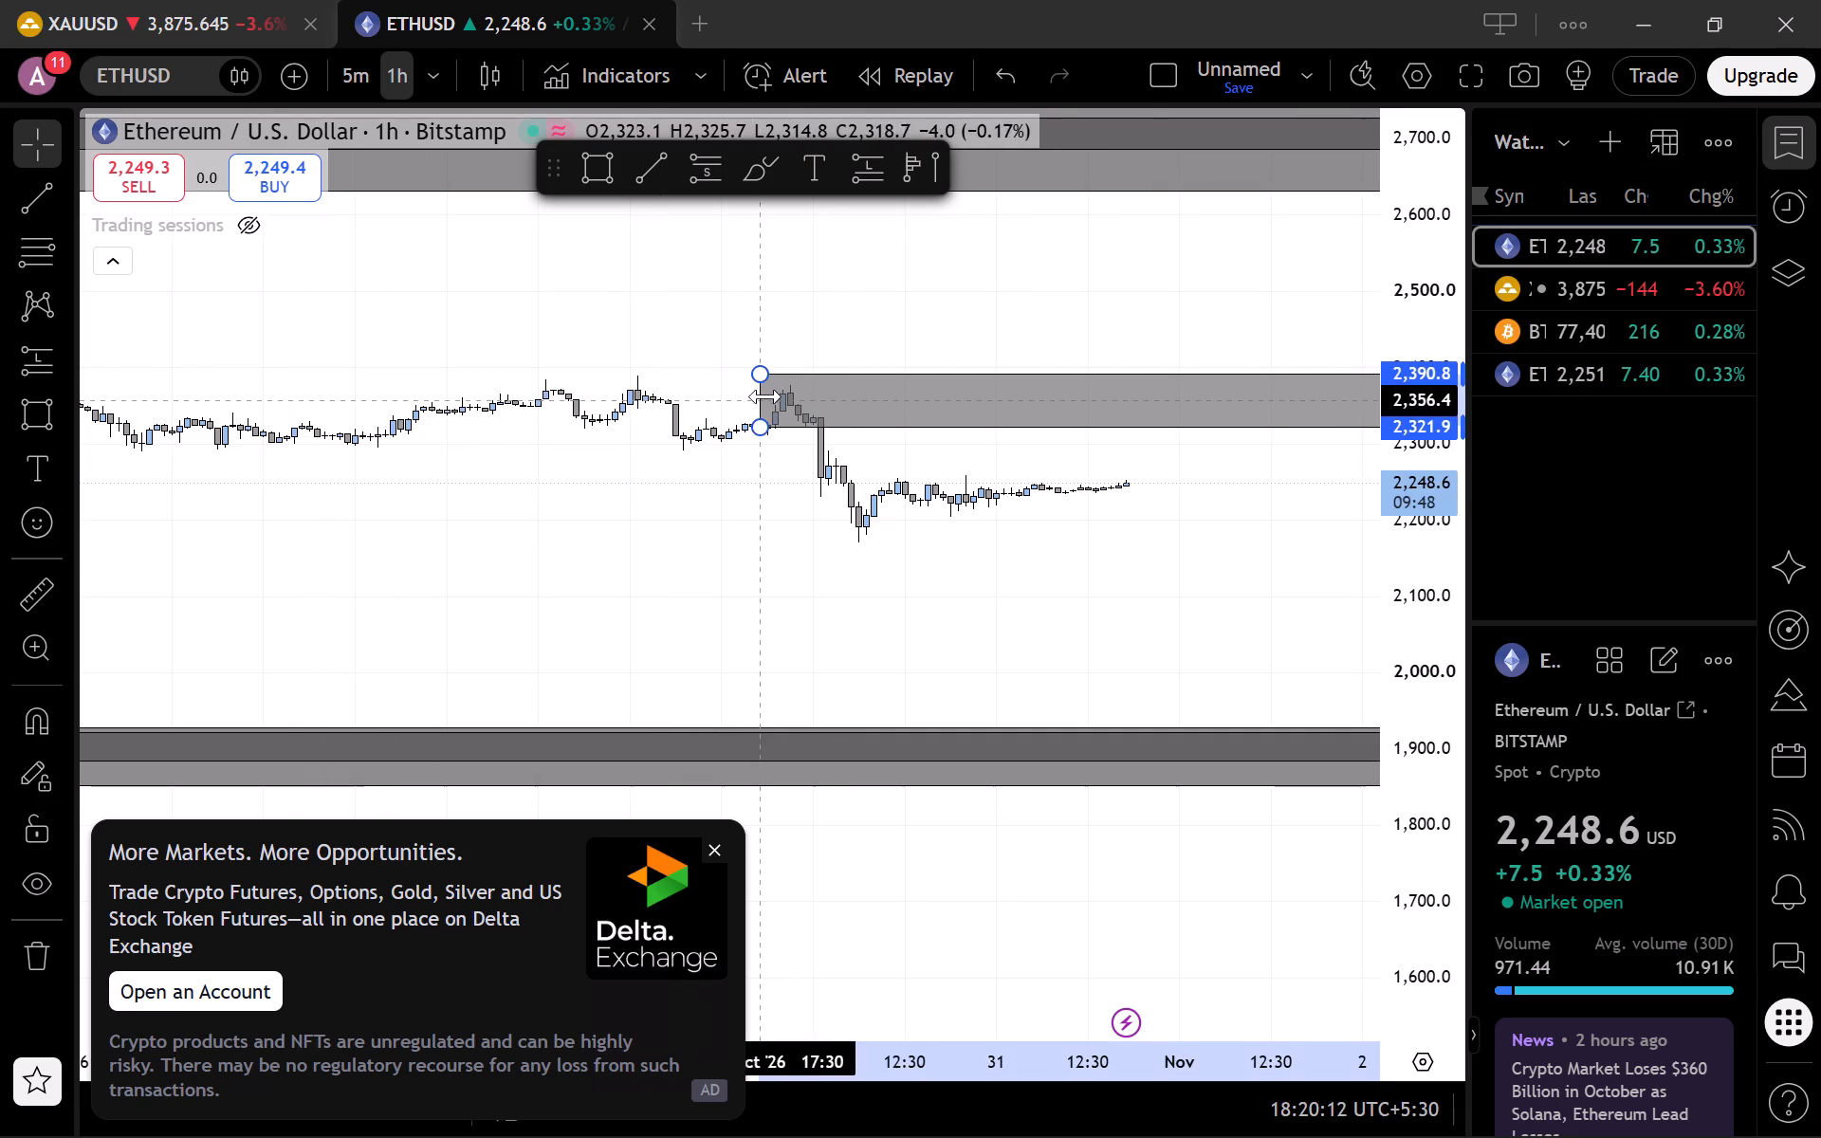
pyautogui.moveTo(765, 396); pyautogui.dragTo(767, 396)
# Draw a smaller rectangle inside the zone, from the swing high at about 2,376 down to about 2,350.
pyautogui.moveTo(801, 583); pyautogui.dragTo(577, 562)
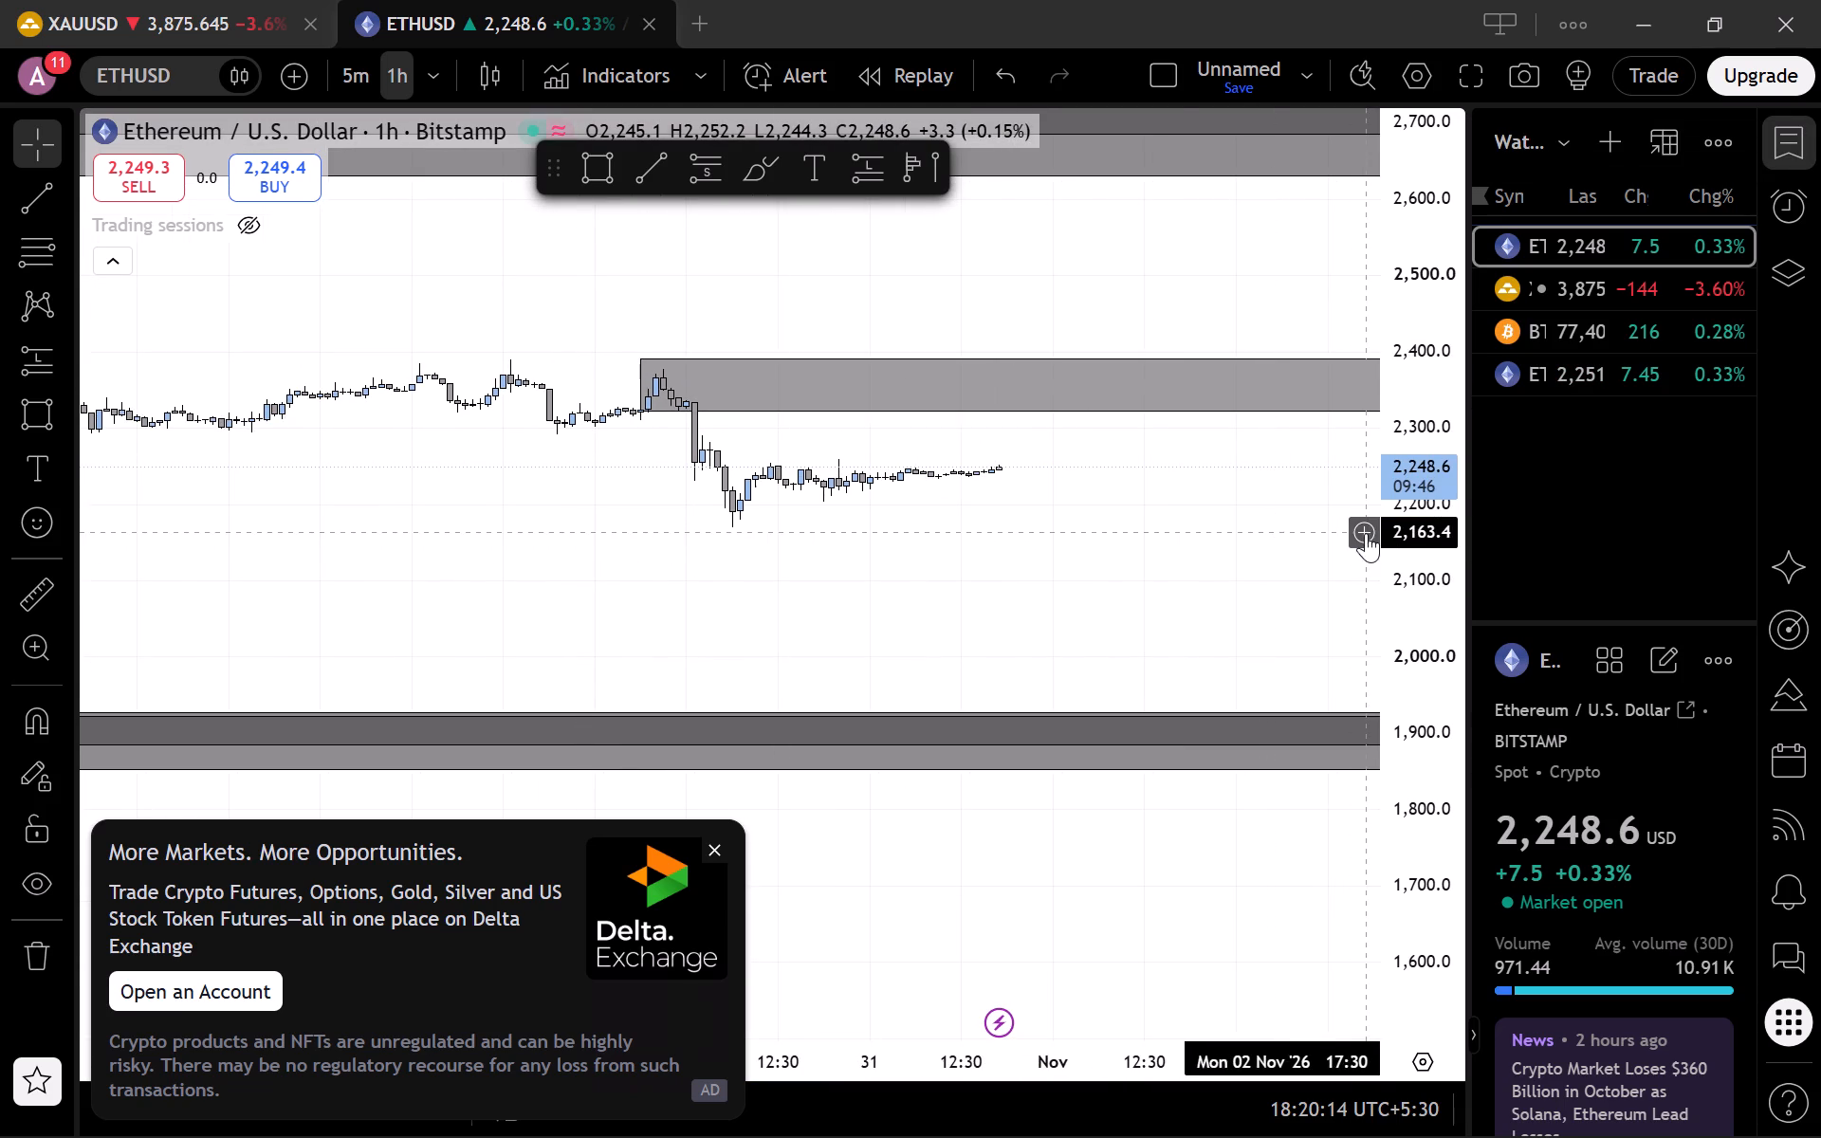
pyautogui.moveTo(1449, 539); pyautogui.dragTo(1435, 0)
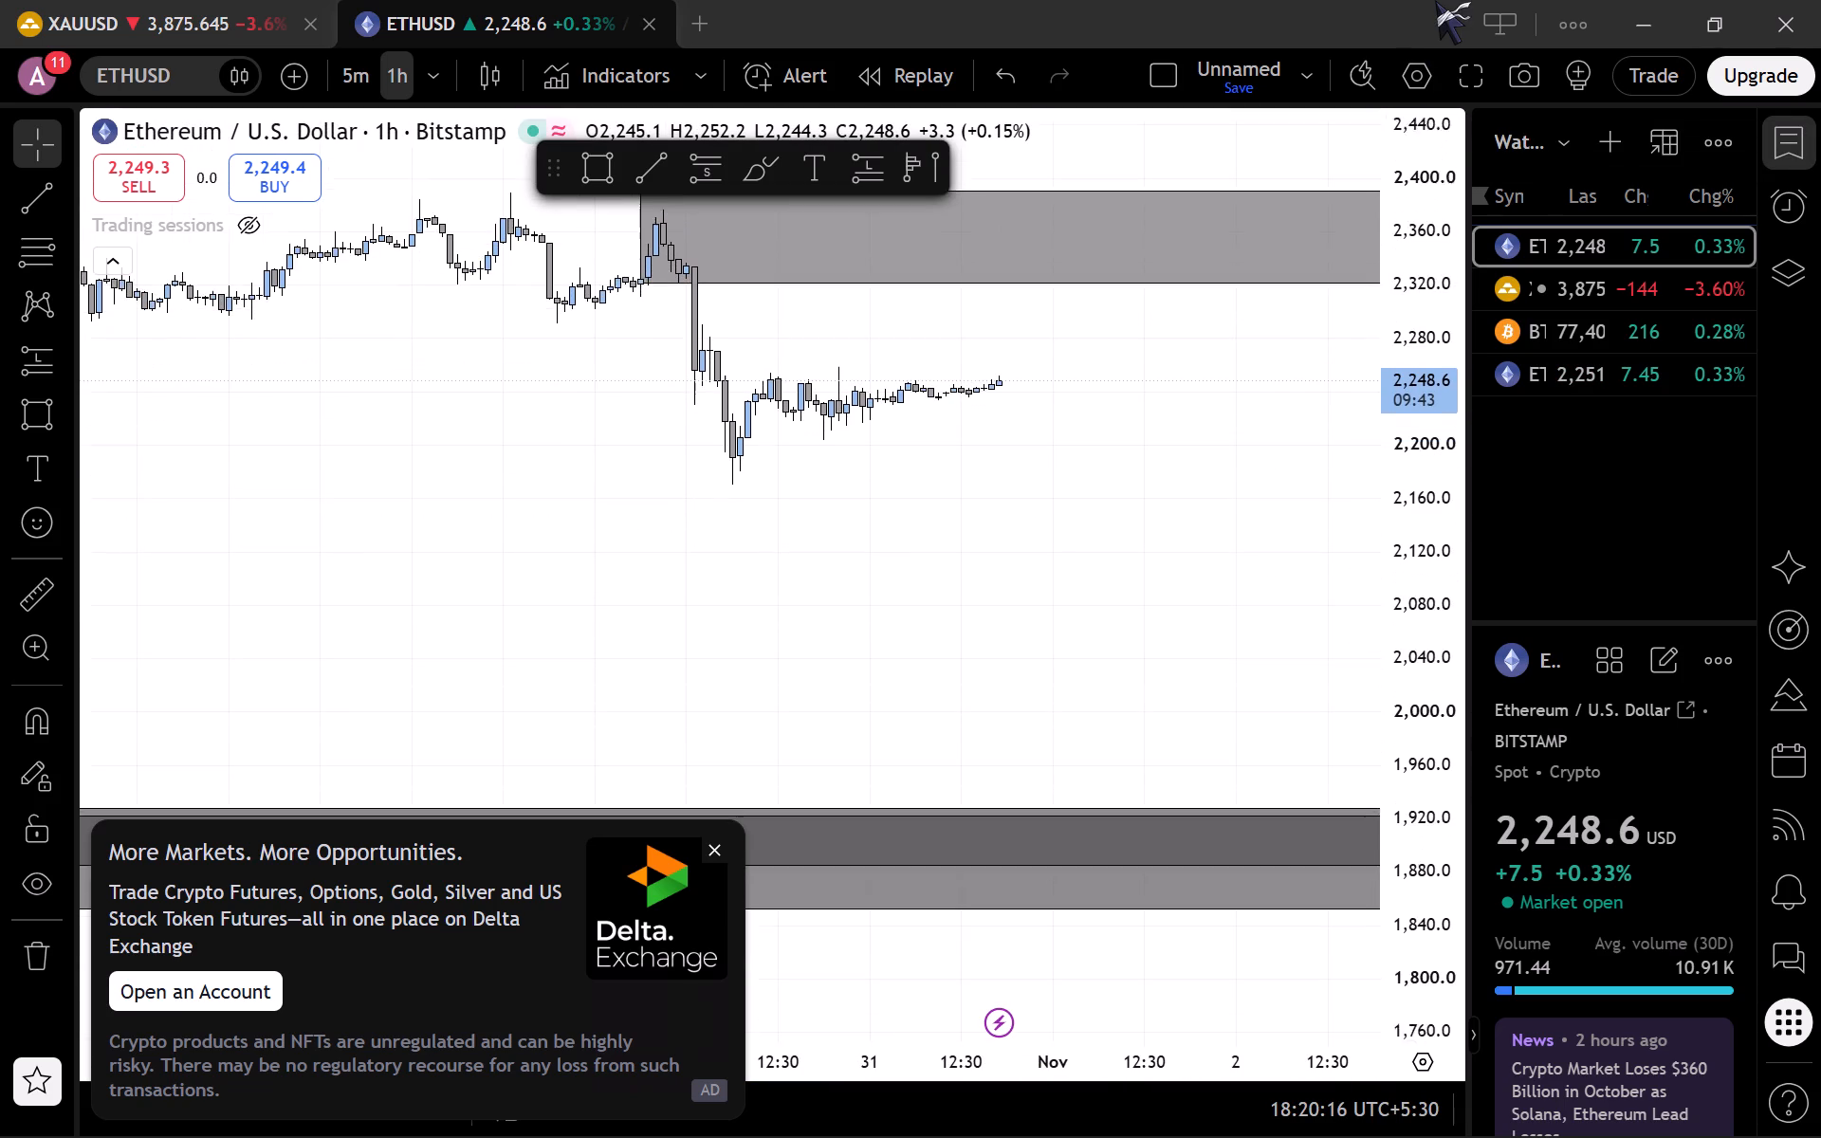
pyautogui.moveTo(1254, 337); pyautogui.dragTo(1188, 615)
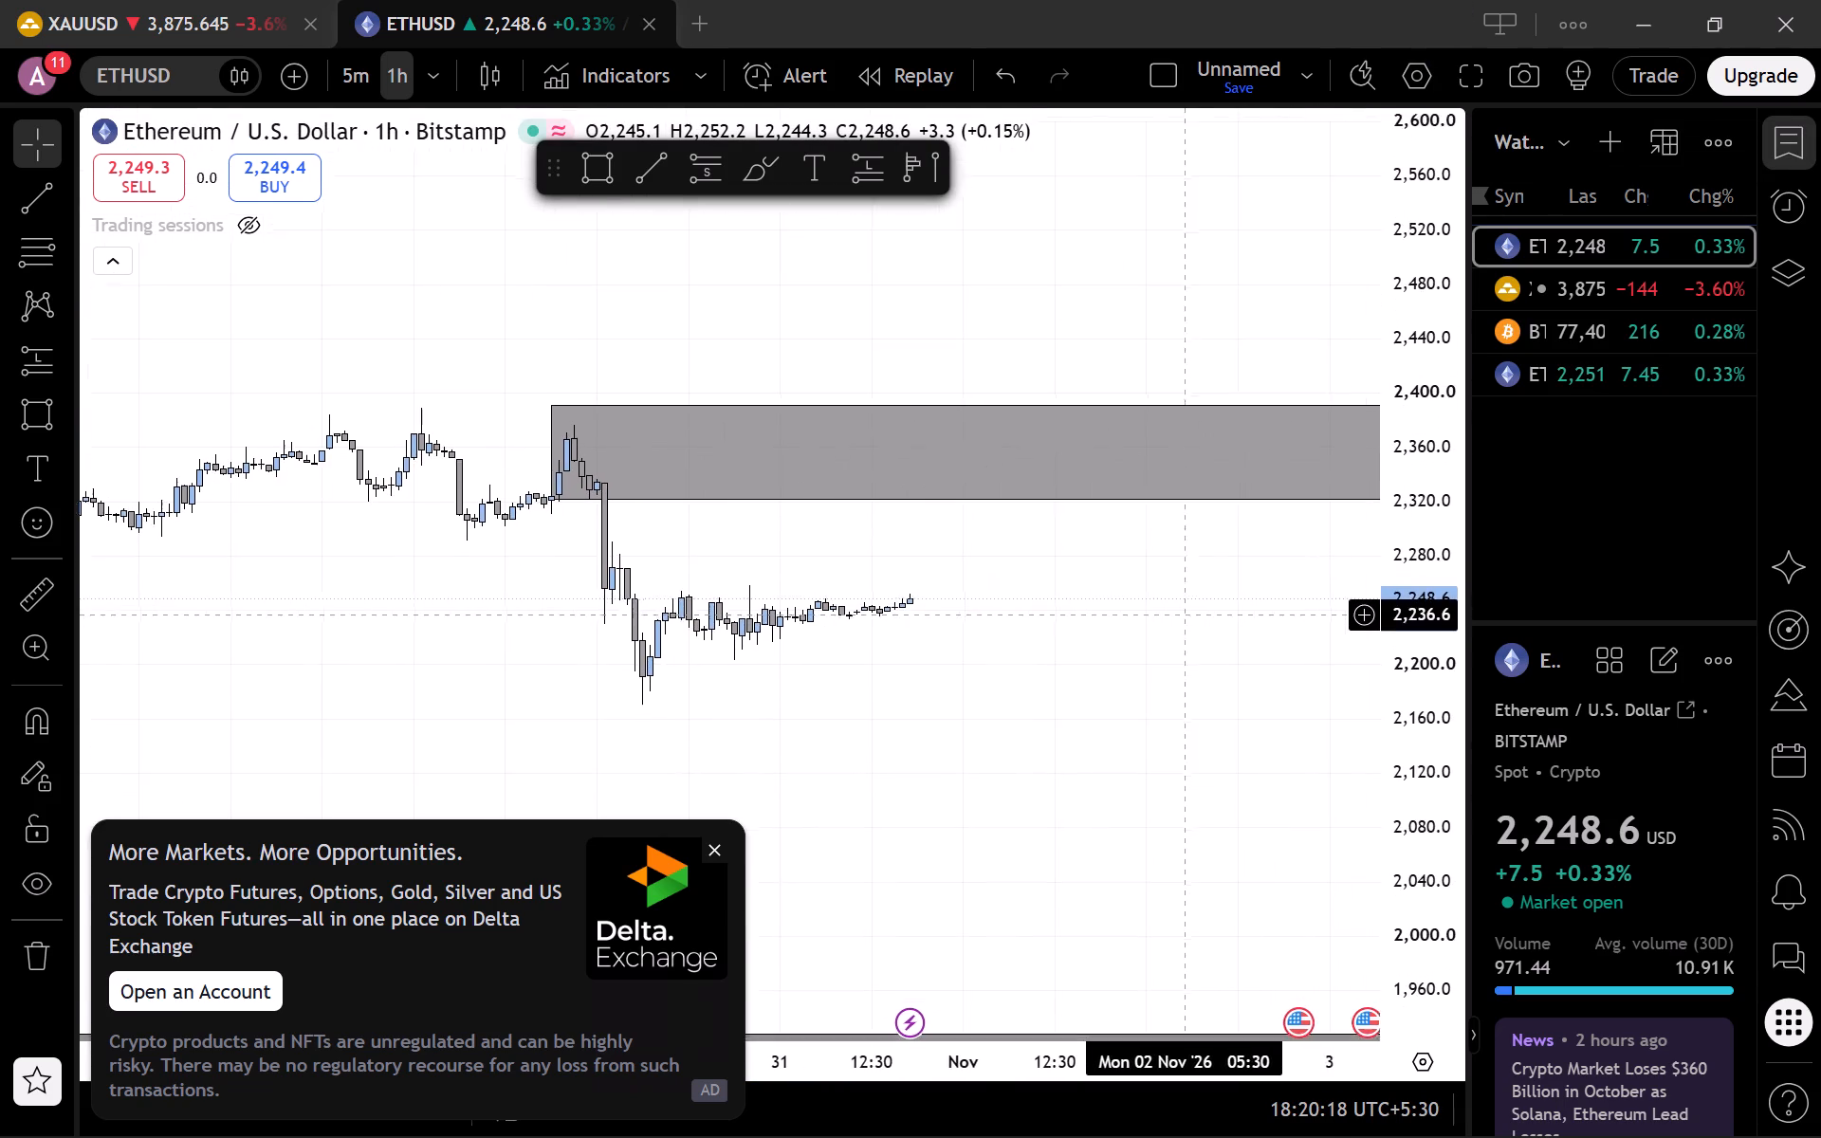
pyautogui.moveTo(1401, 621); pyautogui.dragTo(1335, 67)
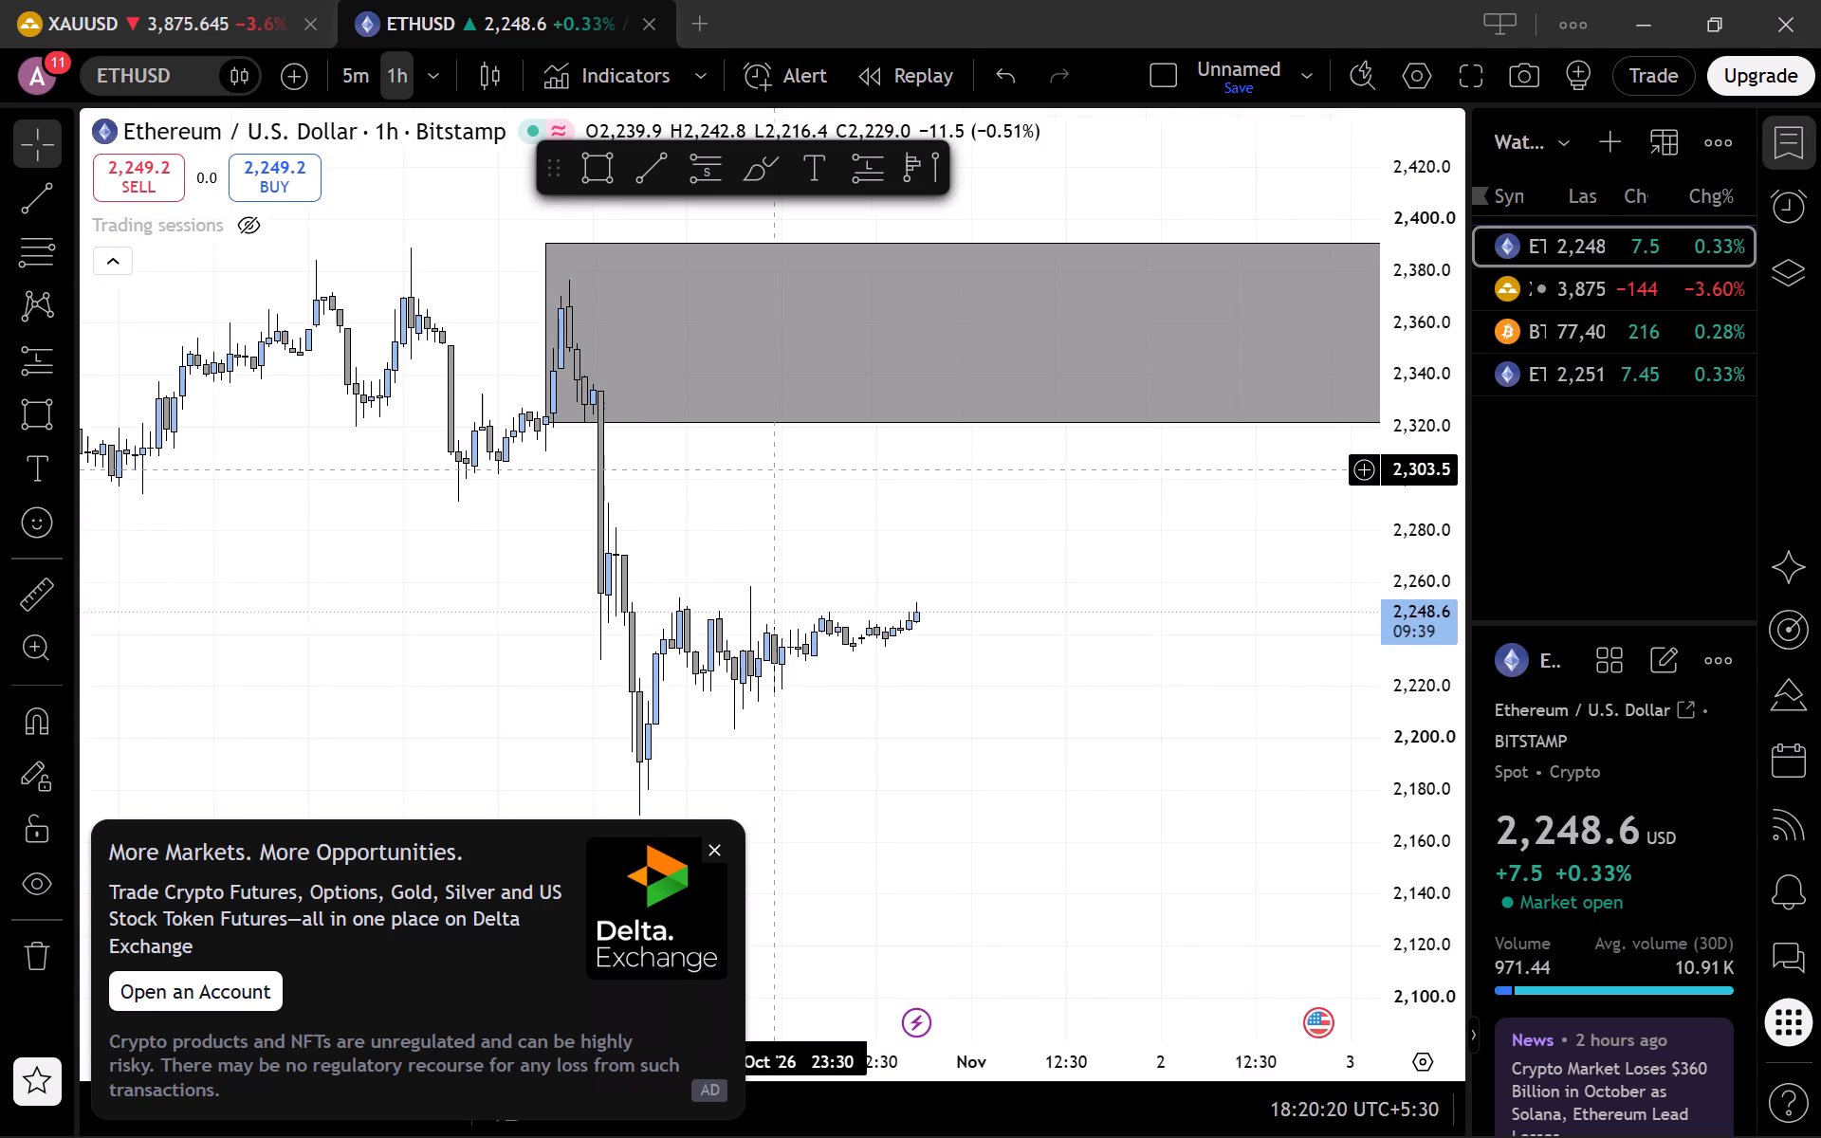
pyautogui.click(589, 158)
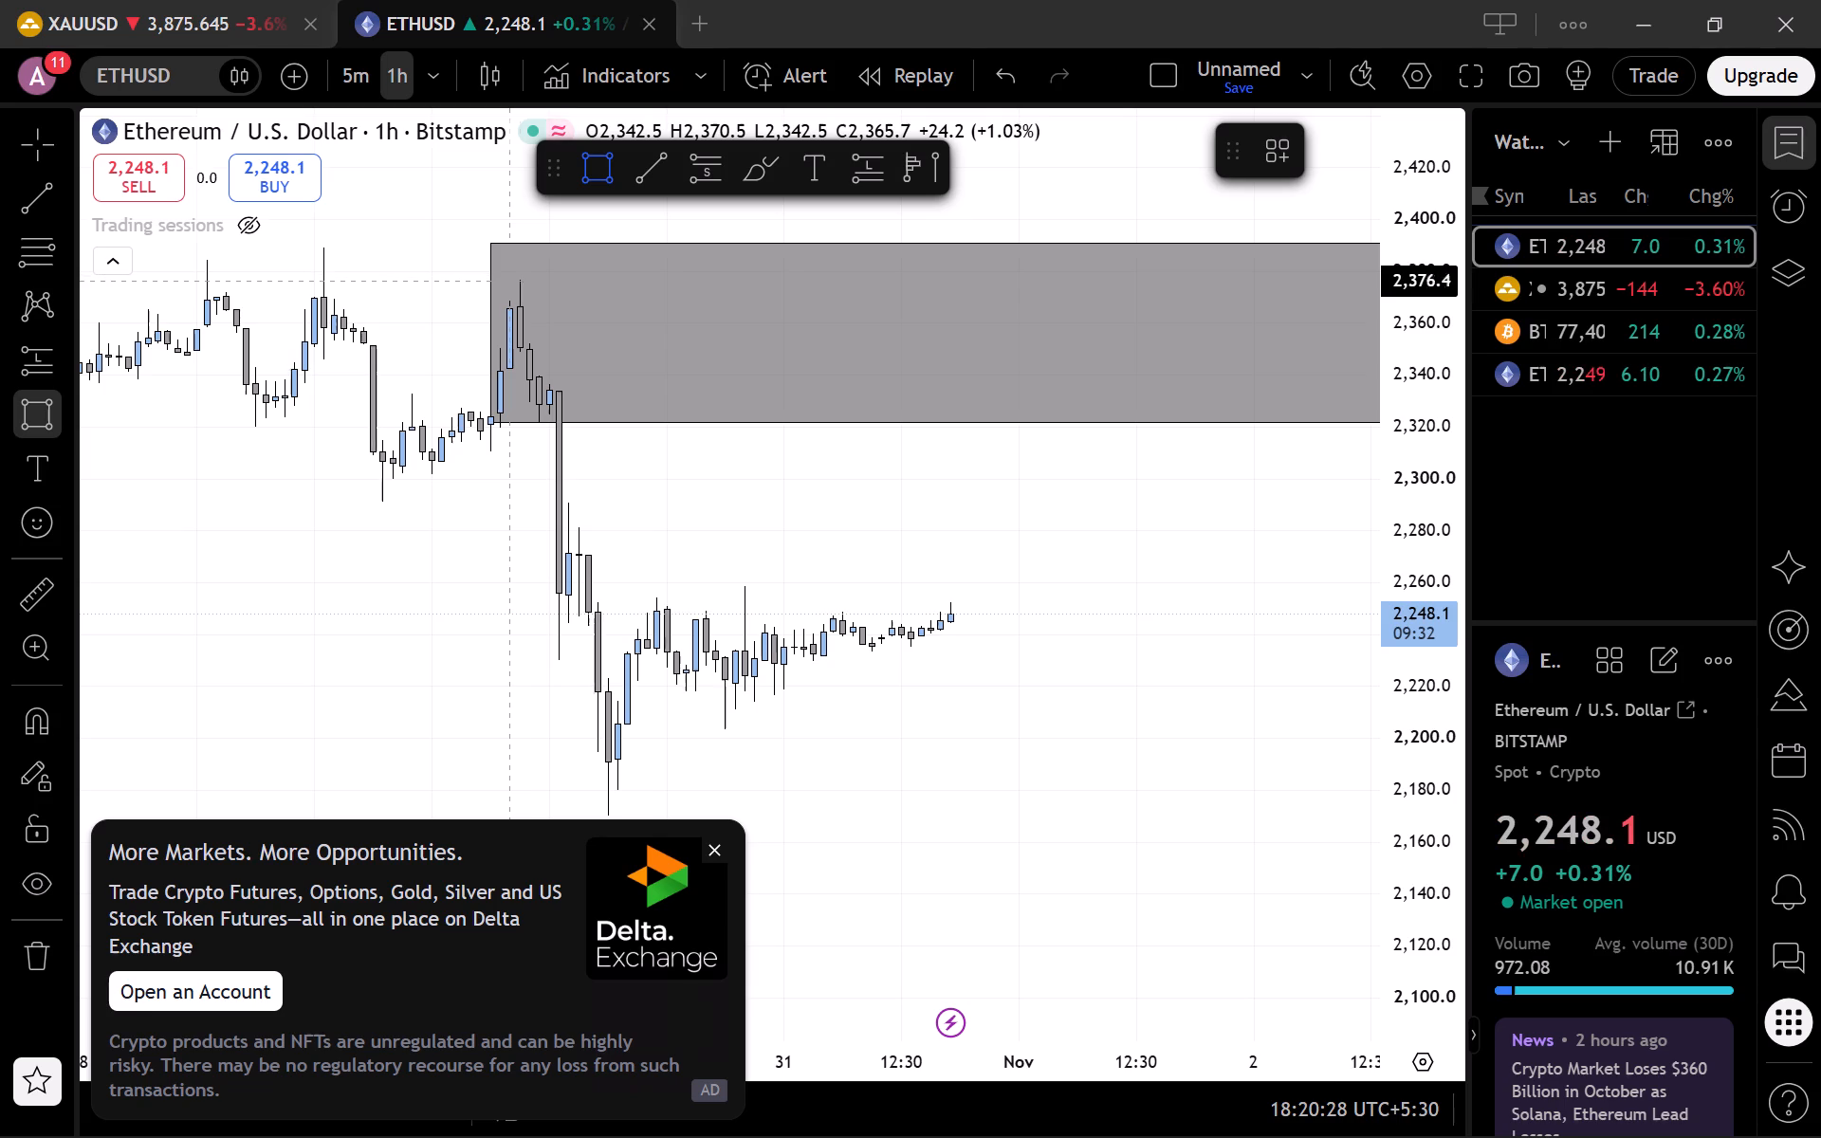
pyautogui.moveTo(515, 282); pyautogui.dragTo(647, 345)
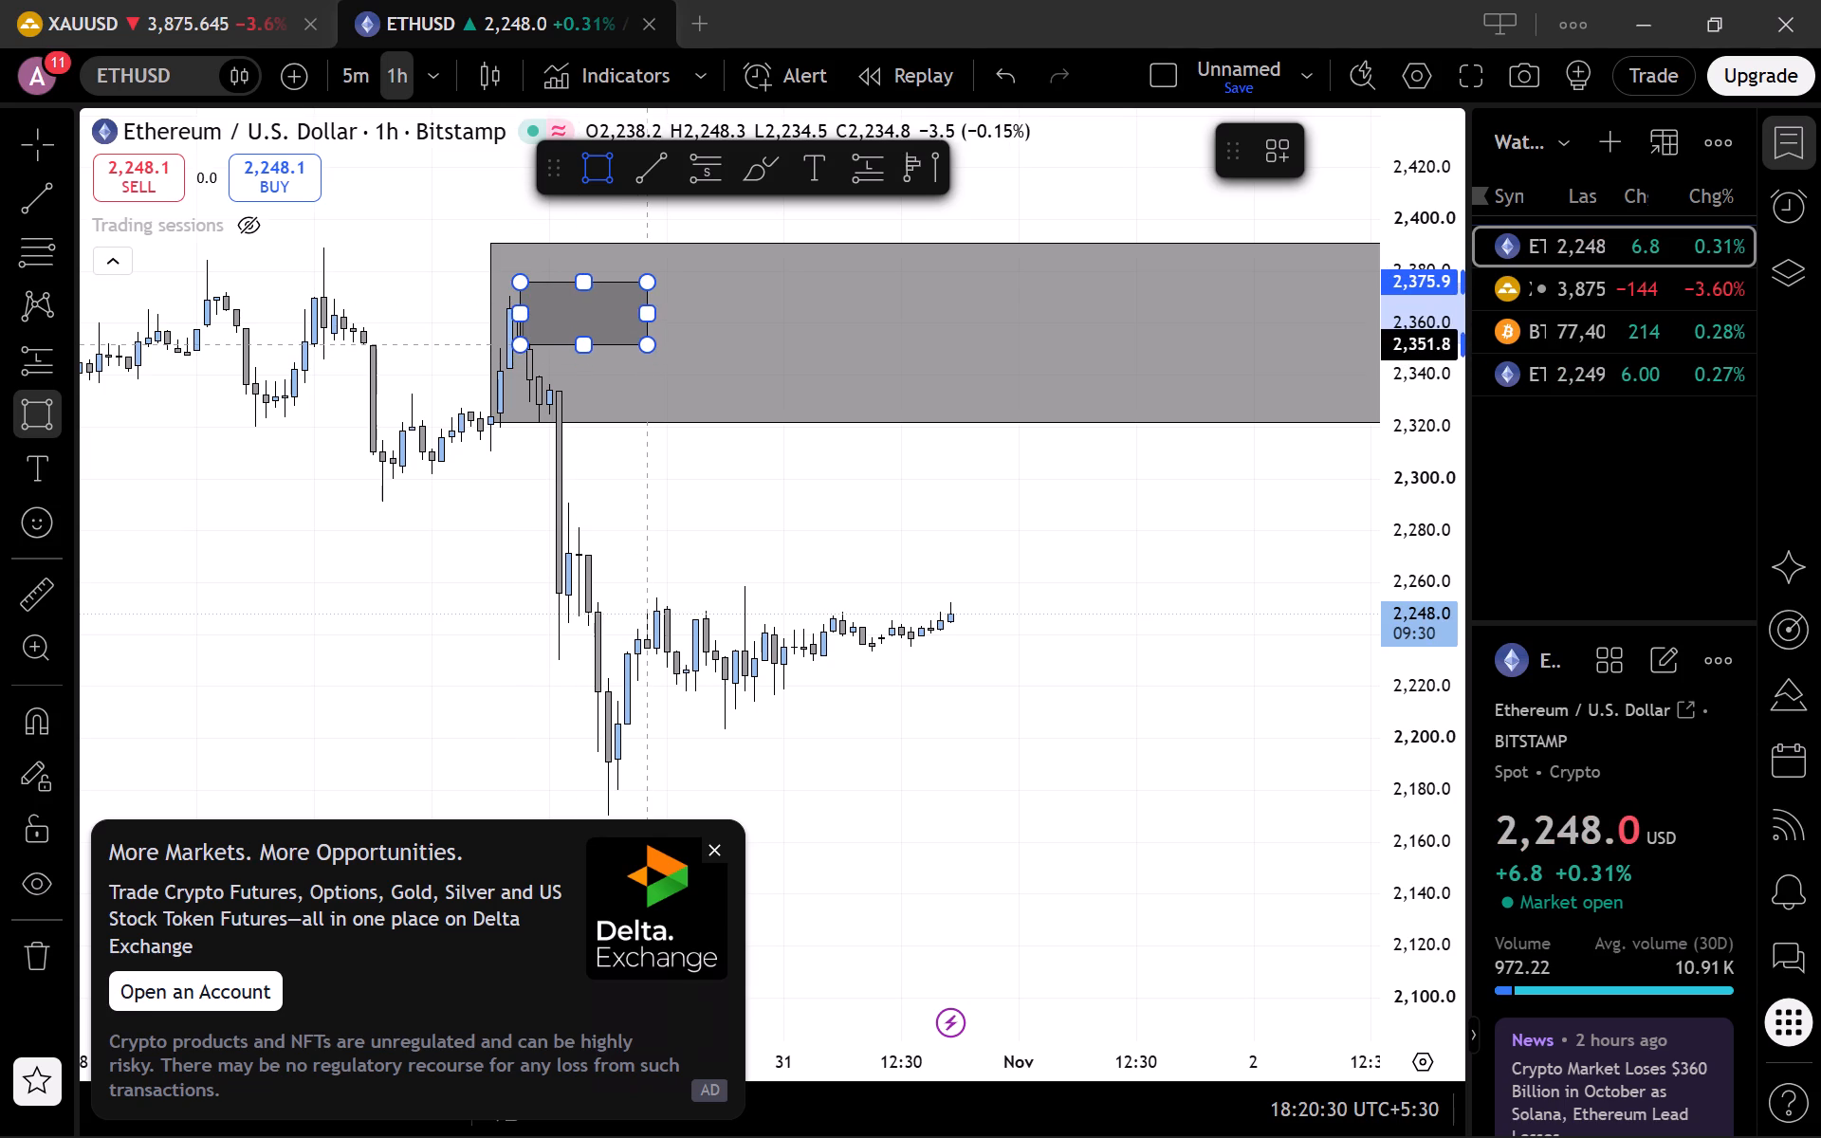
pyautogui.moveTo(647, 345); pyautogui.dragTo(651, 350)
pyautogui.click(651, 350)
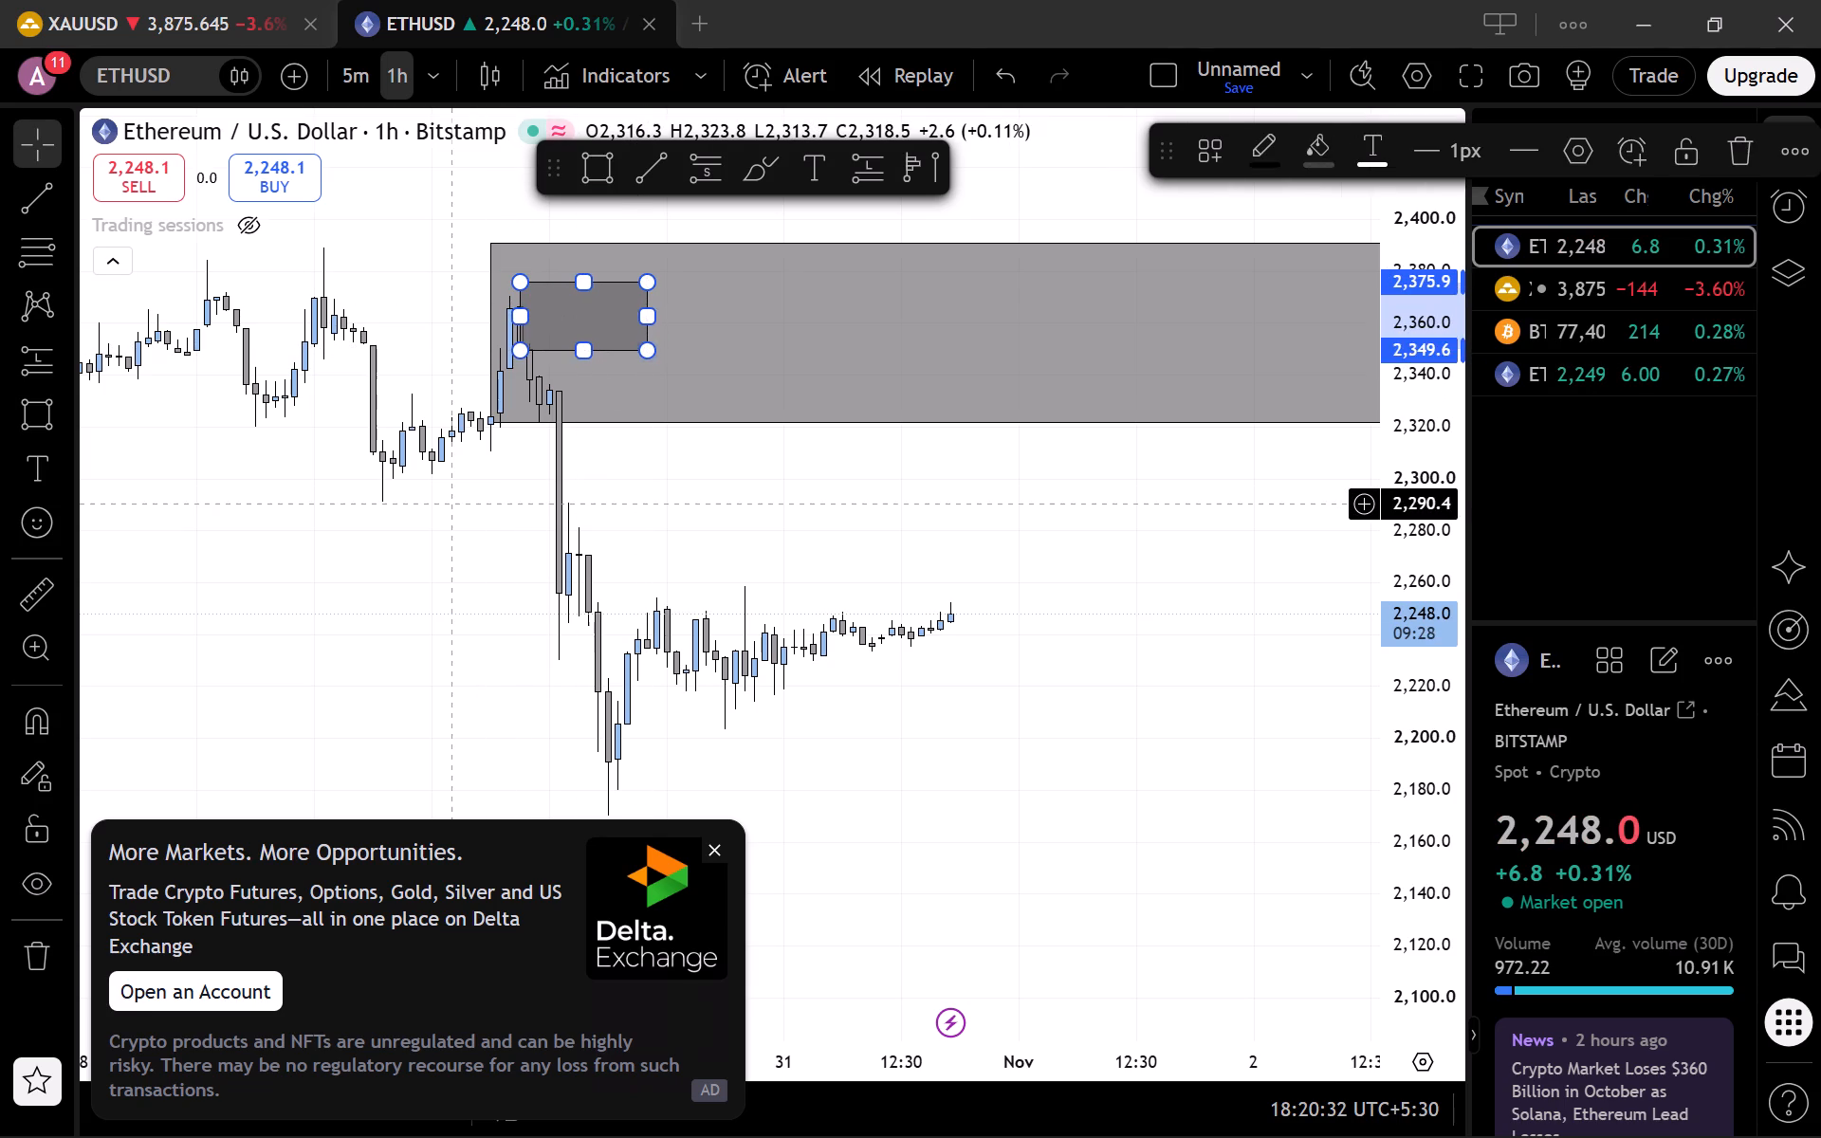
pyautogui.click(456, 504)
# Raise the inner rectangle's top edge to about 2,377.
pyautogui.moveTo(456, 504); pyautogui.dragTo(195, 591)
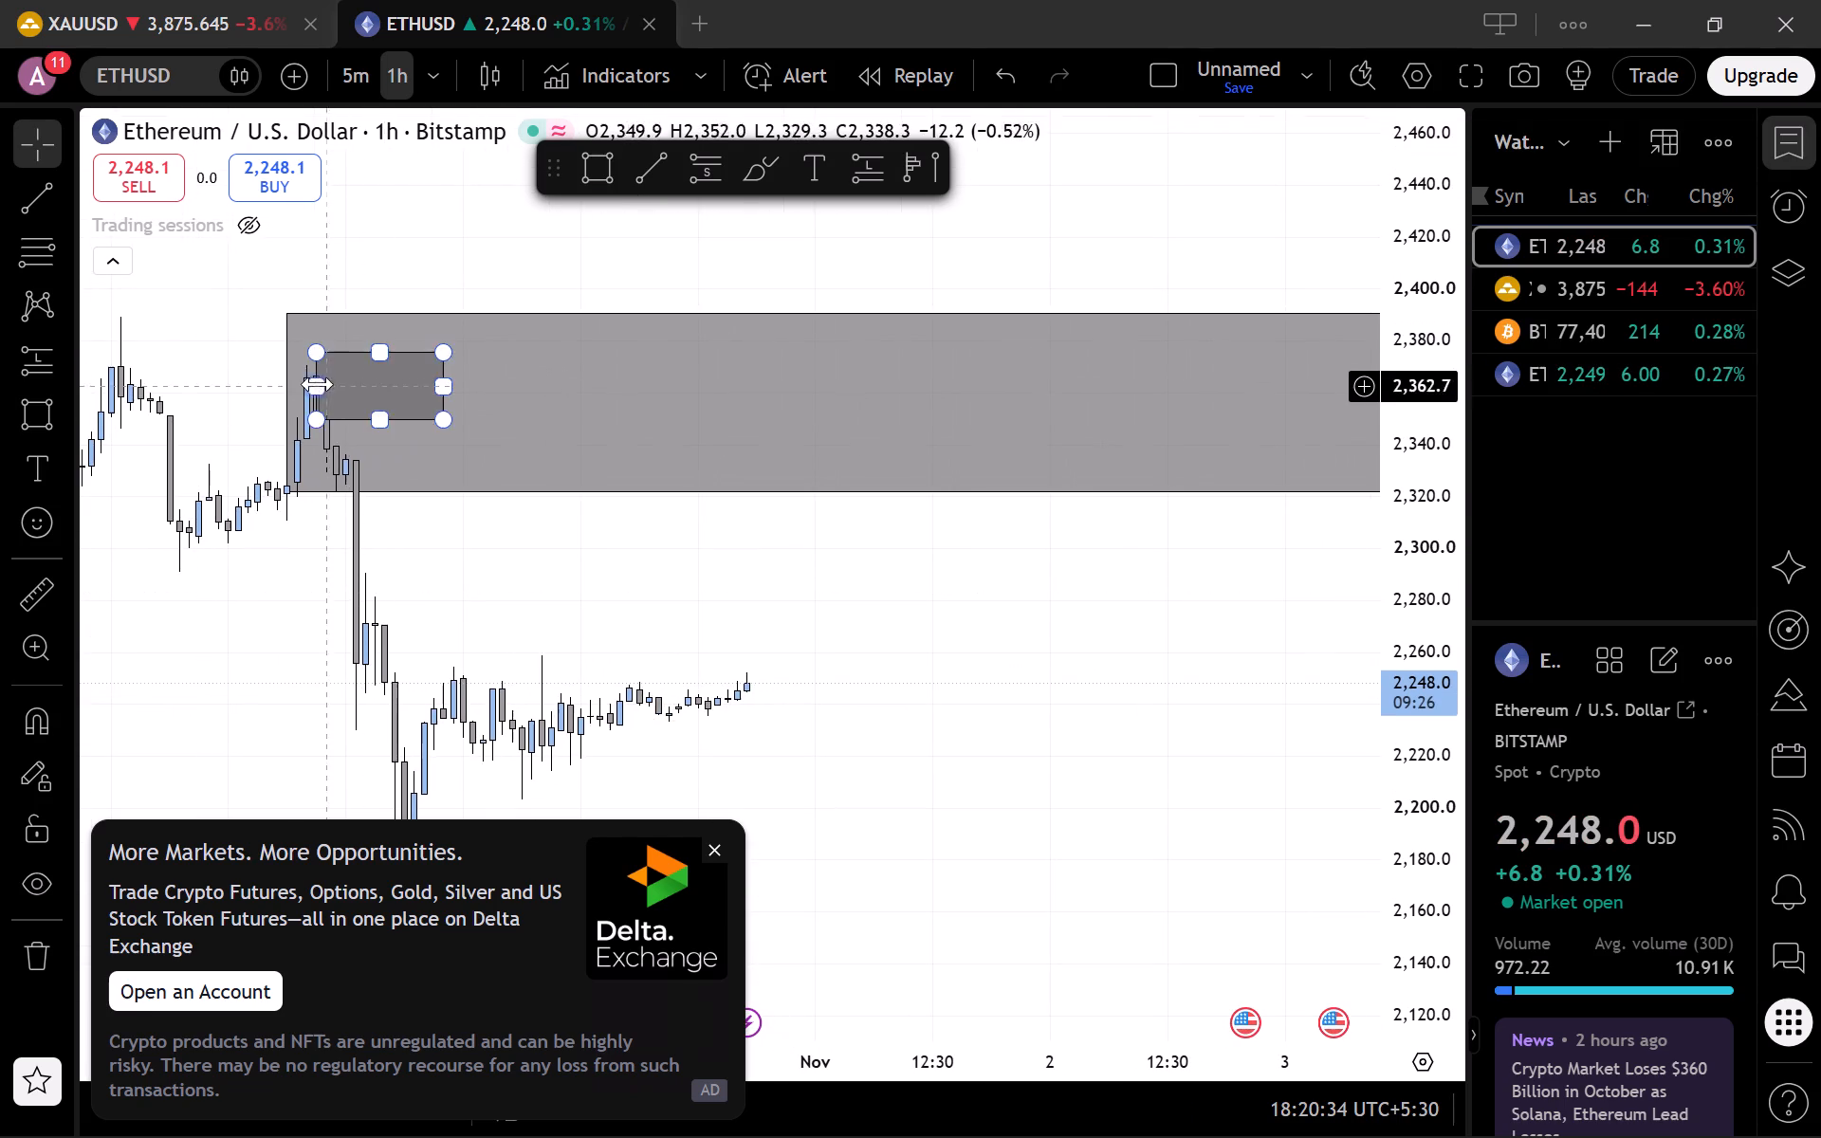
pyautogui.moveTo(378, 358); pyautogui.dragTo(416, 345)
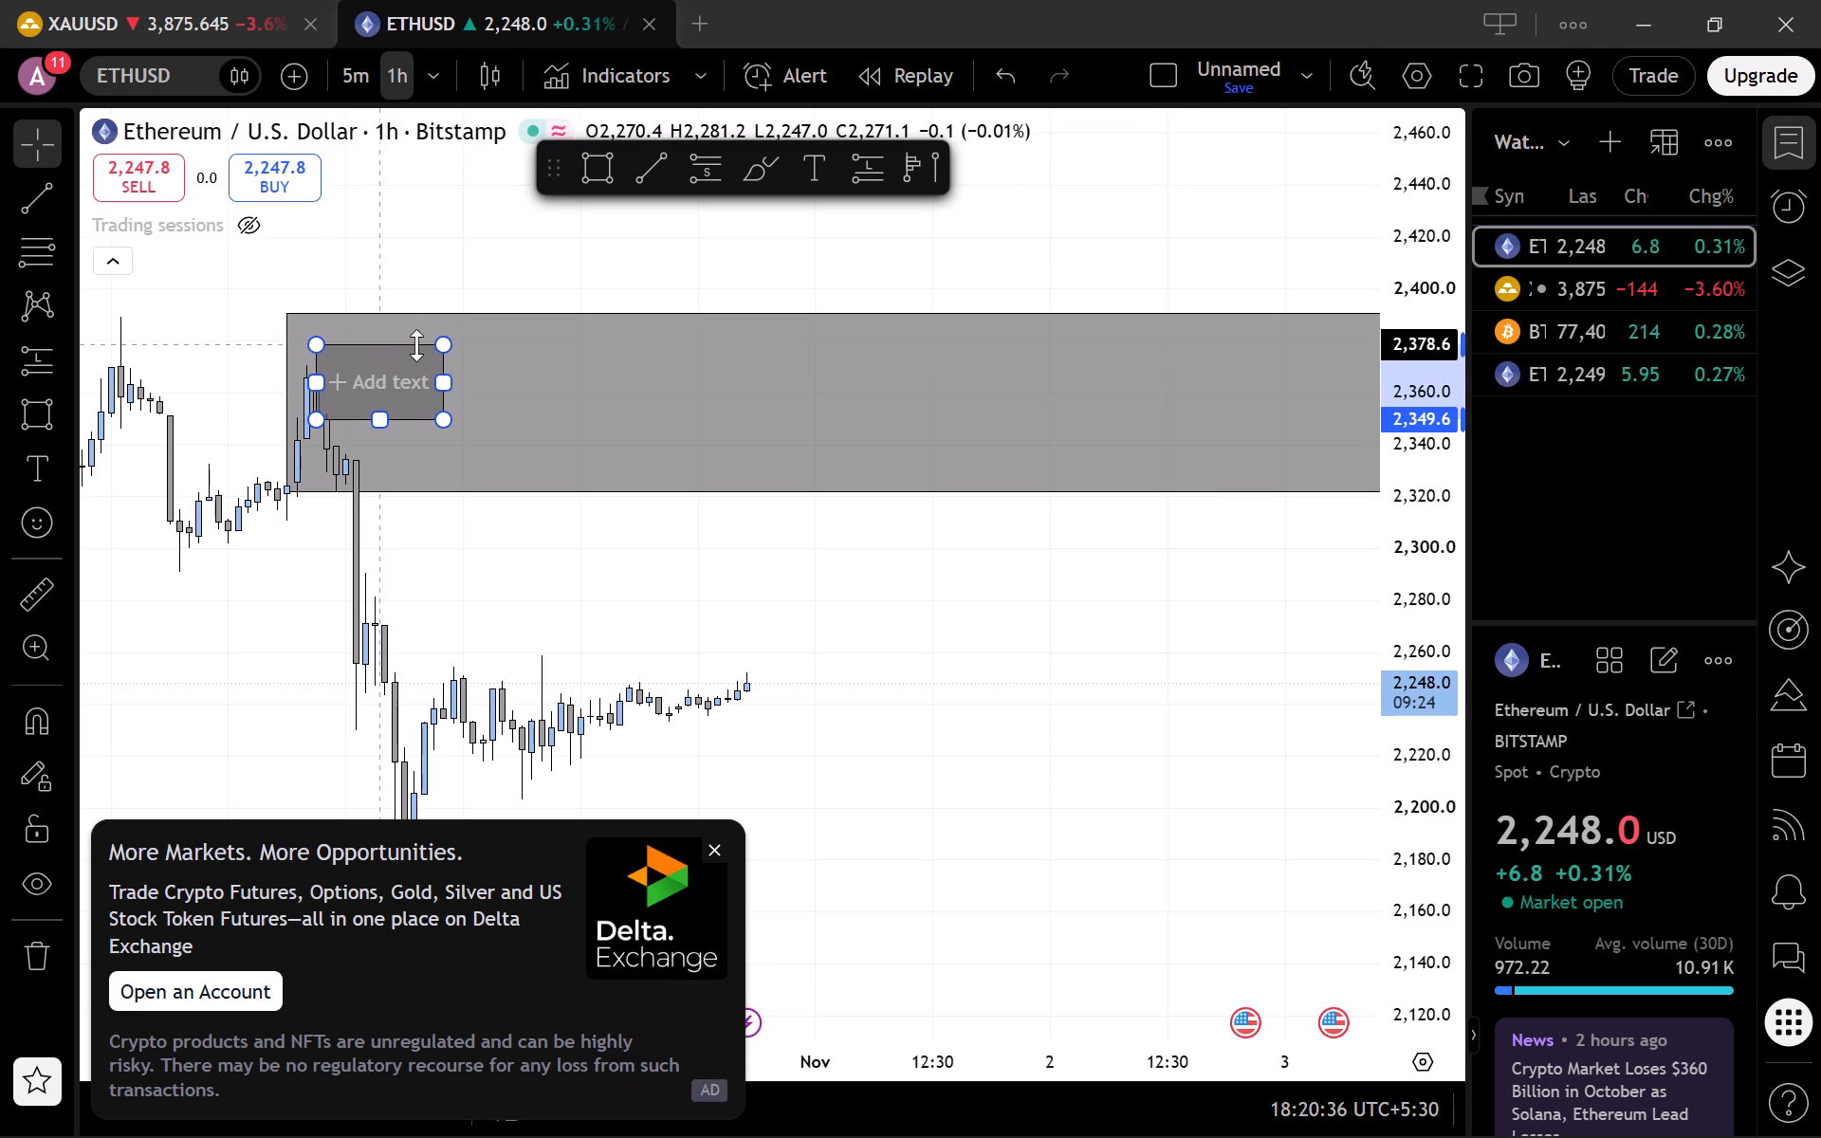
pyautogui.moveTo(416, 345); pyautogui.dragTo(419, 349)
pyautogui.click(427, 303)
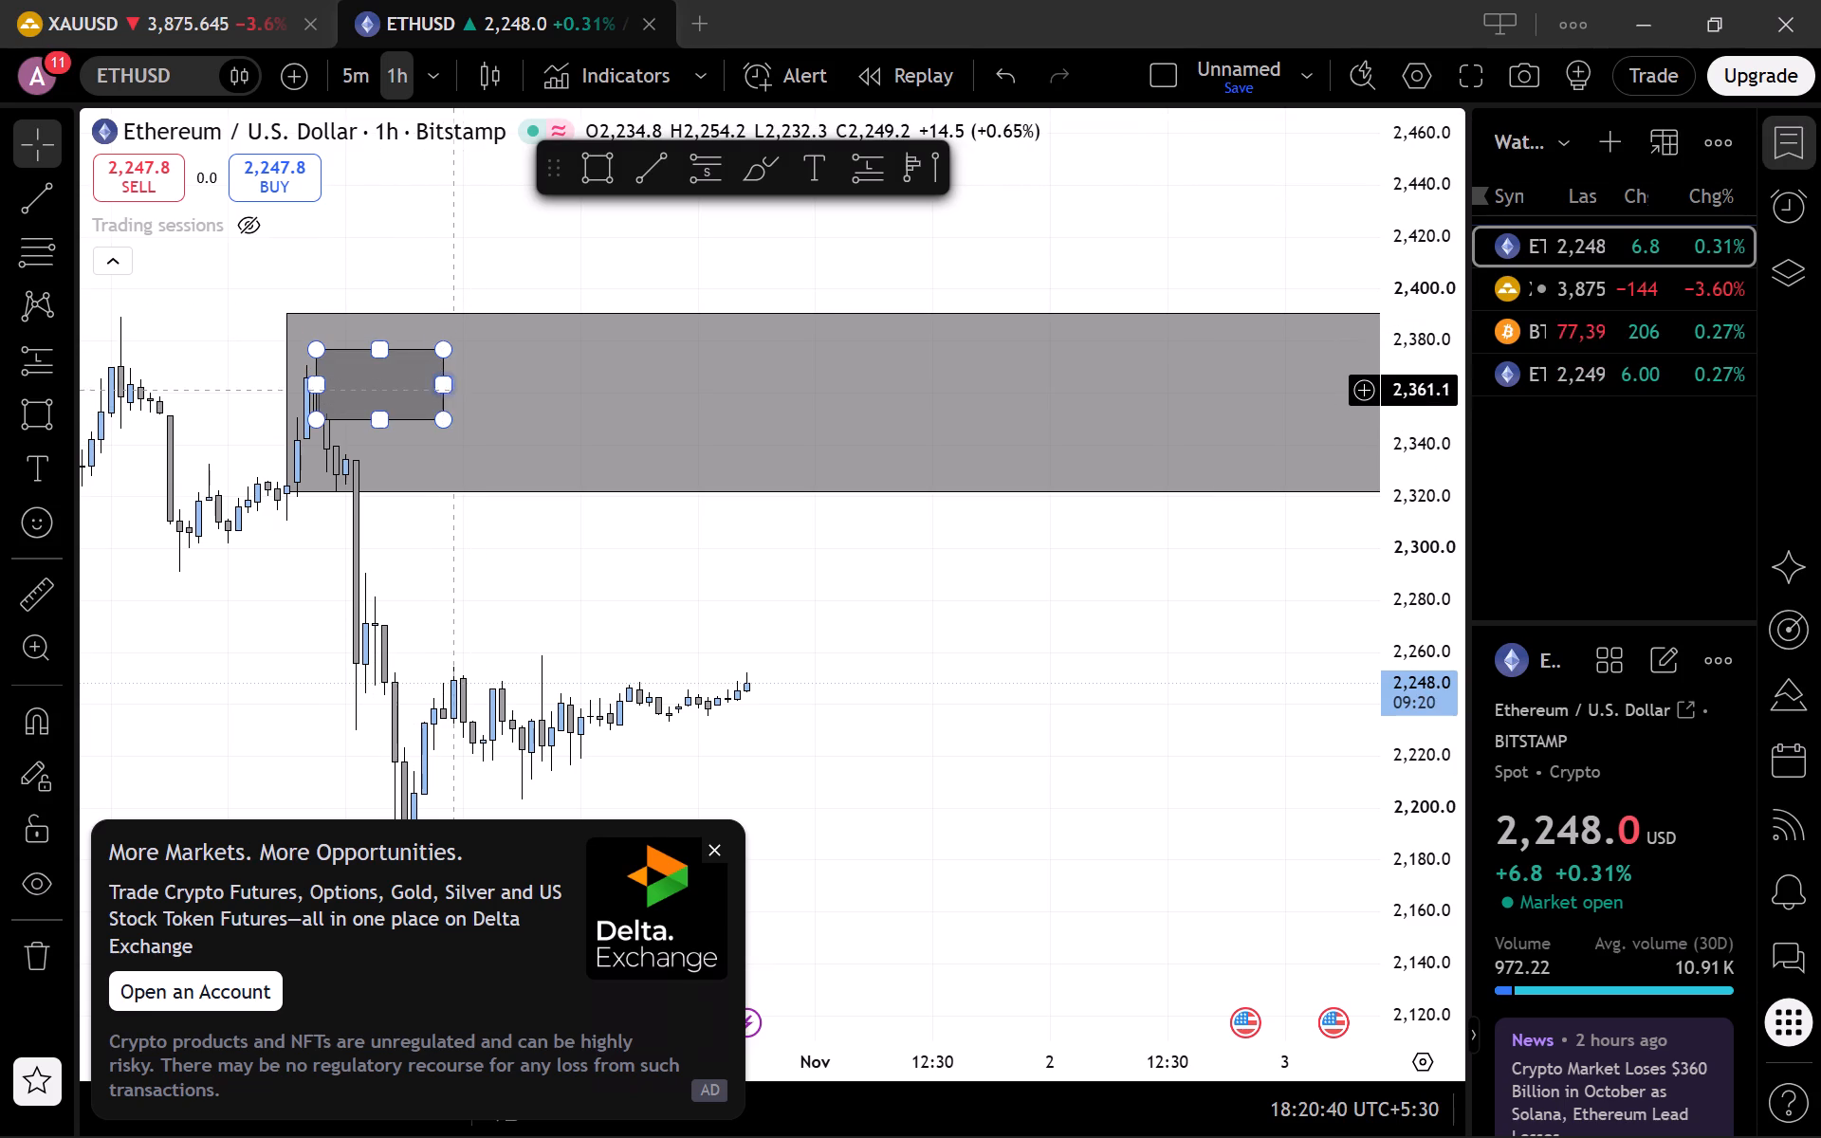
# Extend the inner rectangle's right edge to the outer zone's right edge, closing the advertisement that covers the chart.
pyautogui.moveTo(444, 379); pyautogui.dragTo(1504, 444)
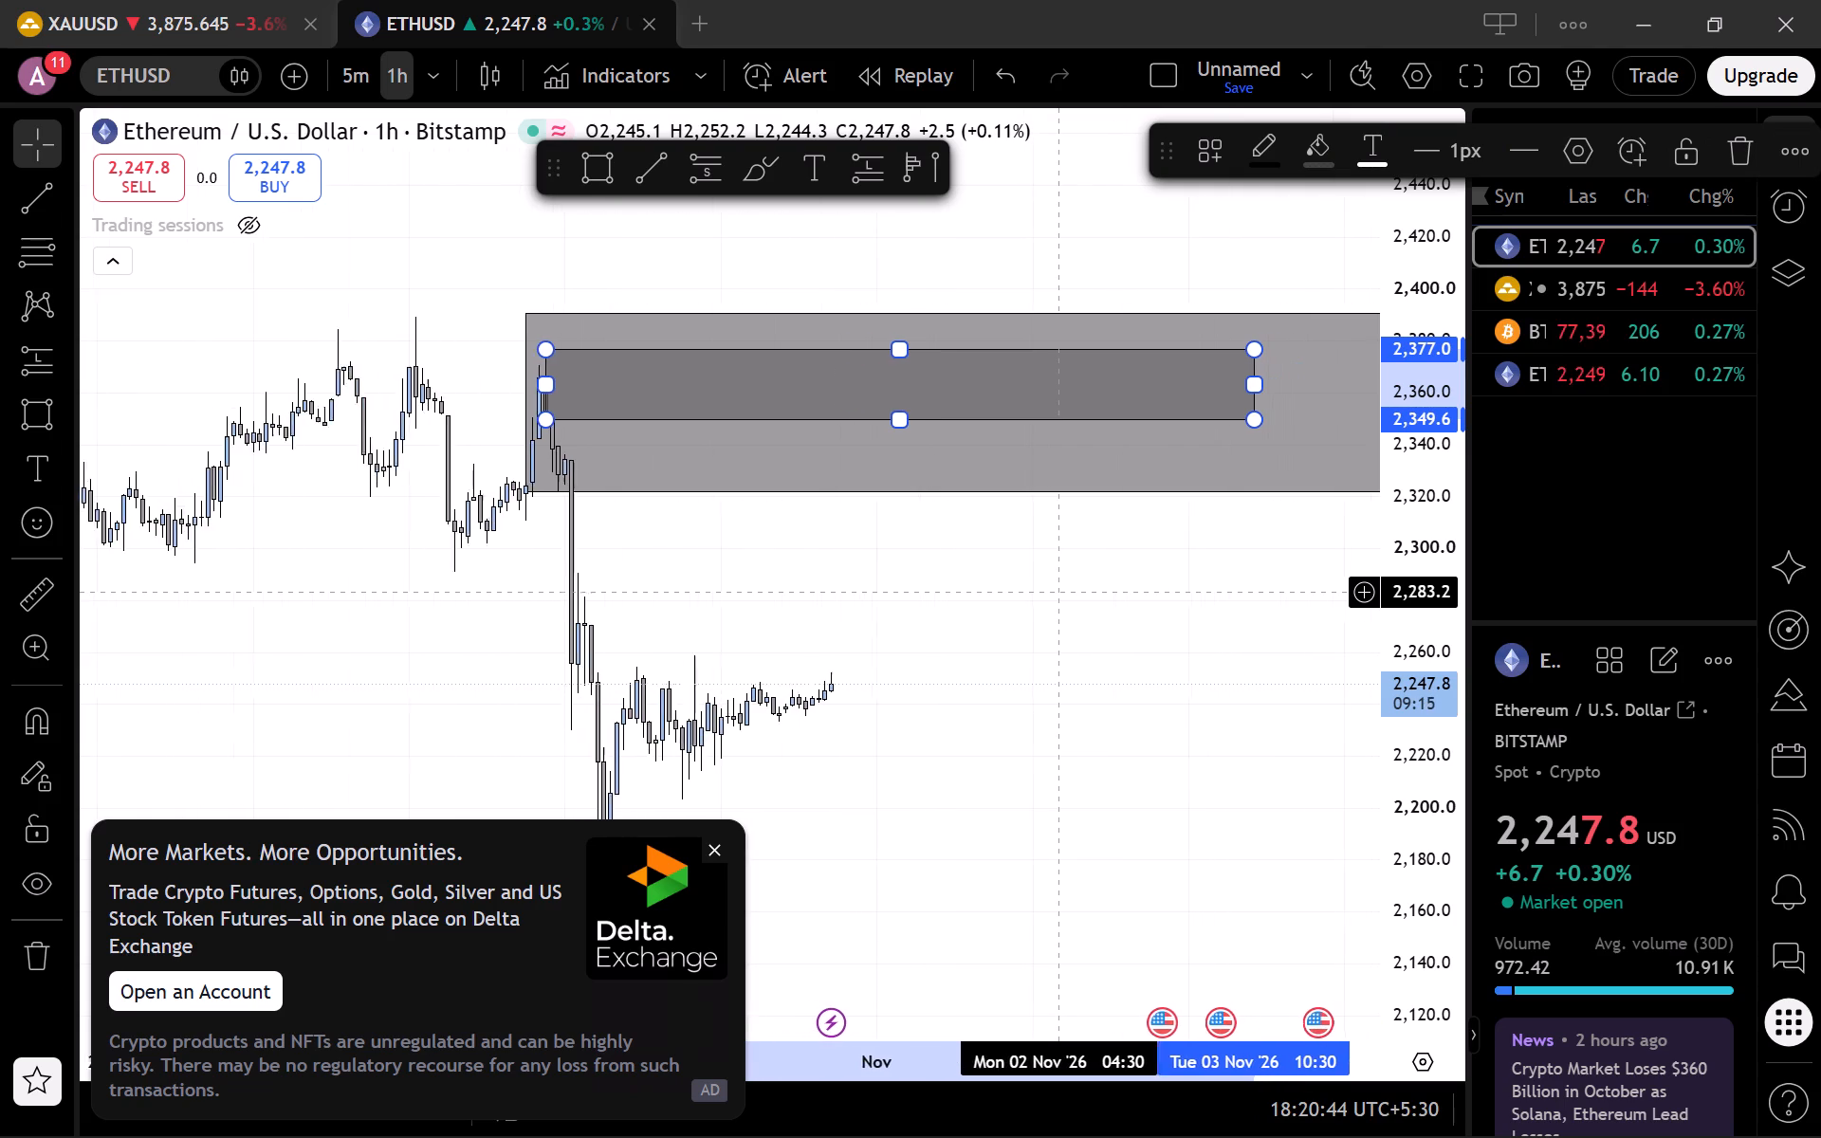
pyautogui.moveTo(1058, 593); pyautogui.dragTo(455, 709)
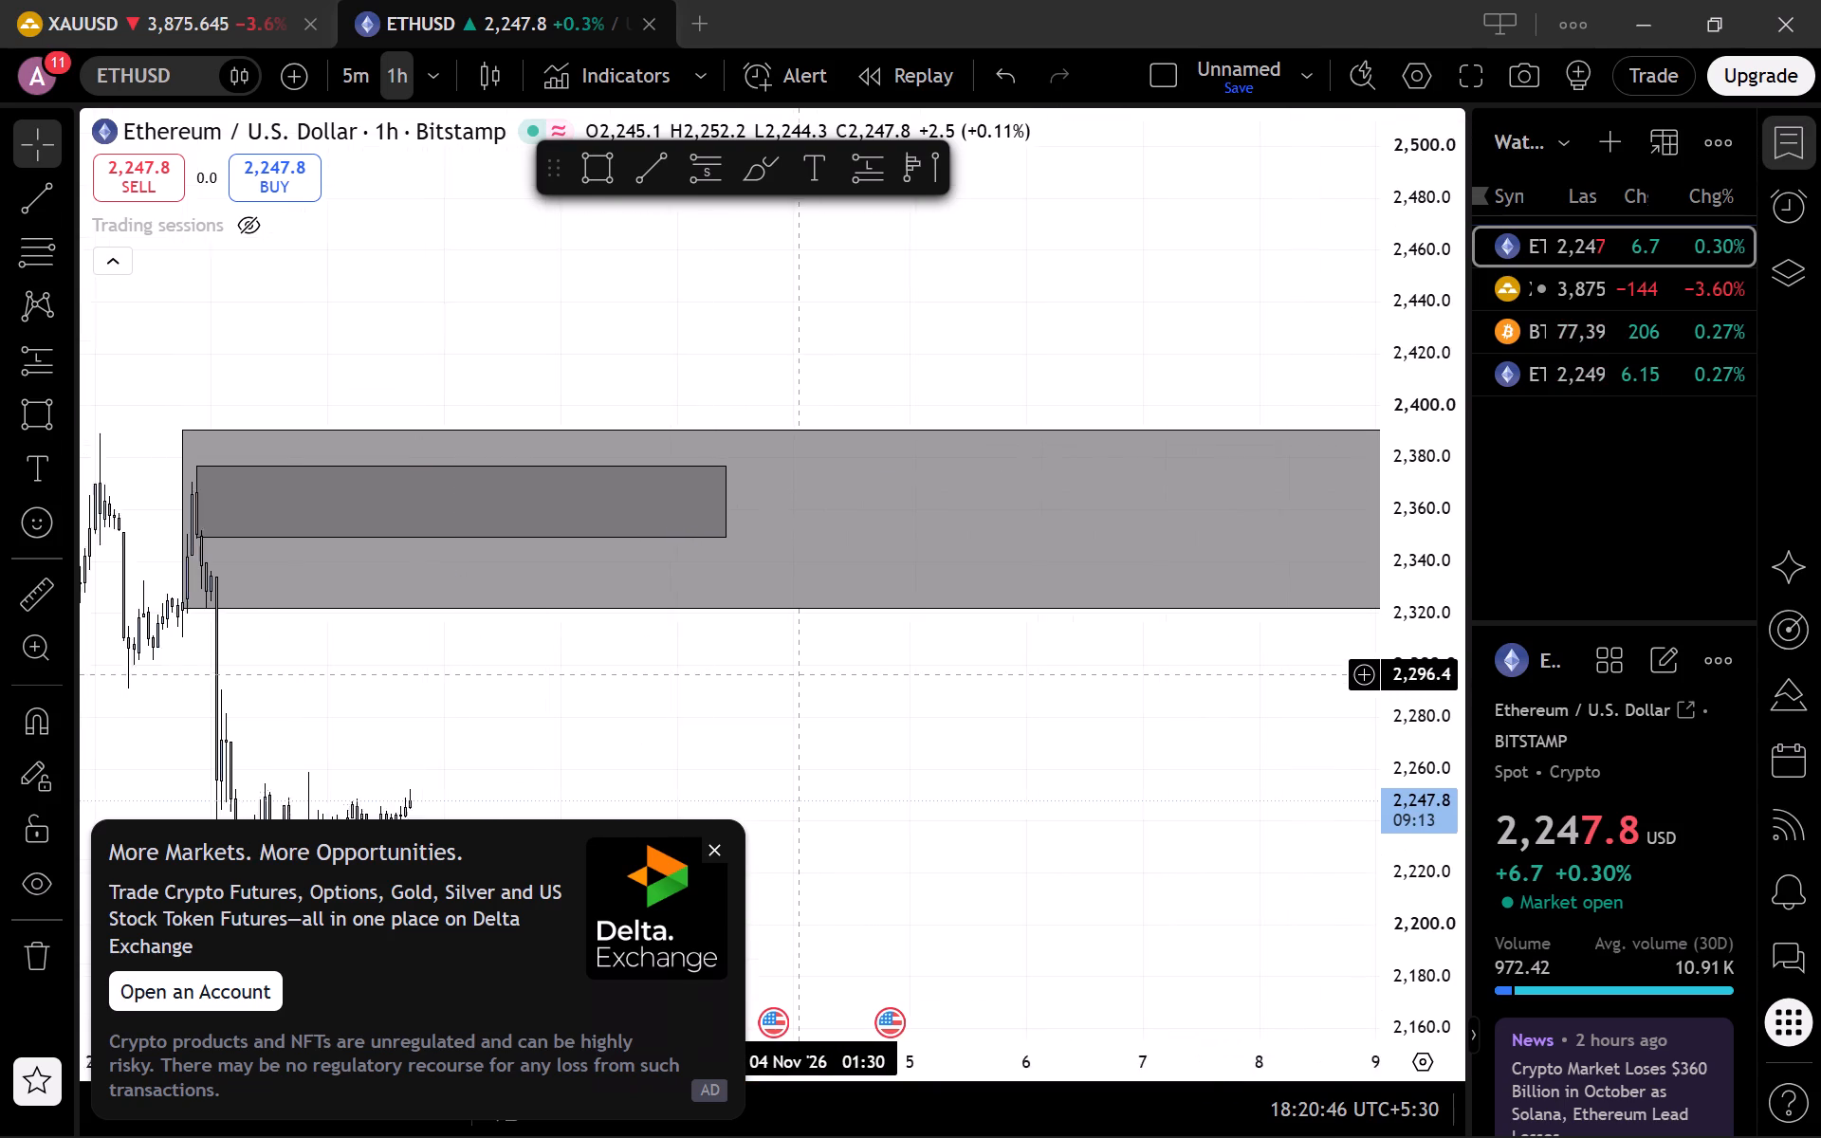
pyautogui.scroll(1, 799, 674)
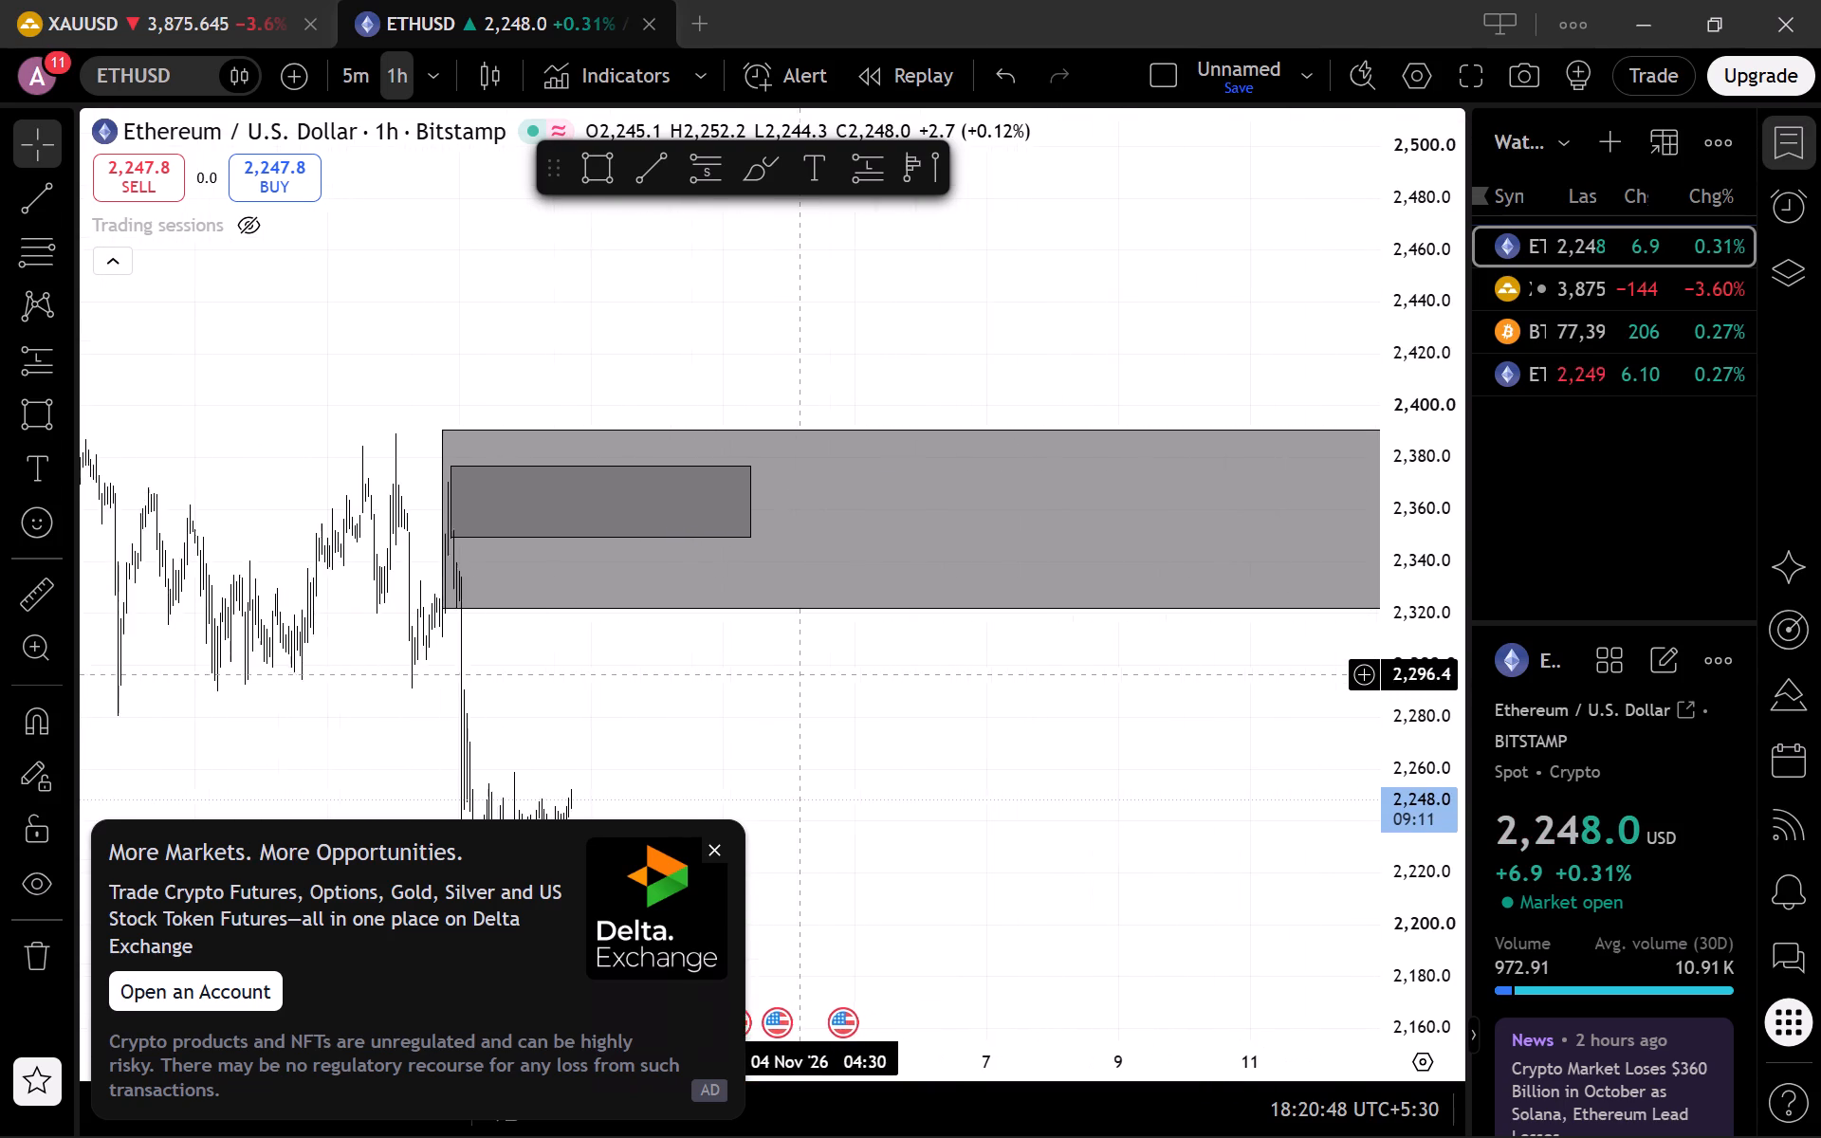
pyautogui.scroll(1, 799, 674)
pyautogui.click(717, 853)
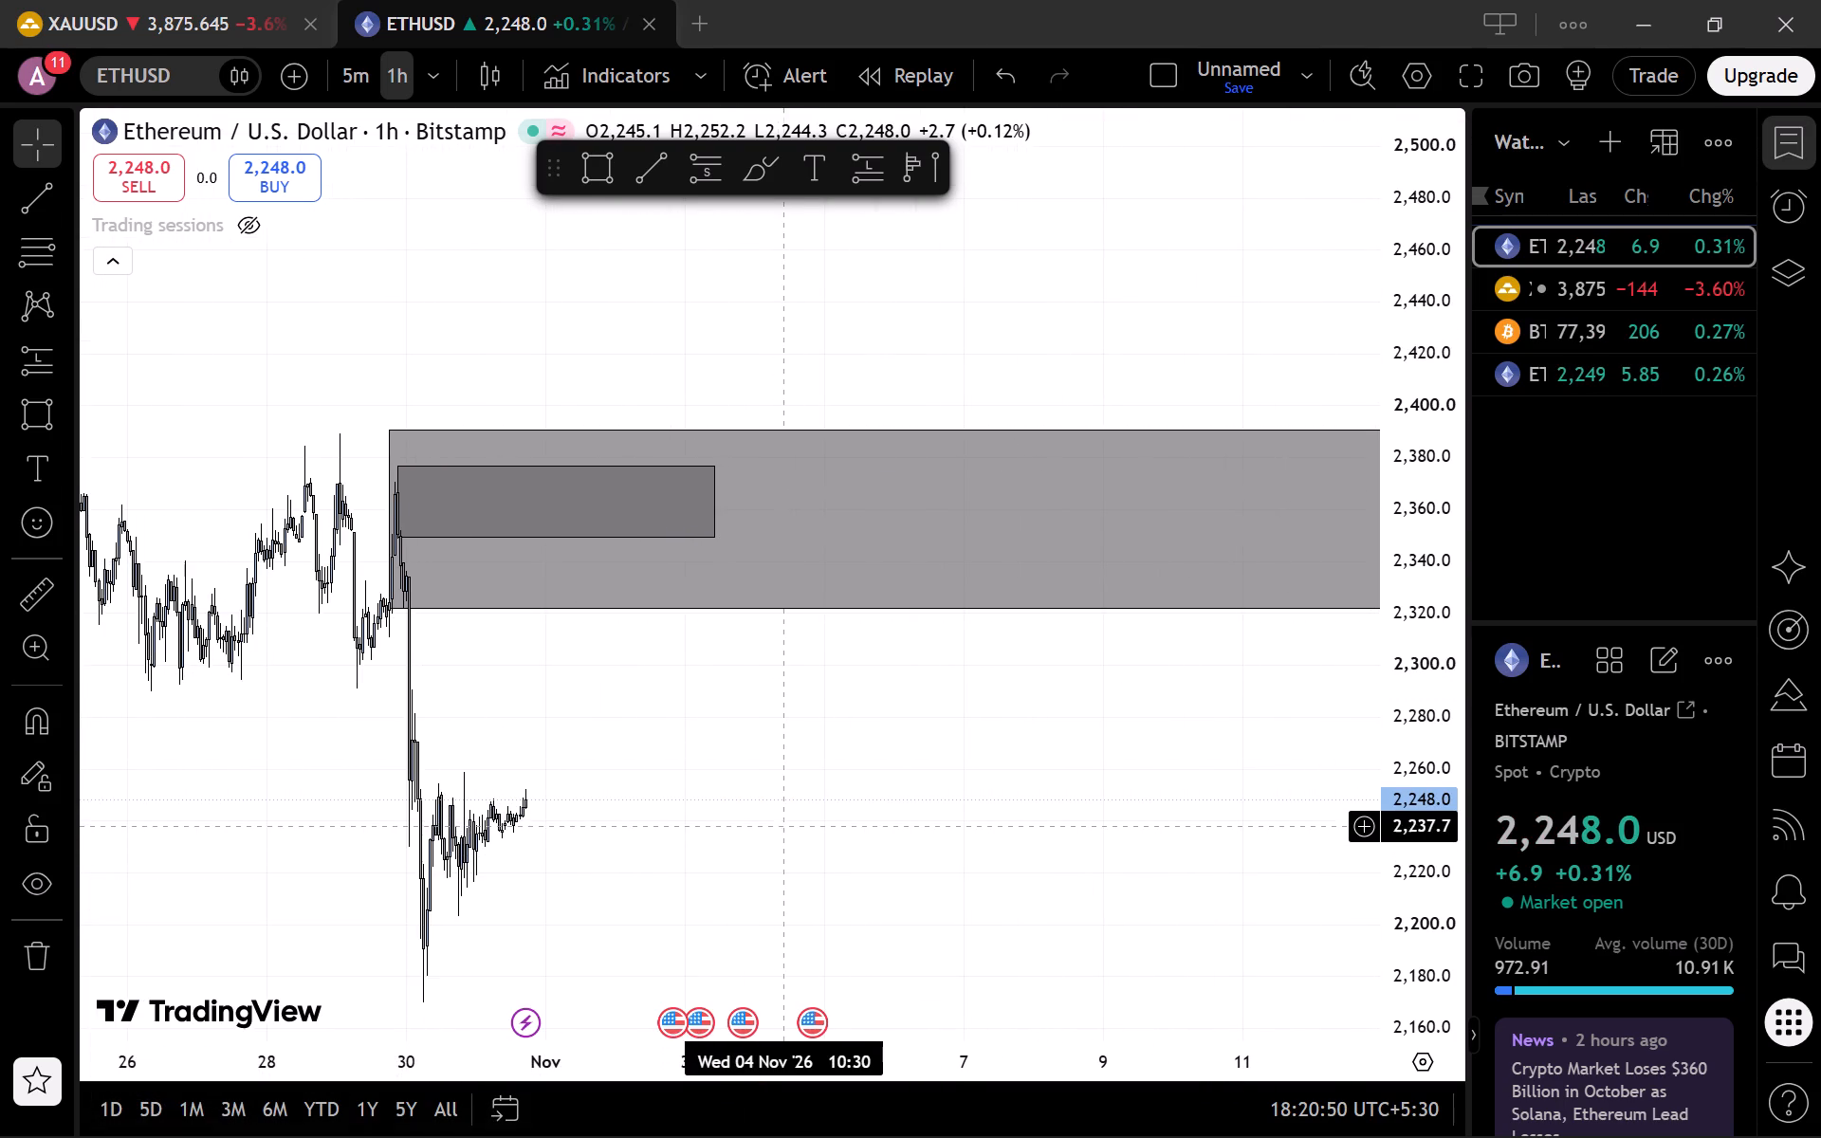
pyautogui.moveTo(778, 827); pyautogui.dragTo(482, 760)
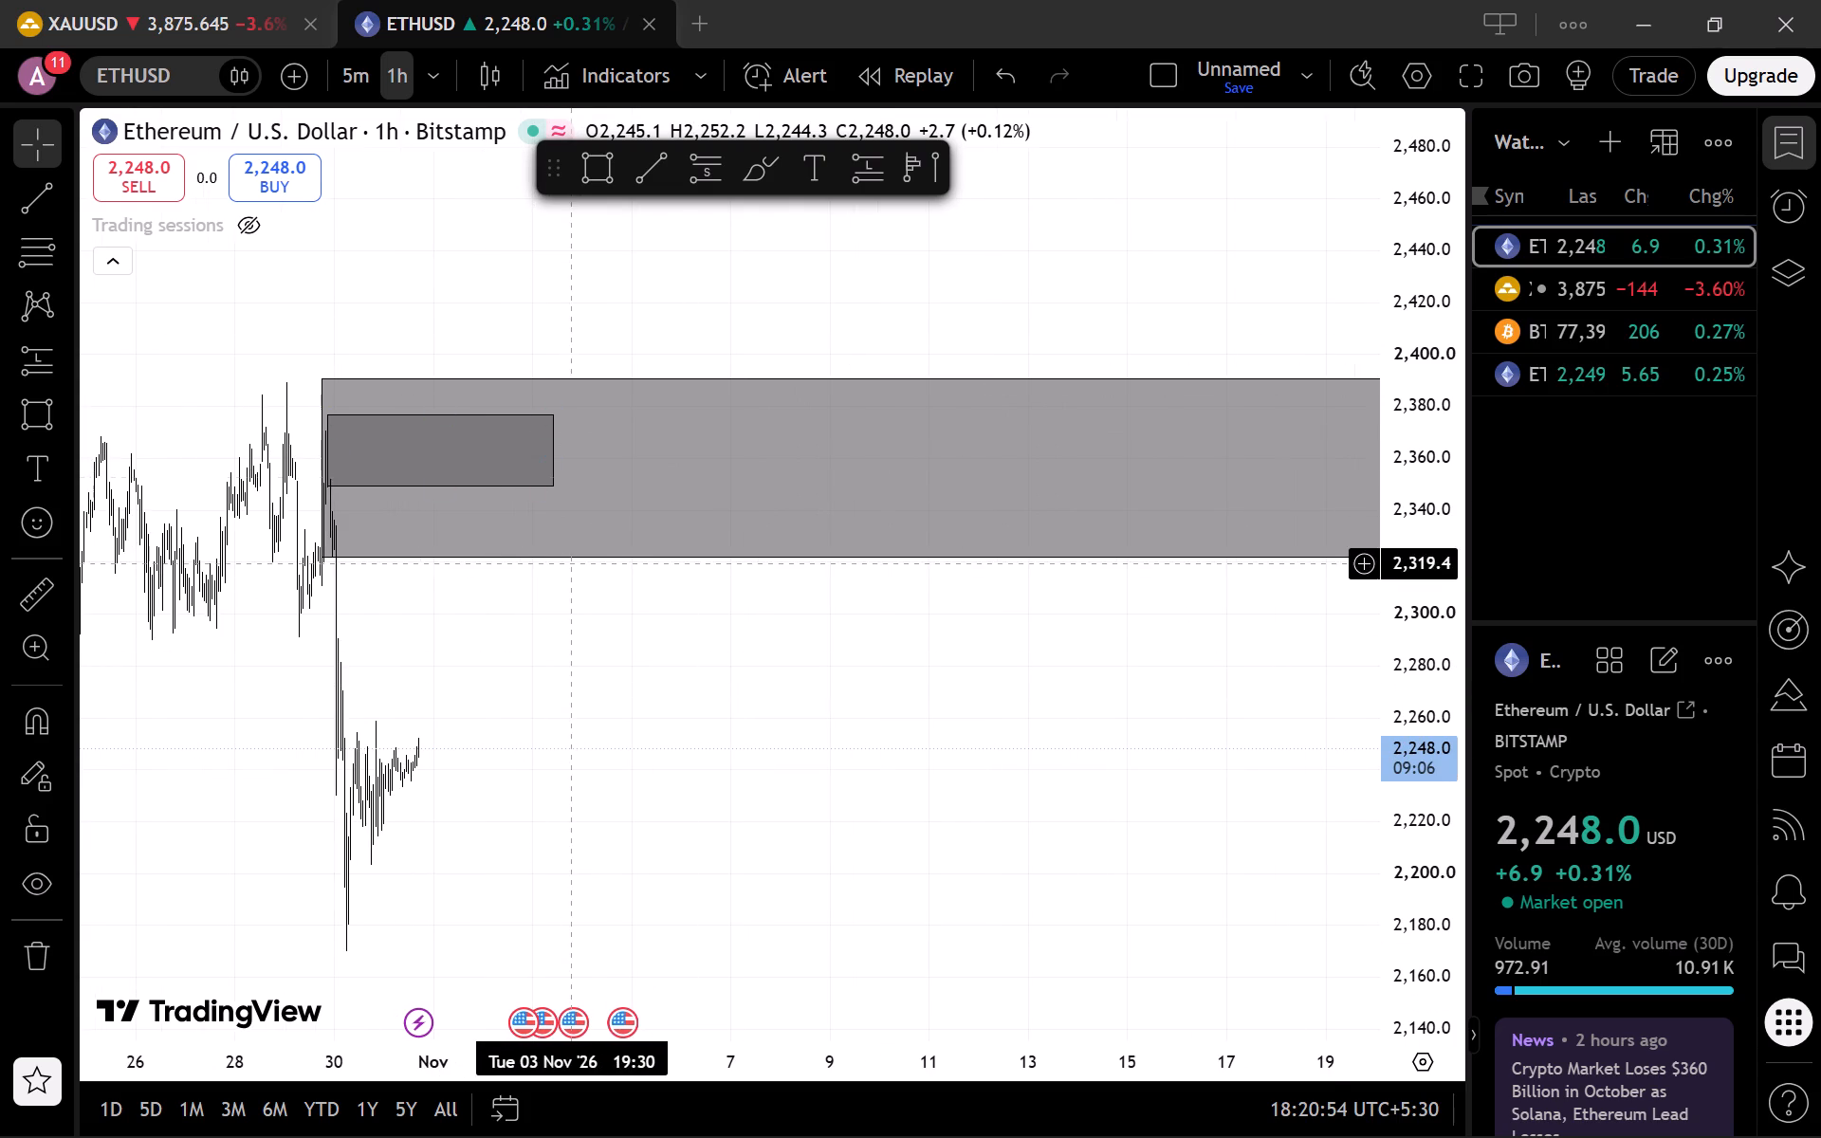
pyautogui.moveTo(557, 450); pyautogui.dragTo(1225, 545)
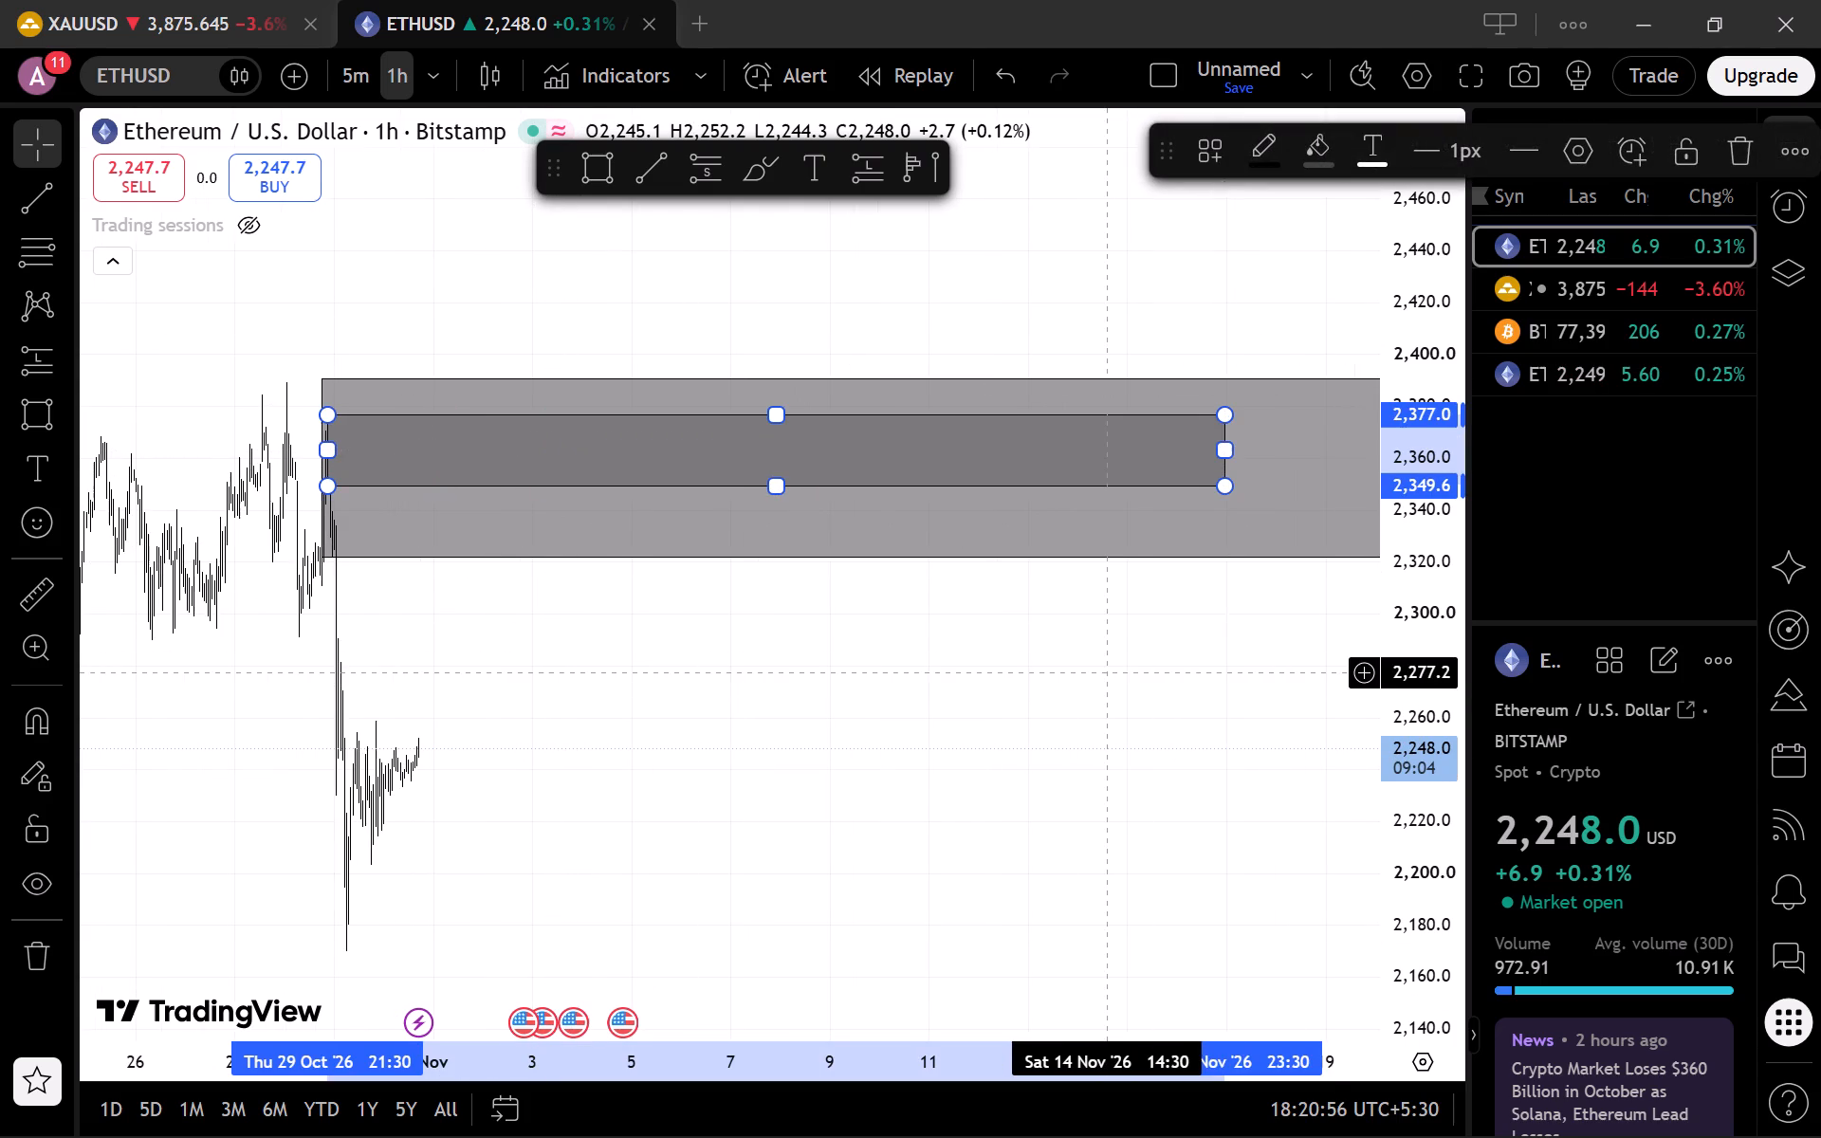
pyautogui.moveTo(1107, 673); pyautogui.dragTo(508, 603)
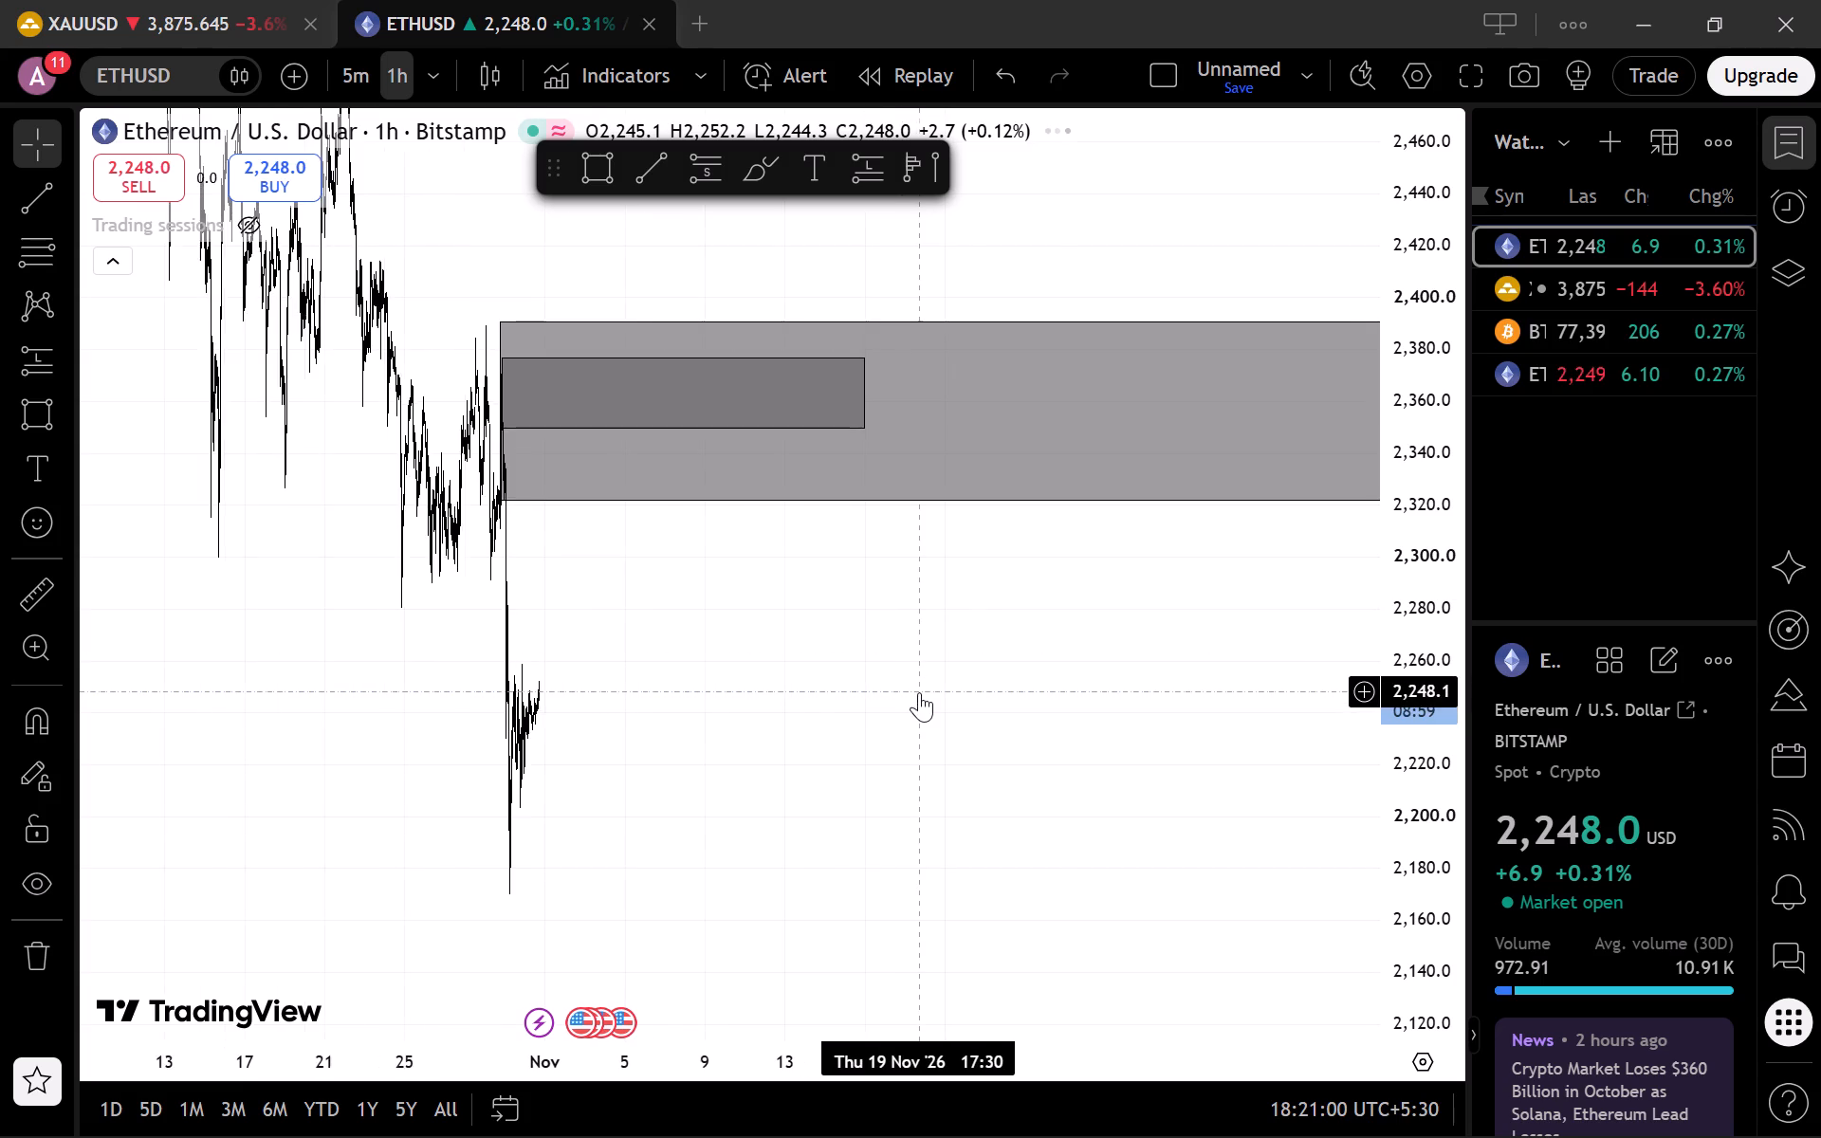
pyautogui.moveTo(919, 692); pyautogui.dragTo(437, 719)
pyautogui.moveTo(823, 789); pyautogui.dragTo(291, 809)
pyautogui.moveTo(559, 464); pyautogui.dragTo(1039, 566)
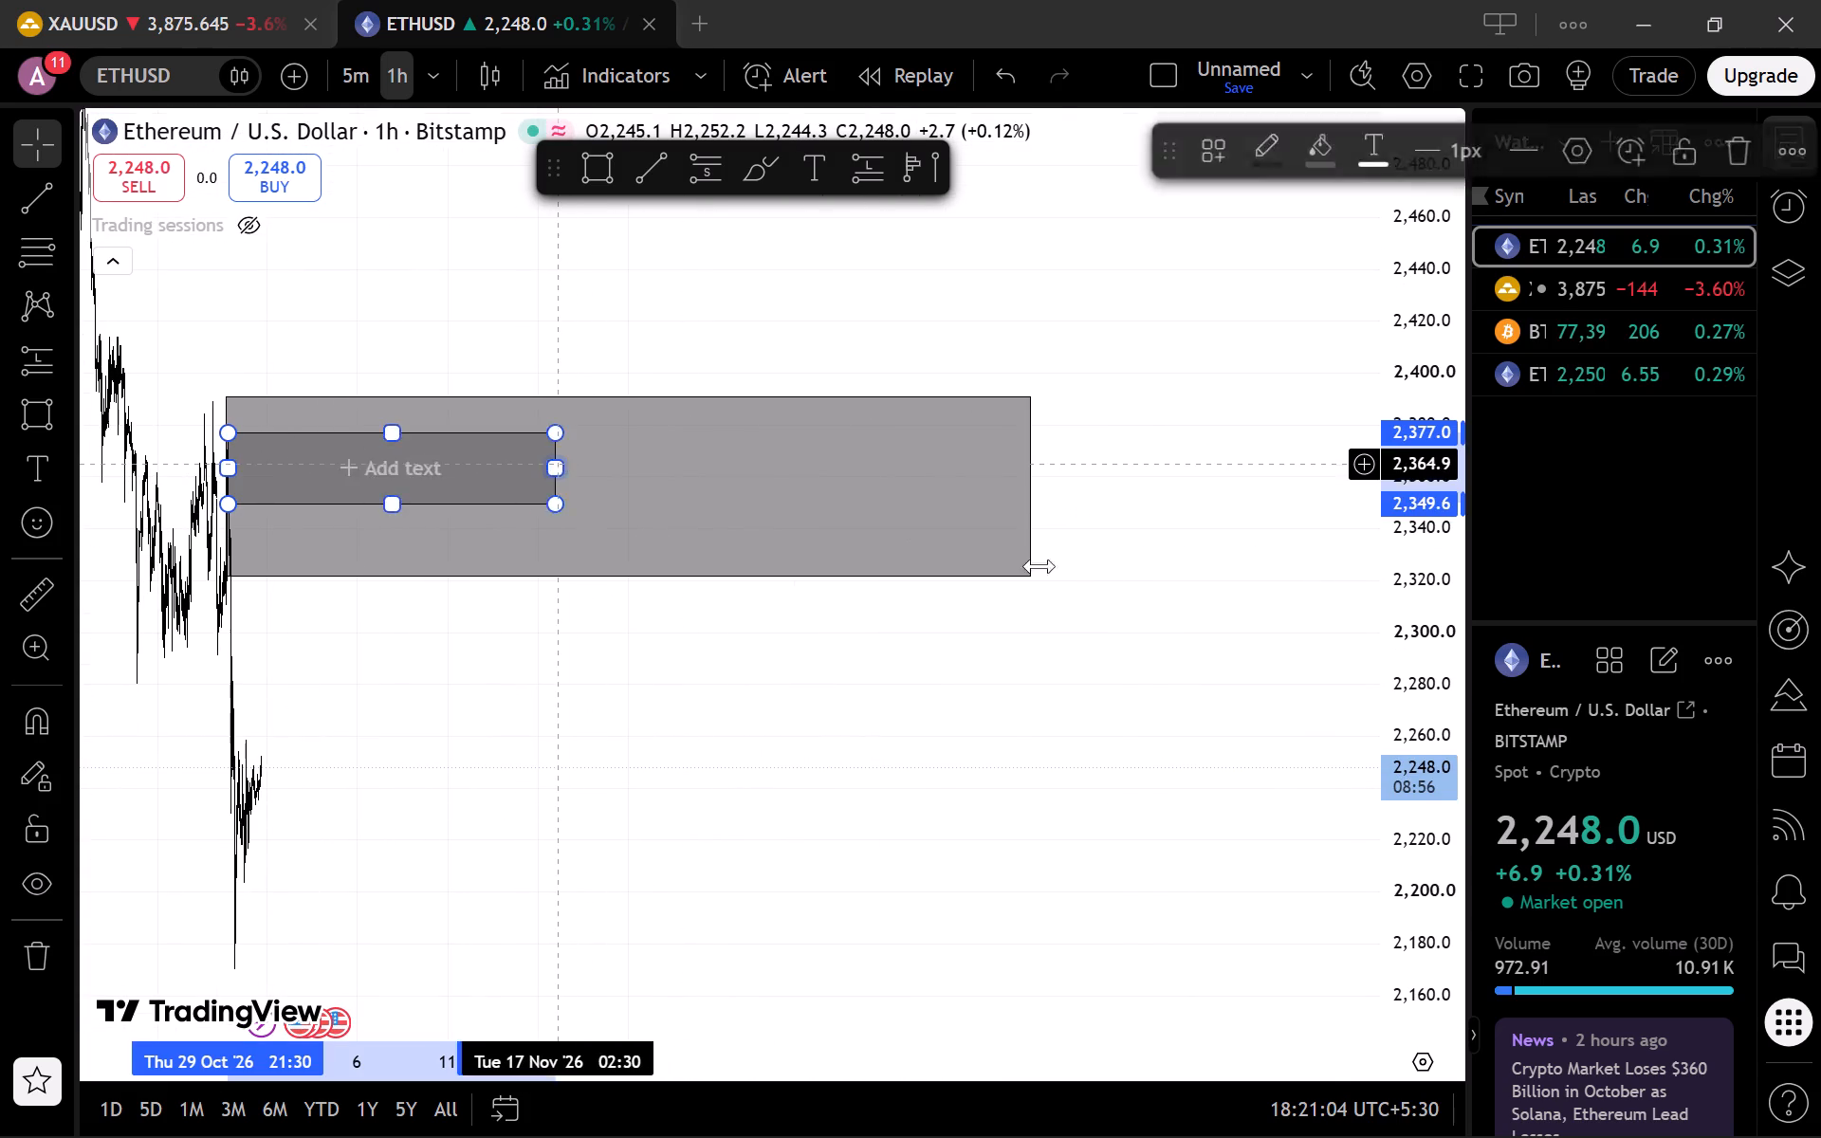
pyautogui.moveTo(1039, 566); pyautogui.dragTo(1030, 597)
# Switch the chart to the 30-minute timeframe.
pyautogui.moveTo(796, 655); pyautogui.dragTo(1319, 570)
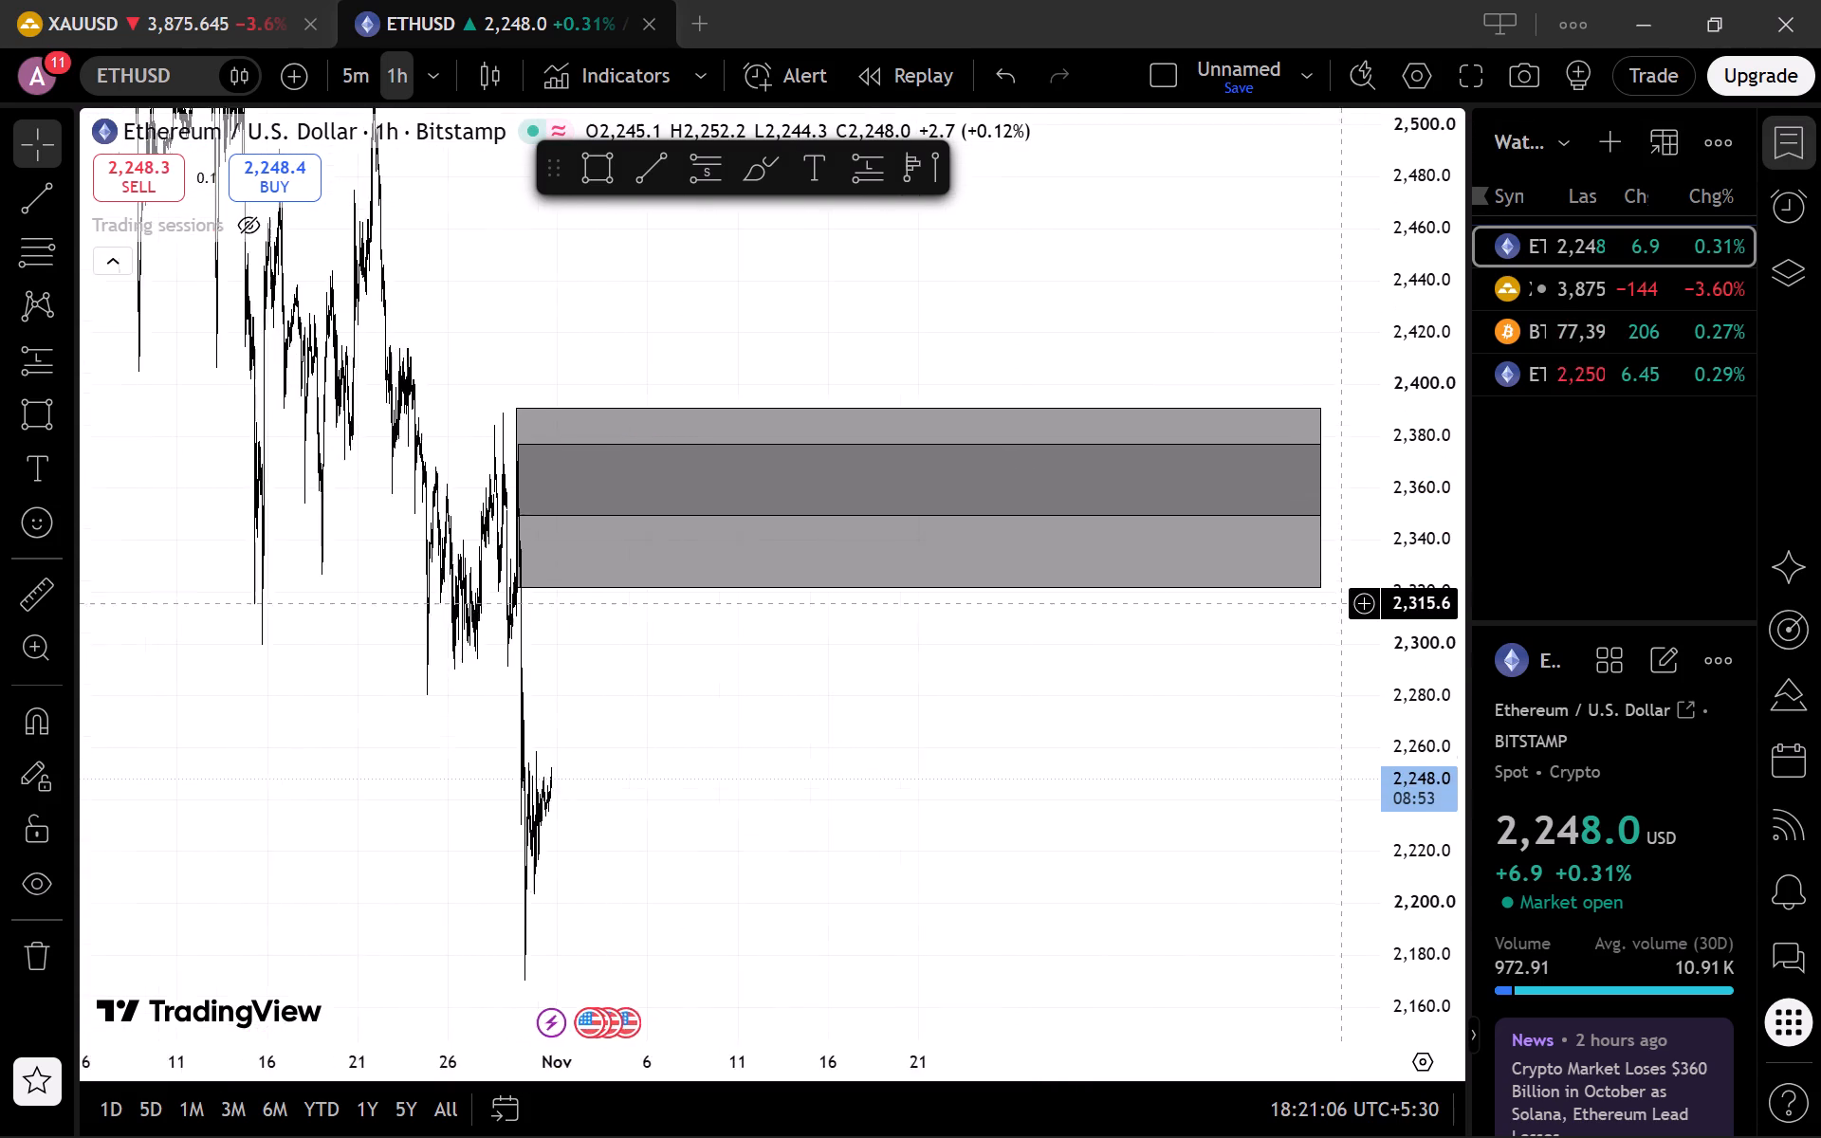
pyautogui.moveTo(1319, 570); pyautogui.dragTo(1376, 492)
pyautogui.moveTo(1407, 448); pyautogui.dragTo(1460, 794)
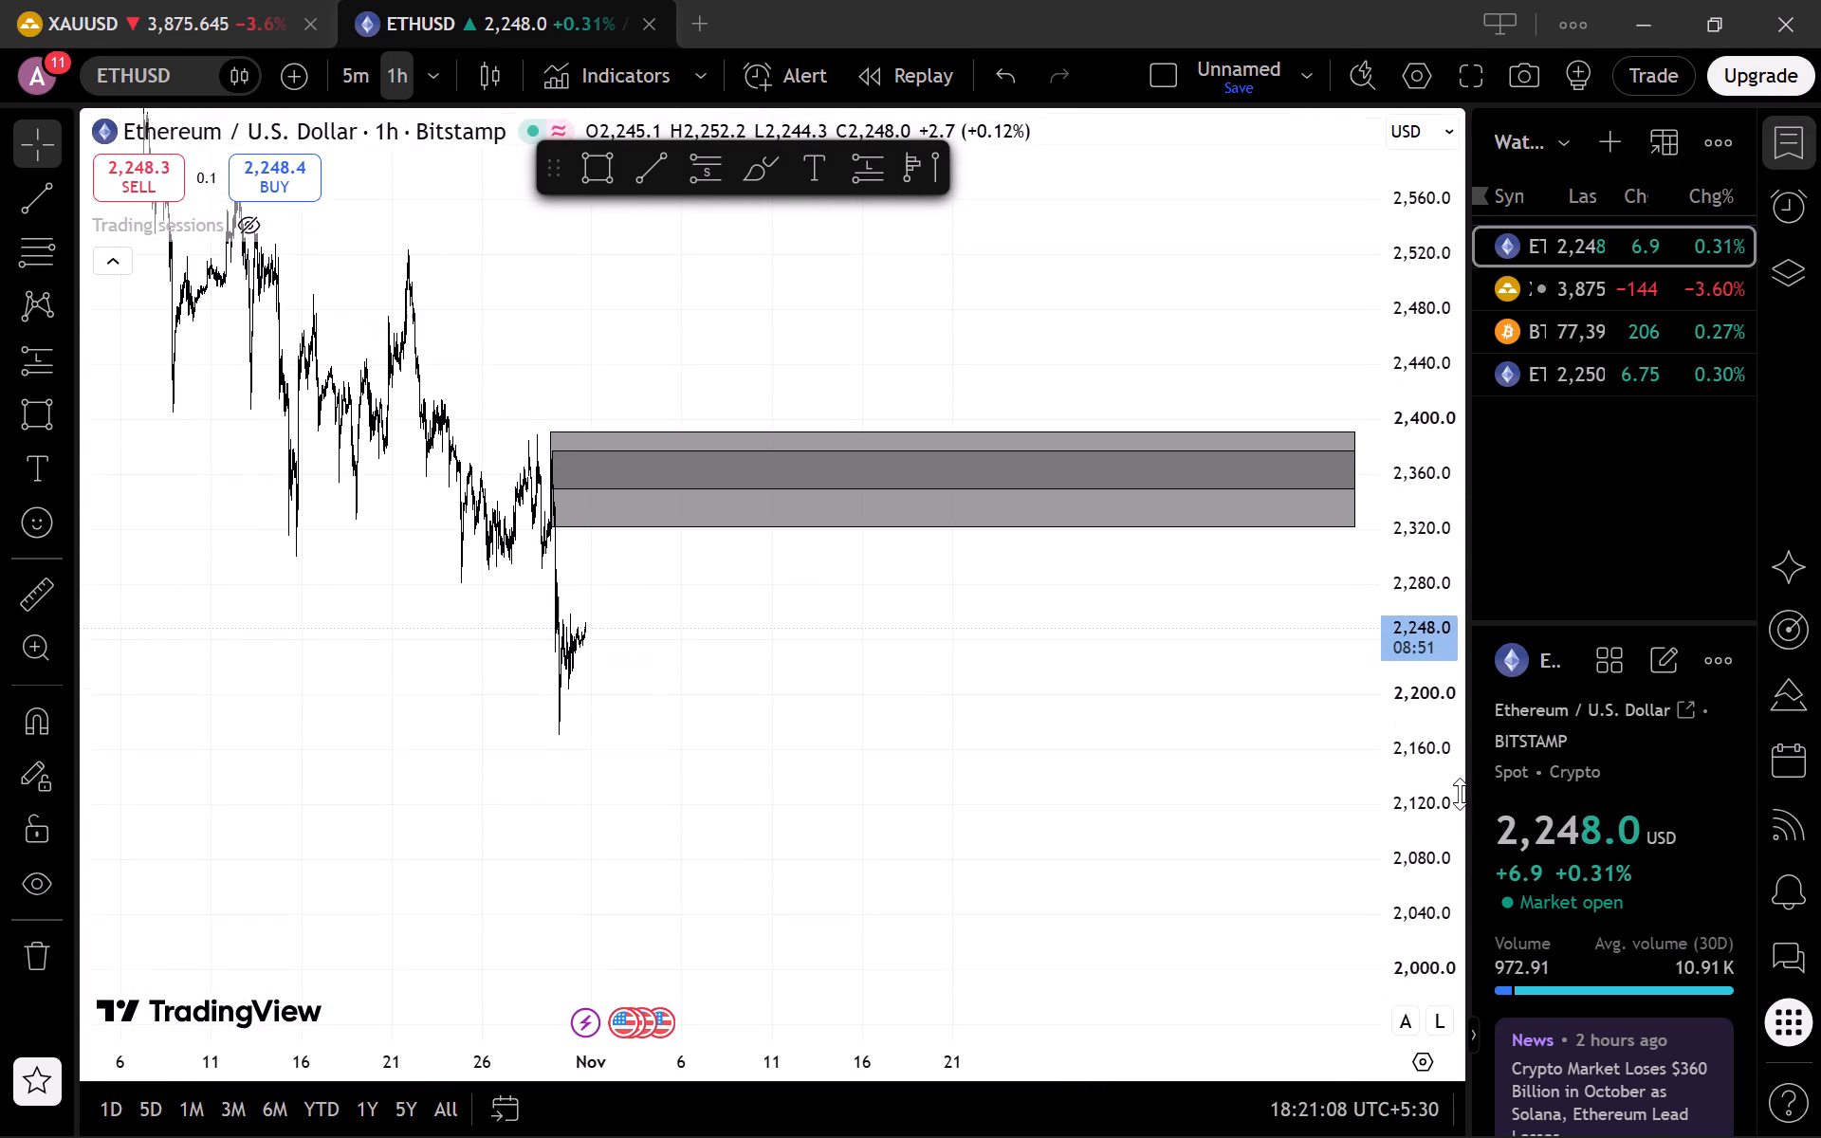
pyautogui.moveTo(1460, 794); pyautogui.dragTo(1460, 792)
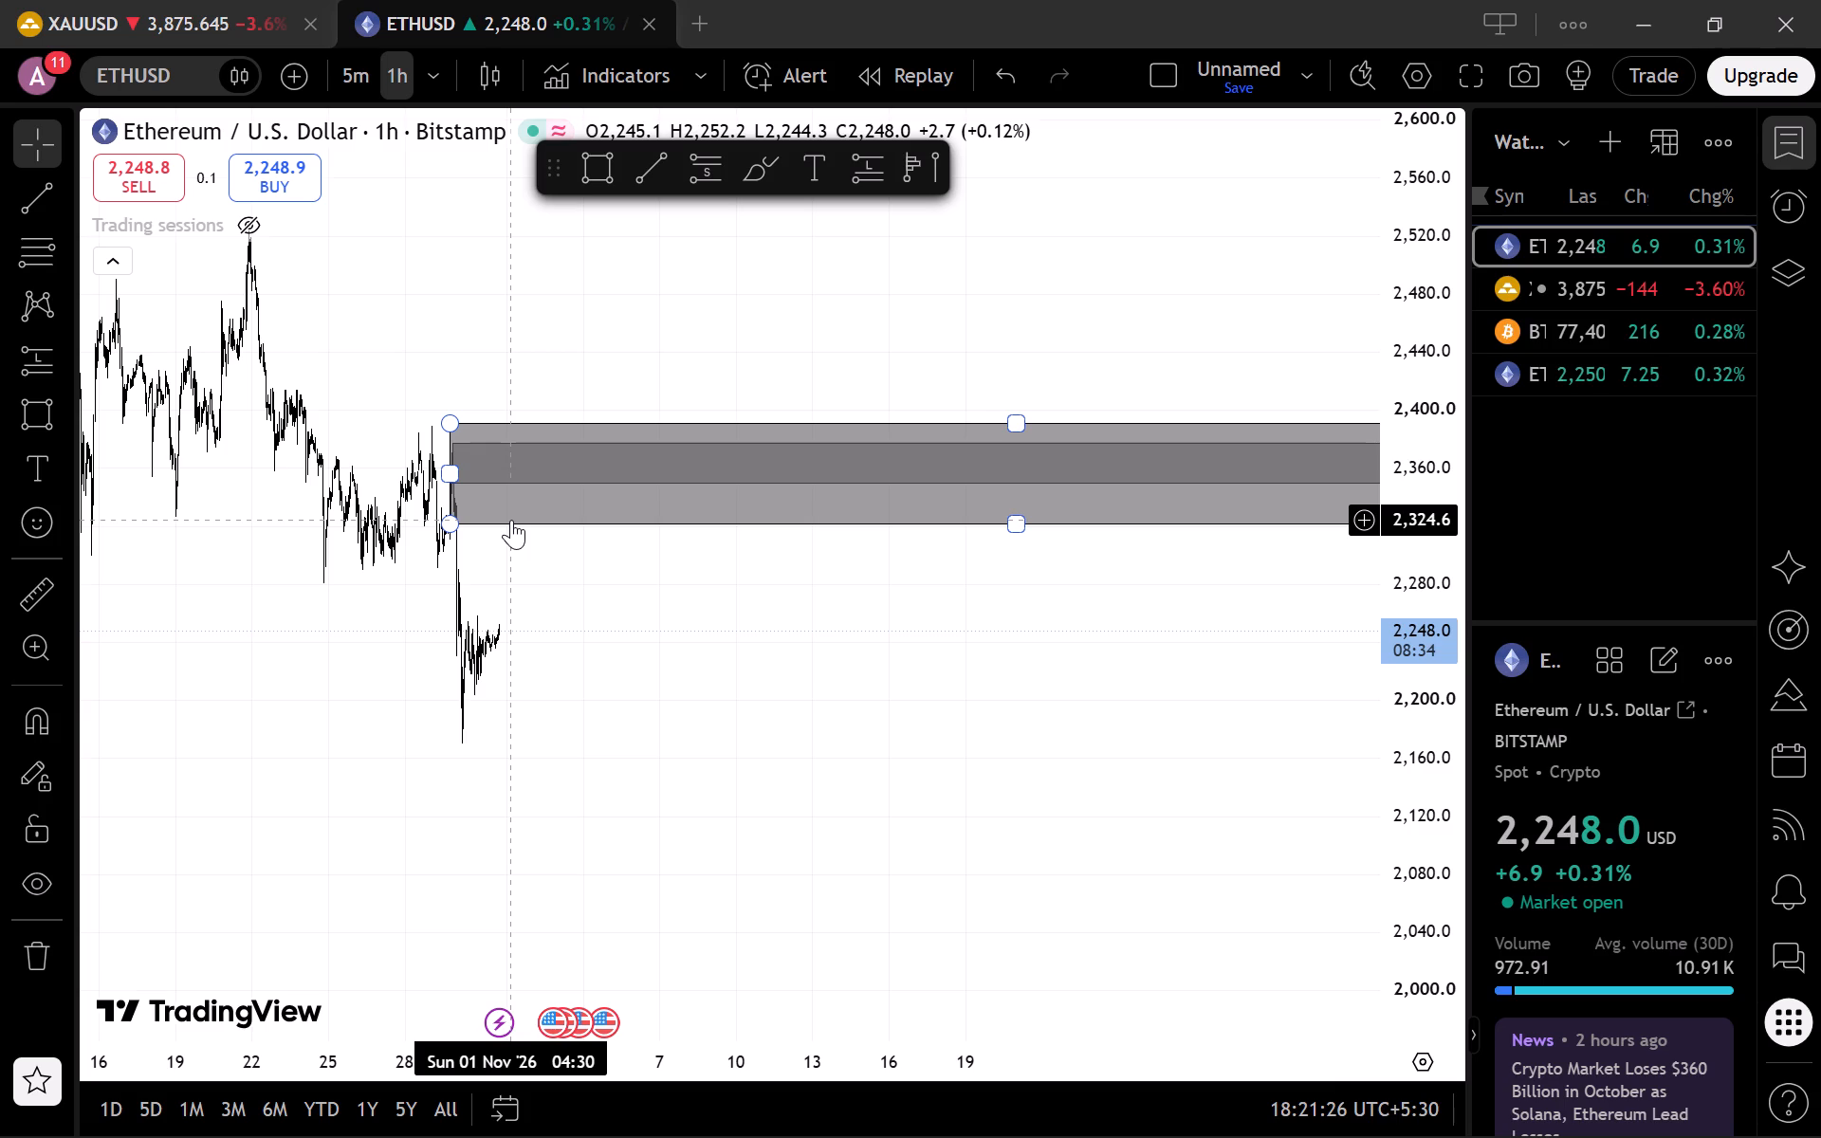
pyautogui.click(433, 57)
pyautogui.scroll(-2, 581, 1056)
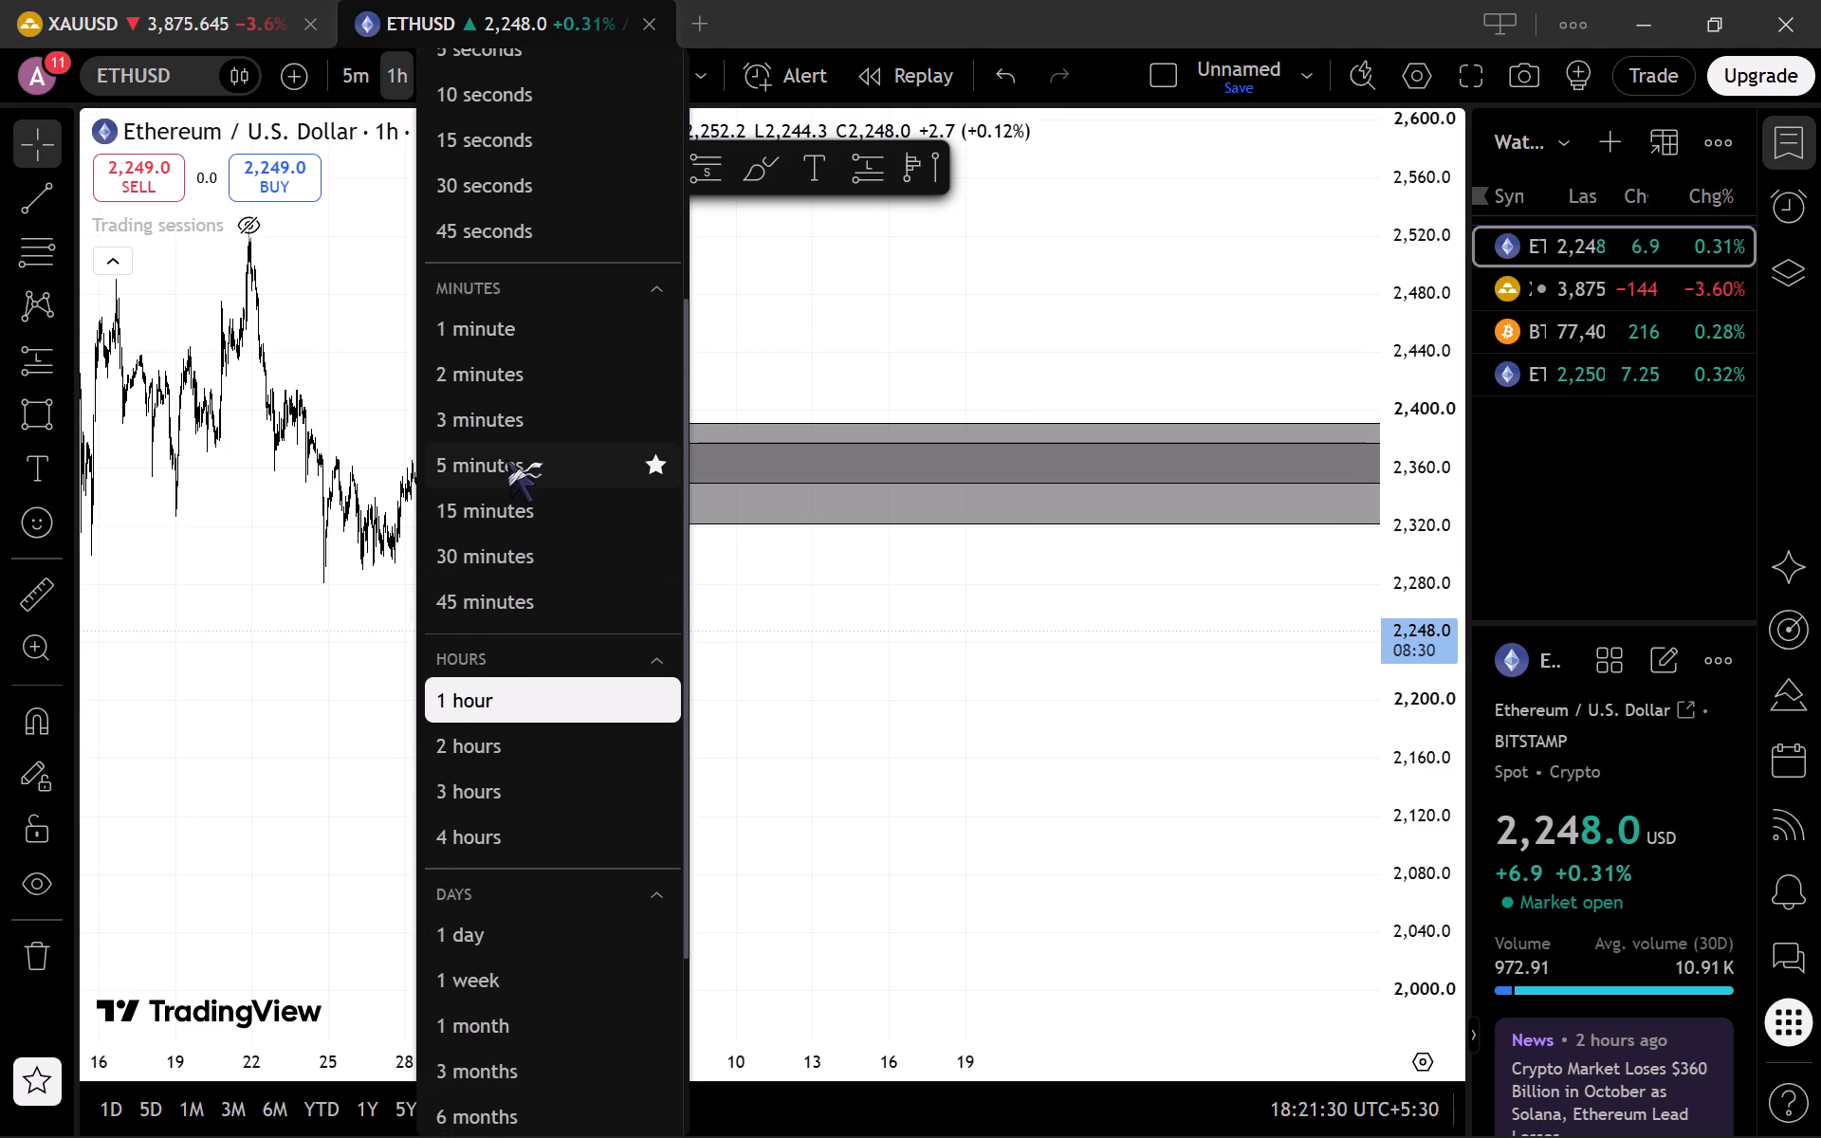
pyautogui.click(537, 547)
pyautogui.hscroll(3, 464, 476)
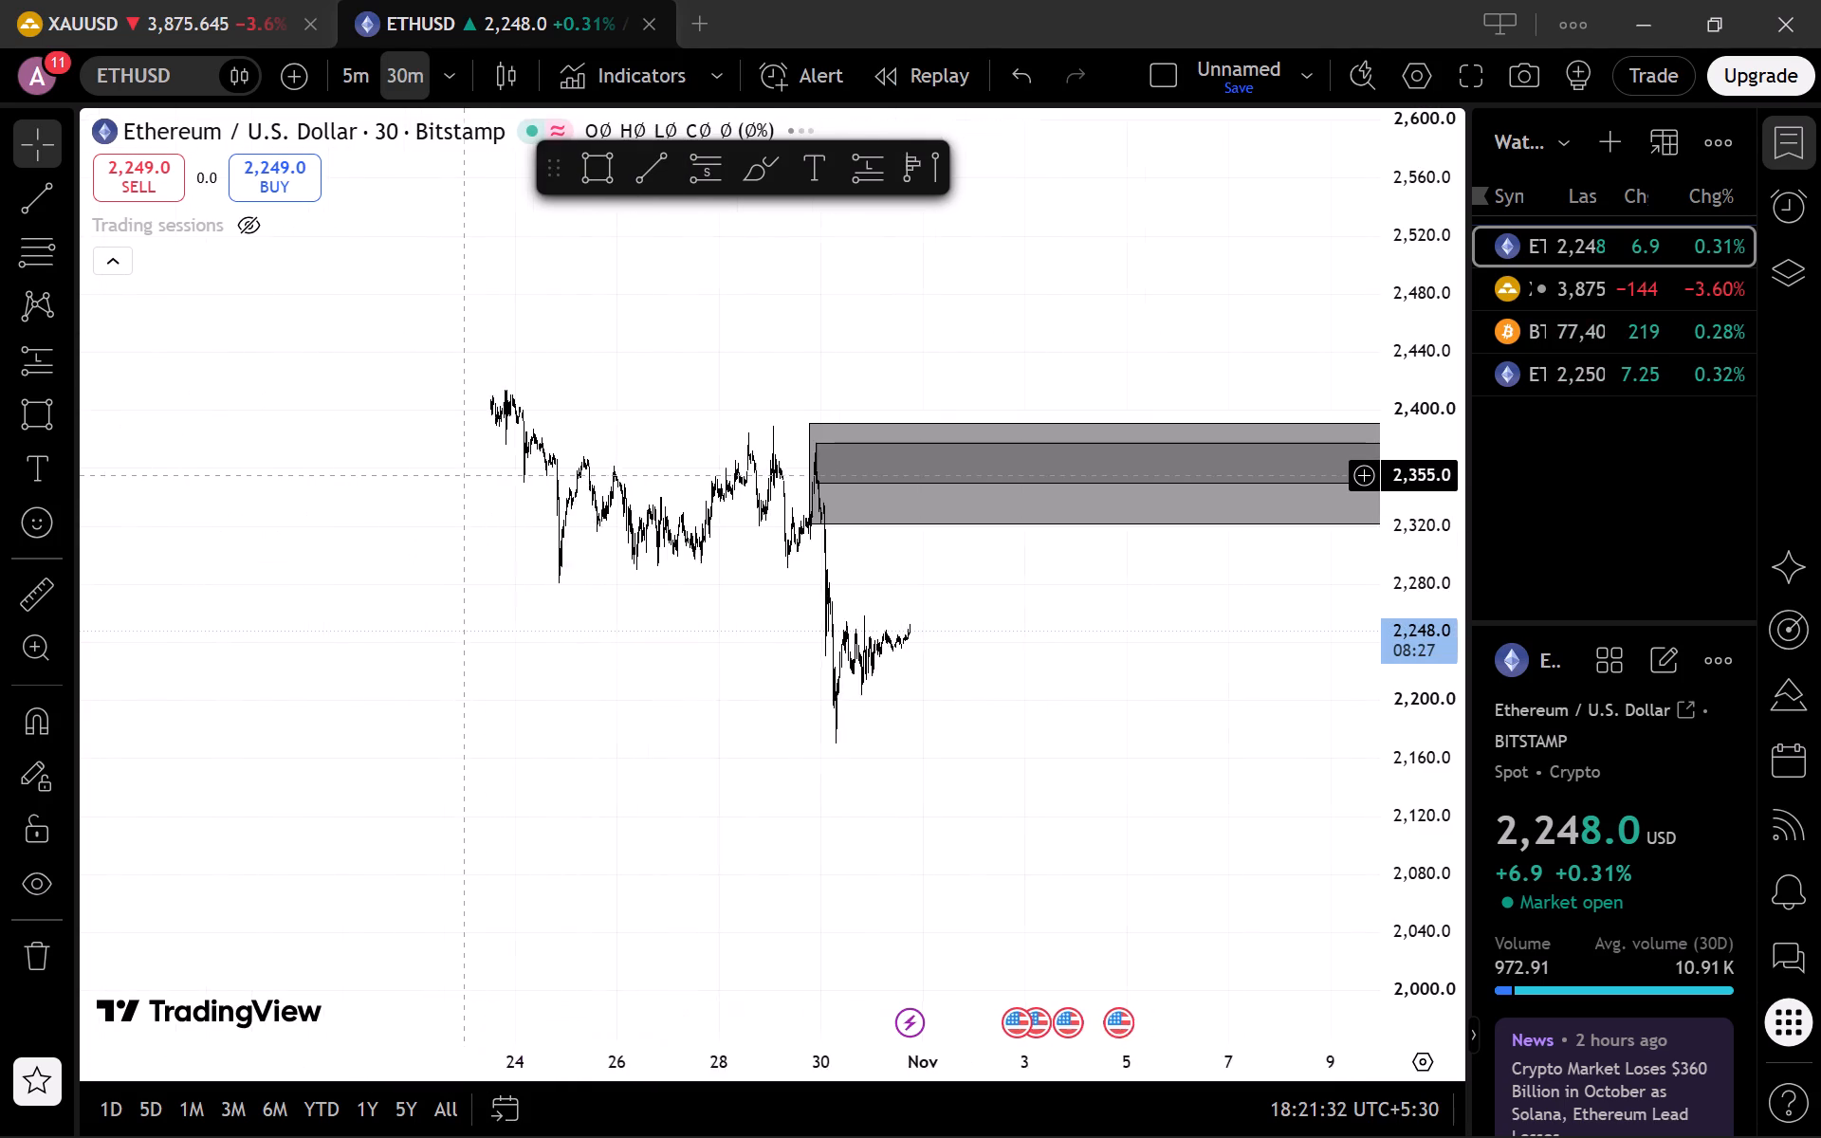
# Move the inner rectangle's lower-left corner to the rally's base, about 29 October 19:00 at 2,351.
pyautogui.moveTo(990, 704); pyautogui.dragTo(621, 643)
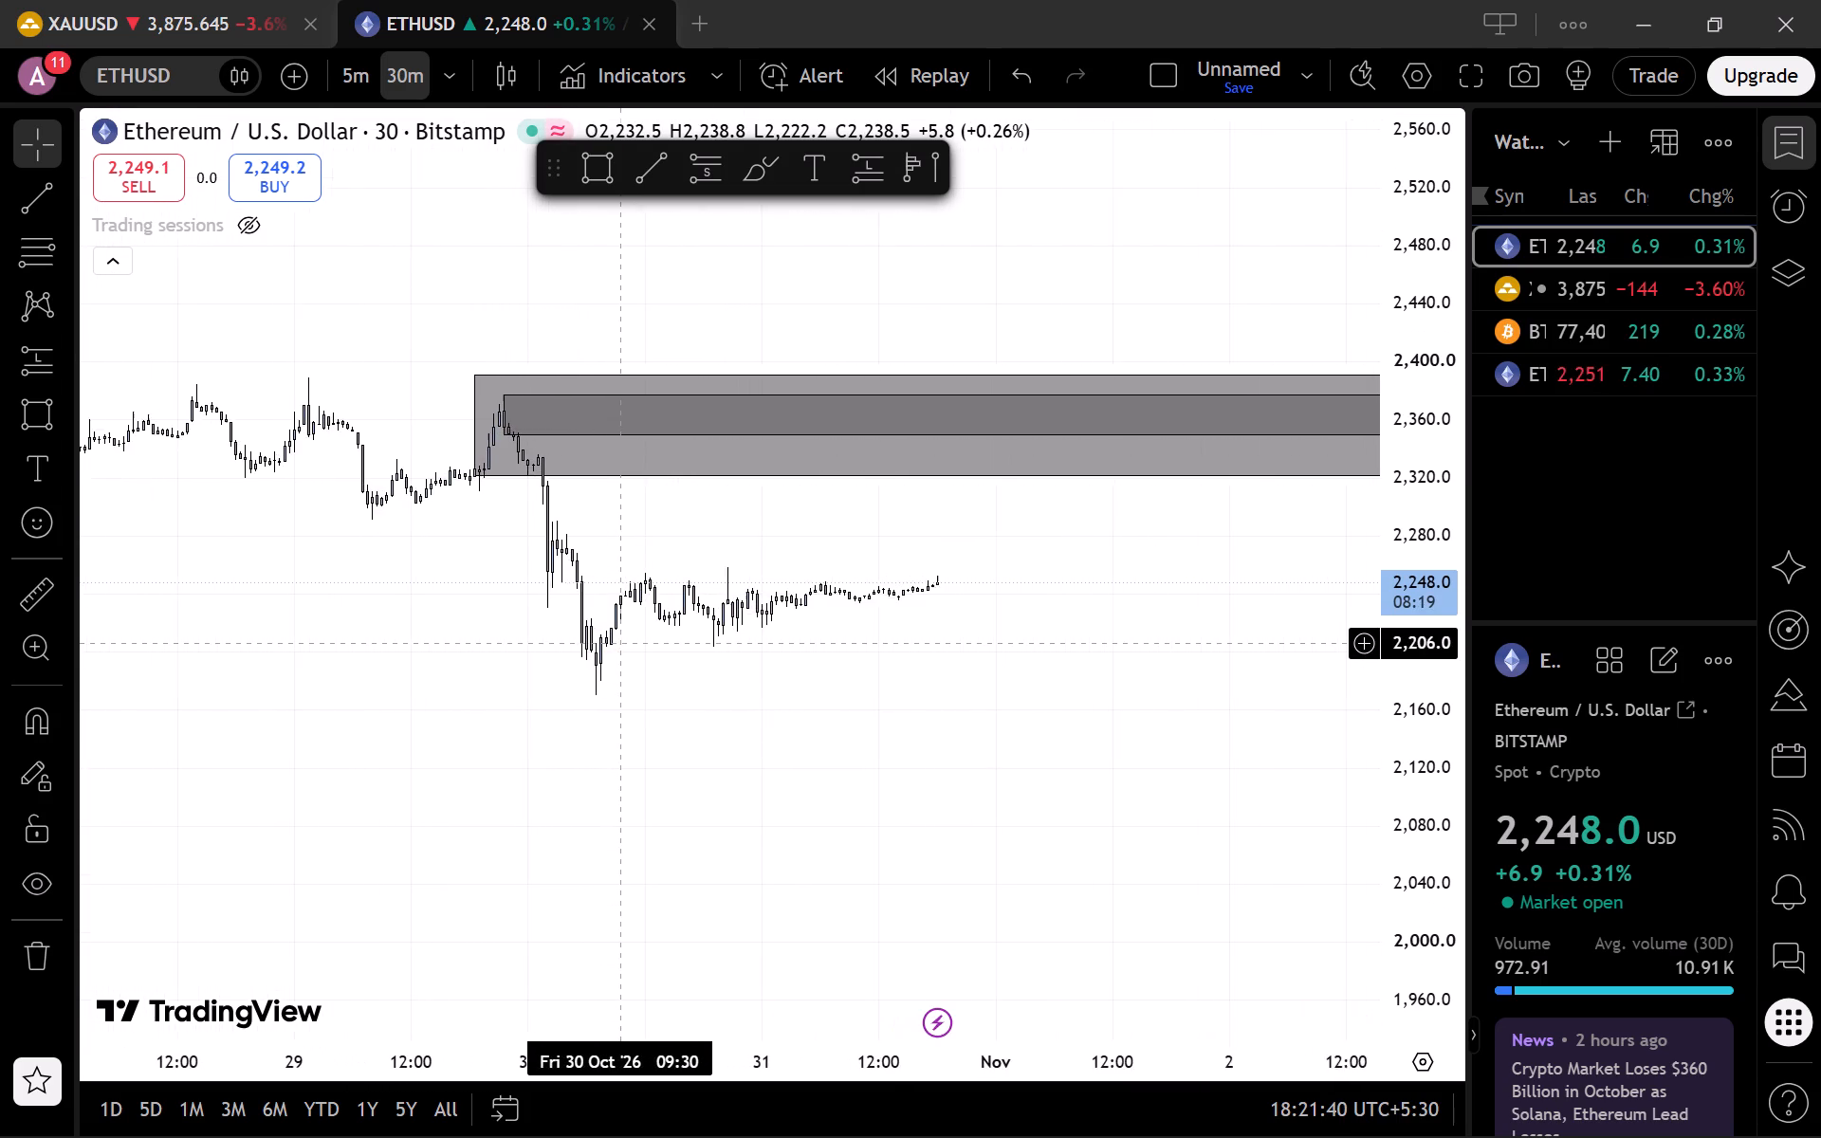
pyautogui.moveTo(1407, 624); pyautogui.dragTo(1394, 0)
pyautogui.moveTo(1092, 606); pyautogui.dragTo(1255, 996)
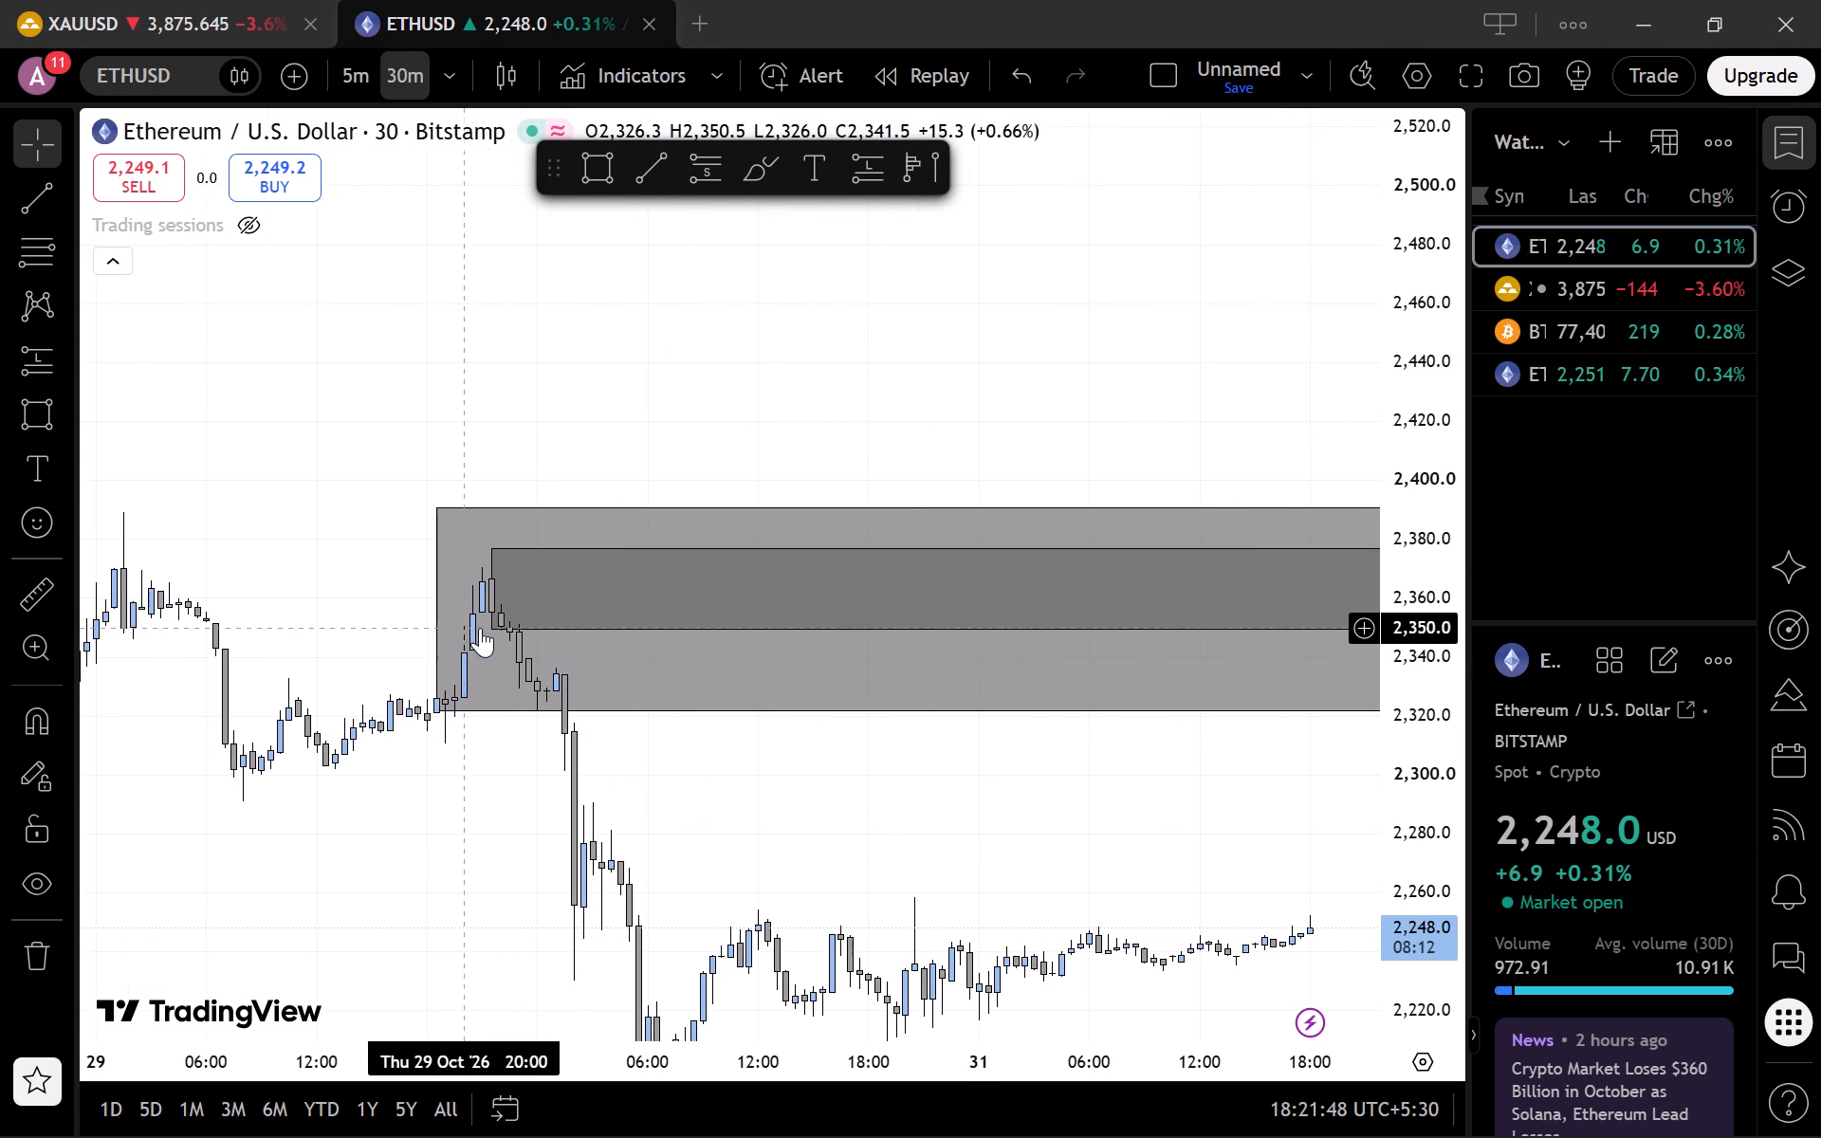
pyautogui.moveTo(485, 624); pyautogui.dragTo(446, 626)
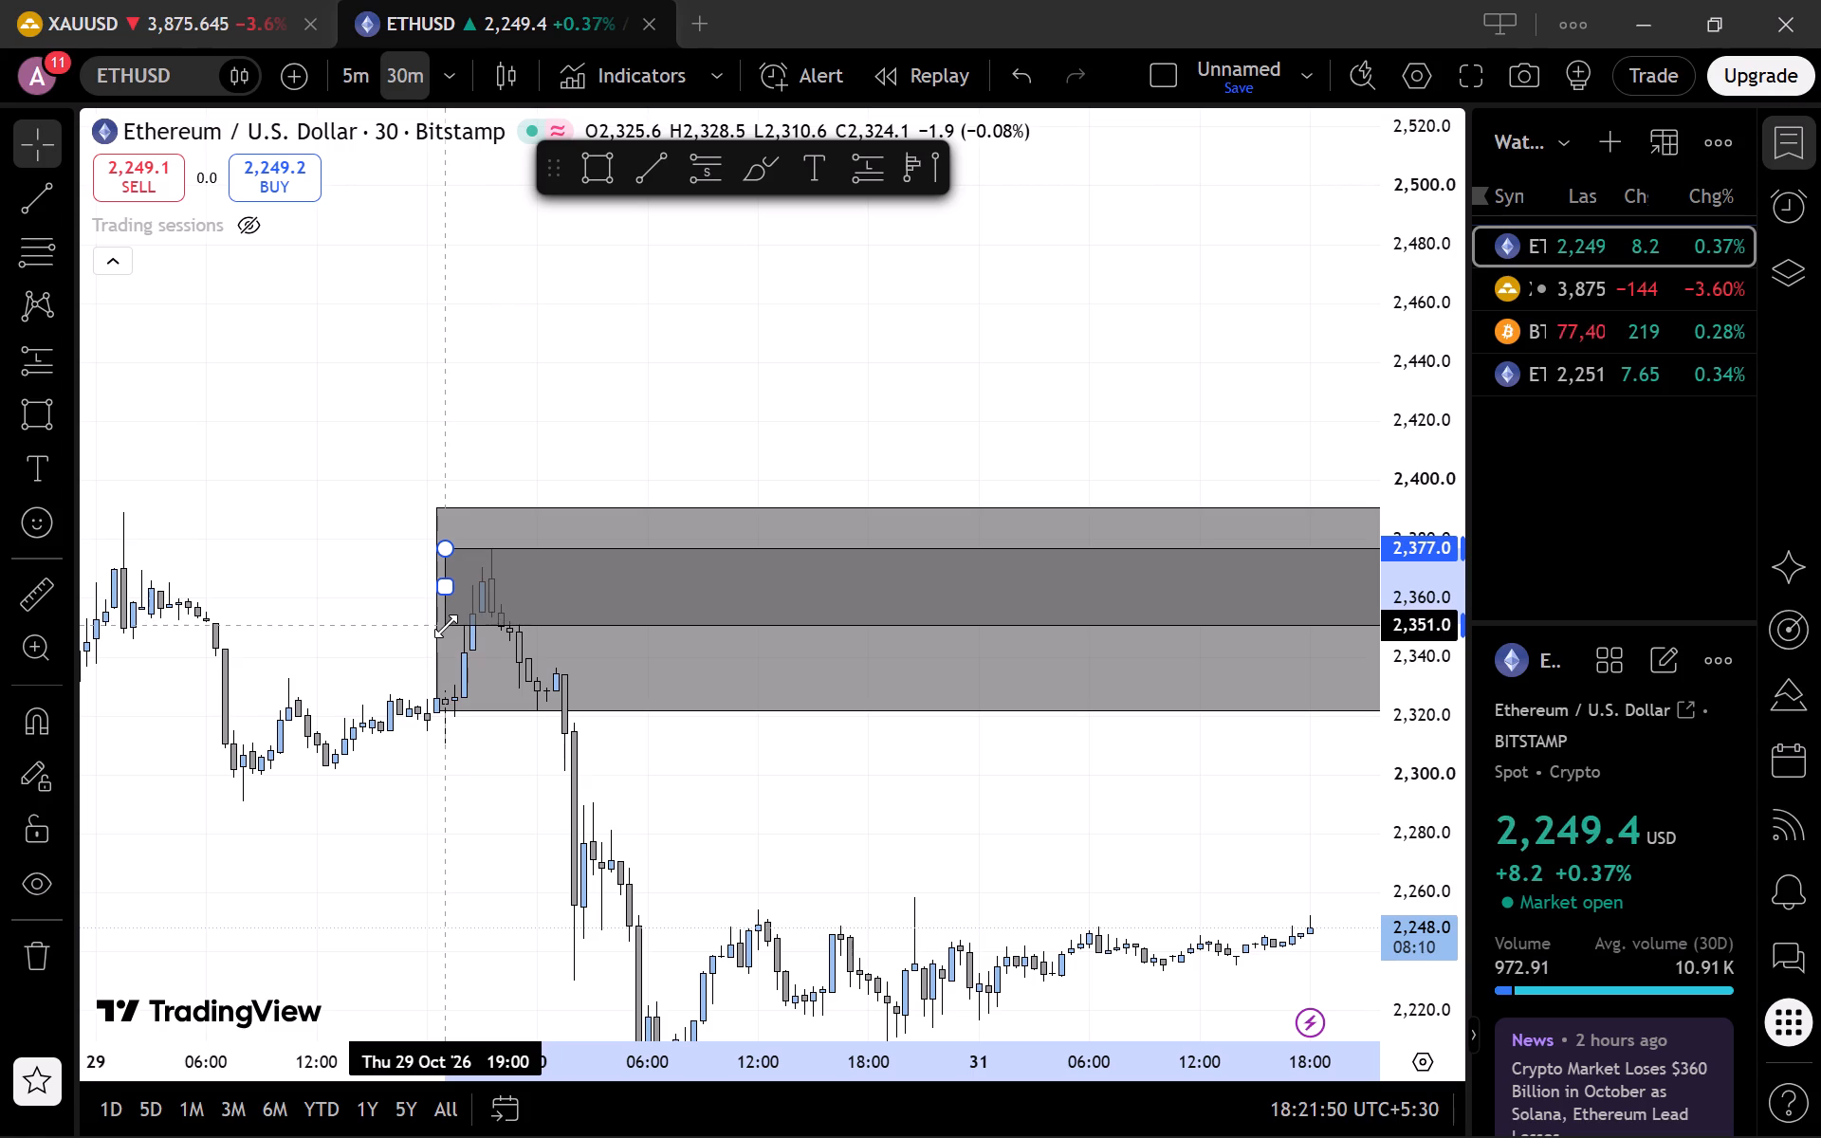
pyautogui.moveTo(446, 626); pyautogui.dragTo(446, 624)
# Draw a third rectangle inside the inner zone, from the swing-high candle at about 2,377.5 down to about 2,355.
pyautogui.moveTo(497, 780); pyautogui.dragTo(365, 806)
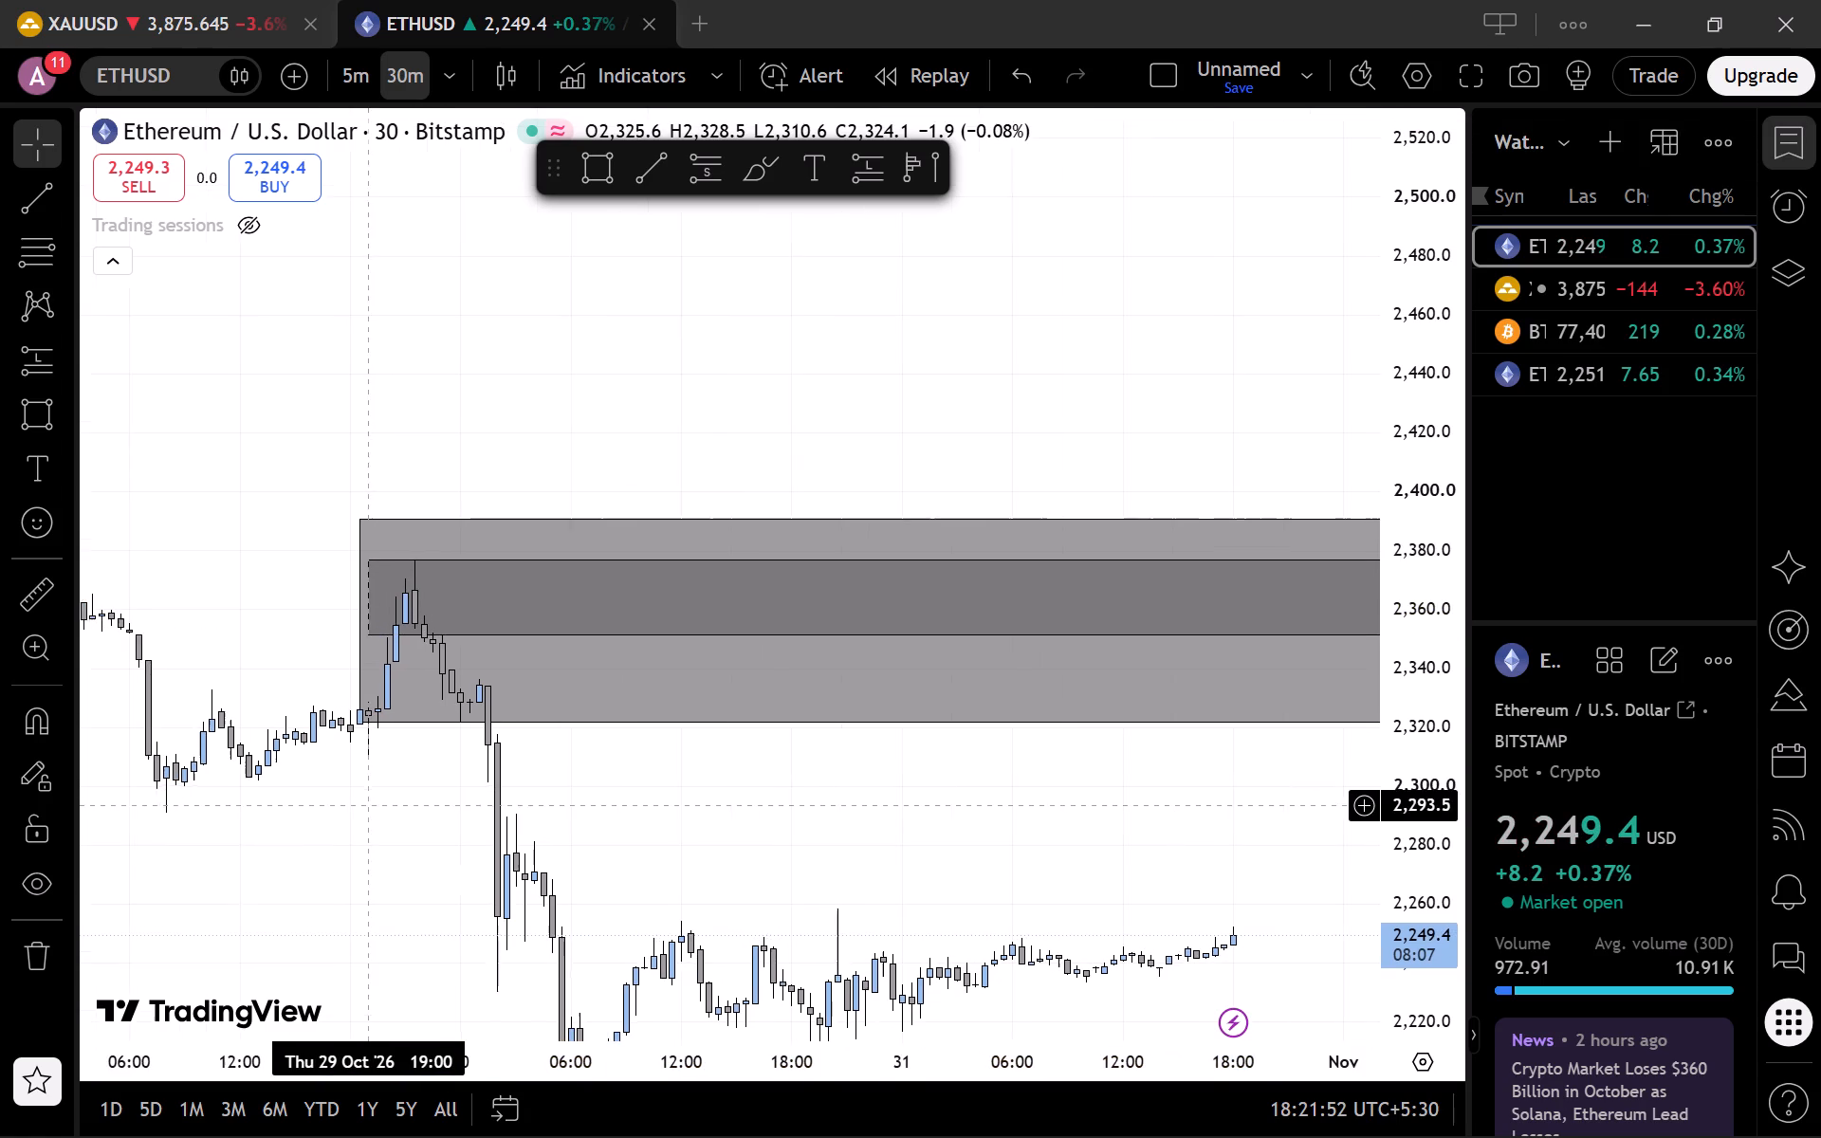
pyautogui.click(609, 175)
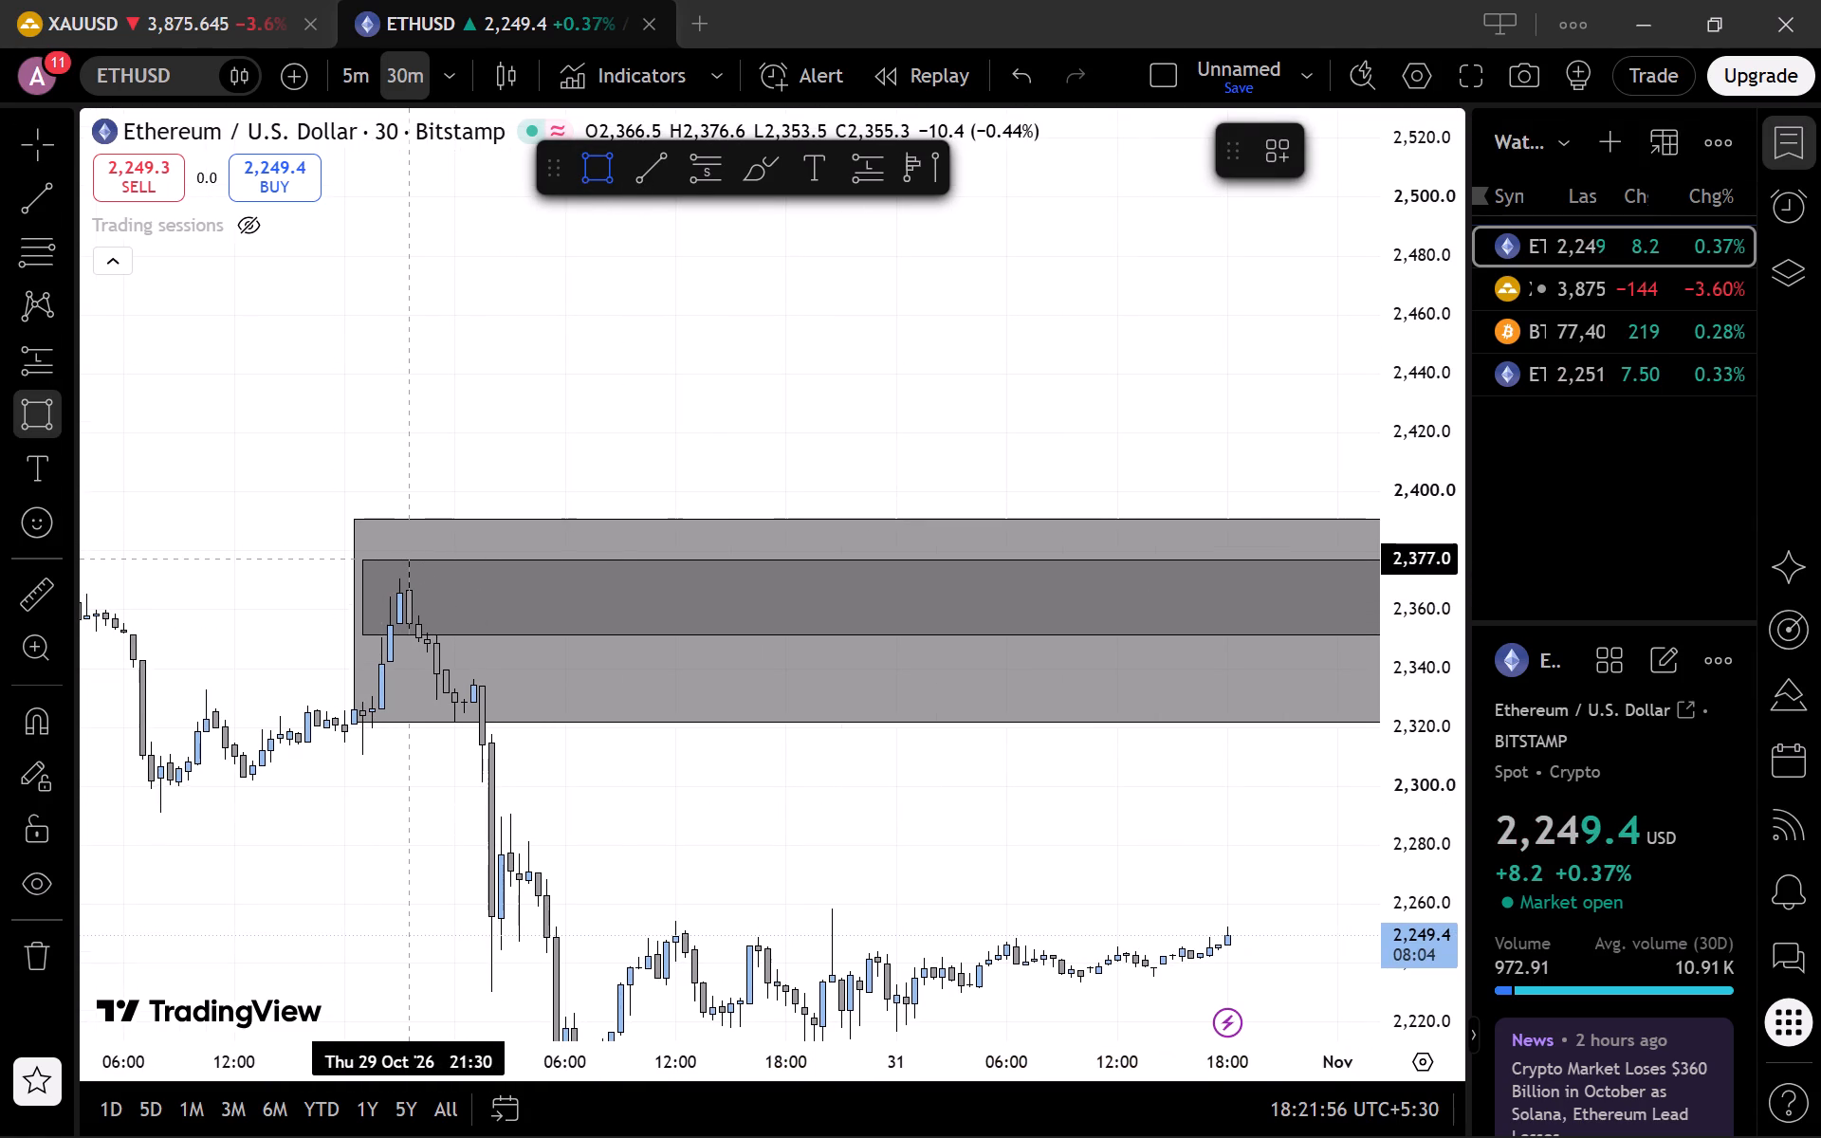
pyautogui.moveTo(406, 559); pyautogui.dragTo(528, 625)
pyautogui.click(528, 625)
pyautogui.click(394, 768)
# Move the newest rectangle's lower-right corner to about 30 October 06:00 at 2,352.9.
pyautogui.moveTo(394, 768); pyautogui.dragTo(275, 779)
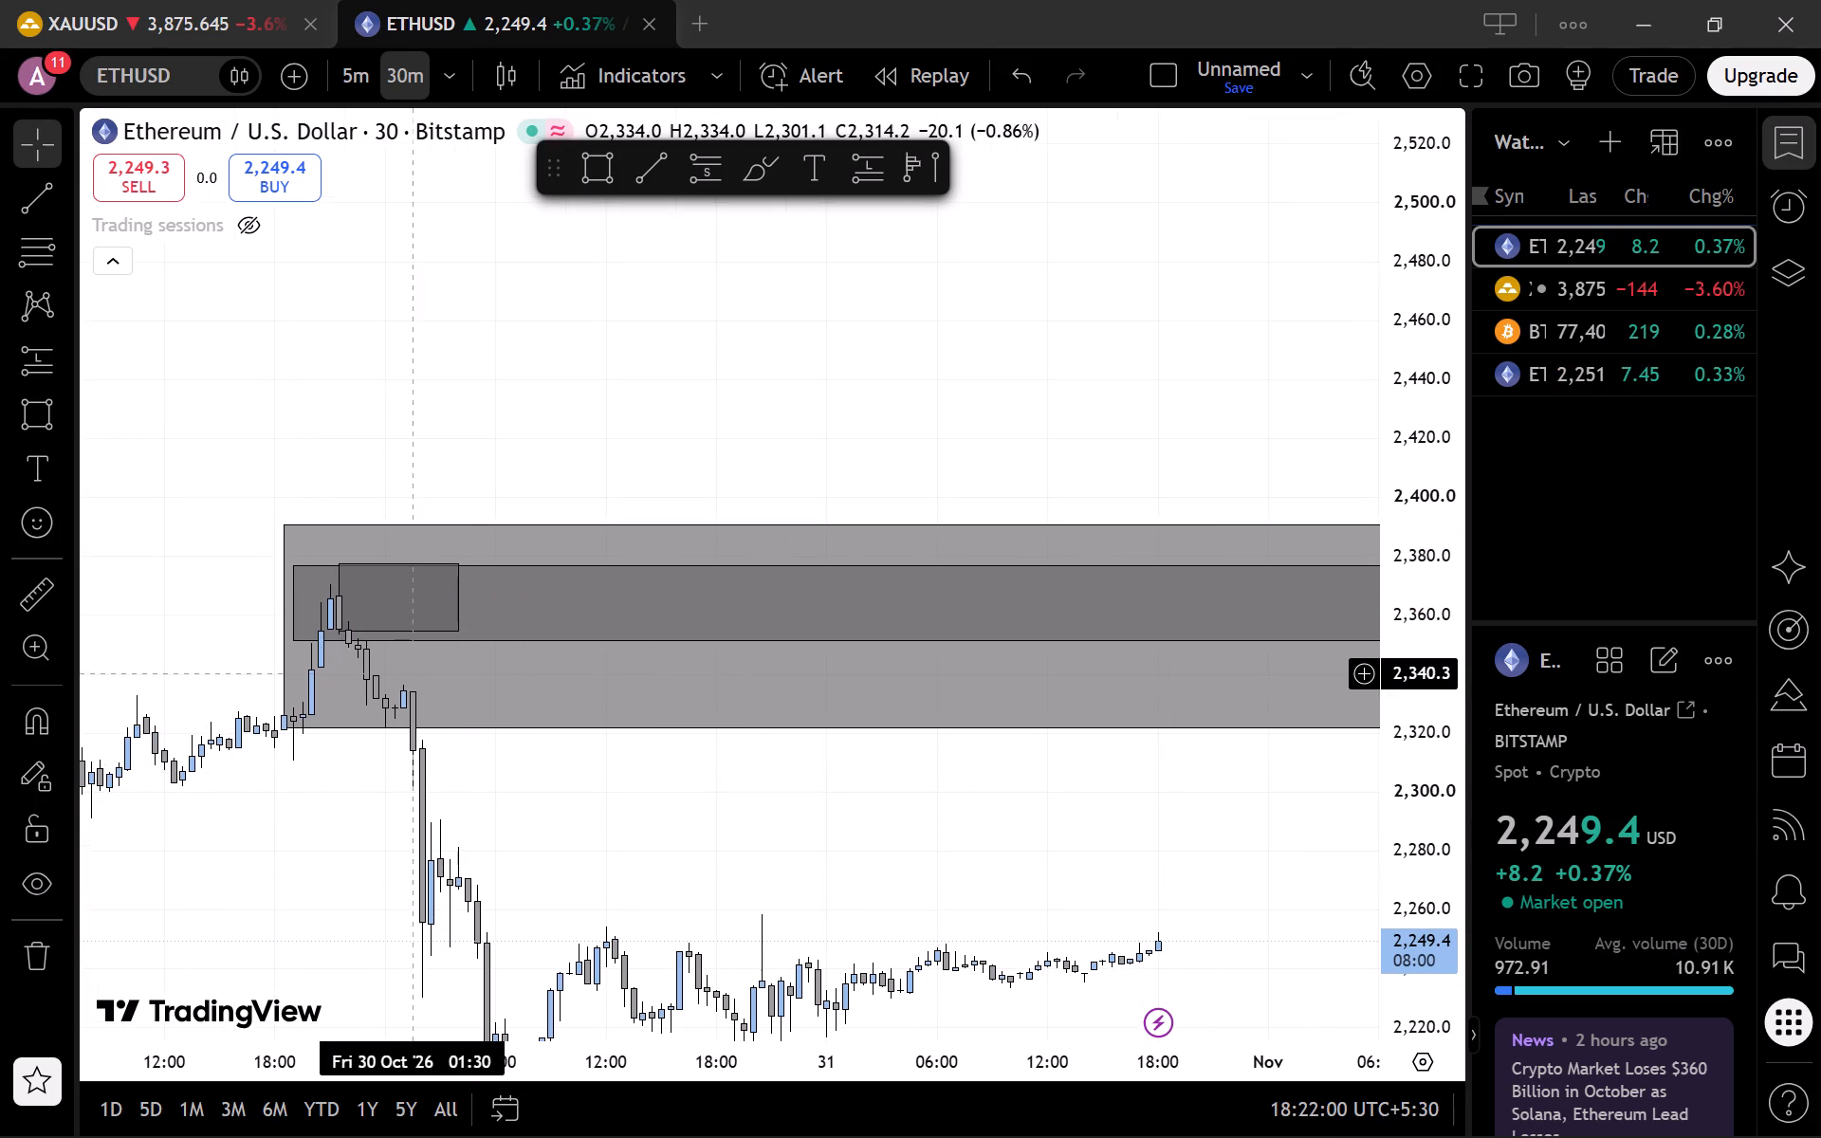
pyautogui.moveTo(458, 631); pyautogui.dragTo(491, 641)
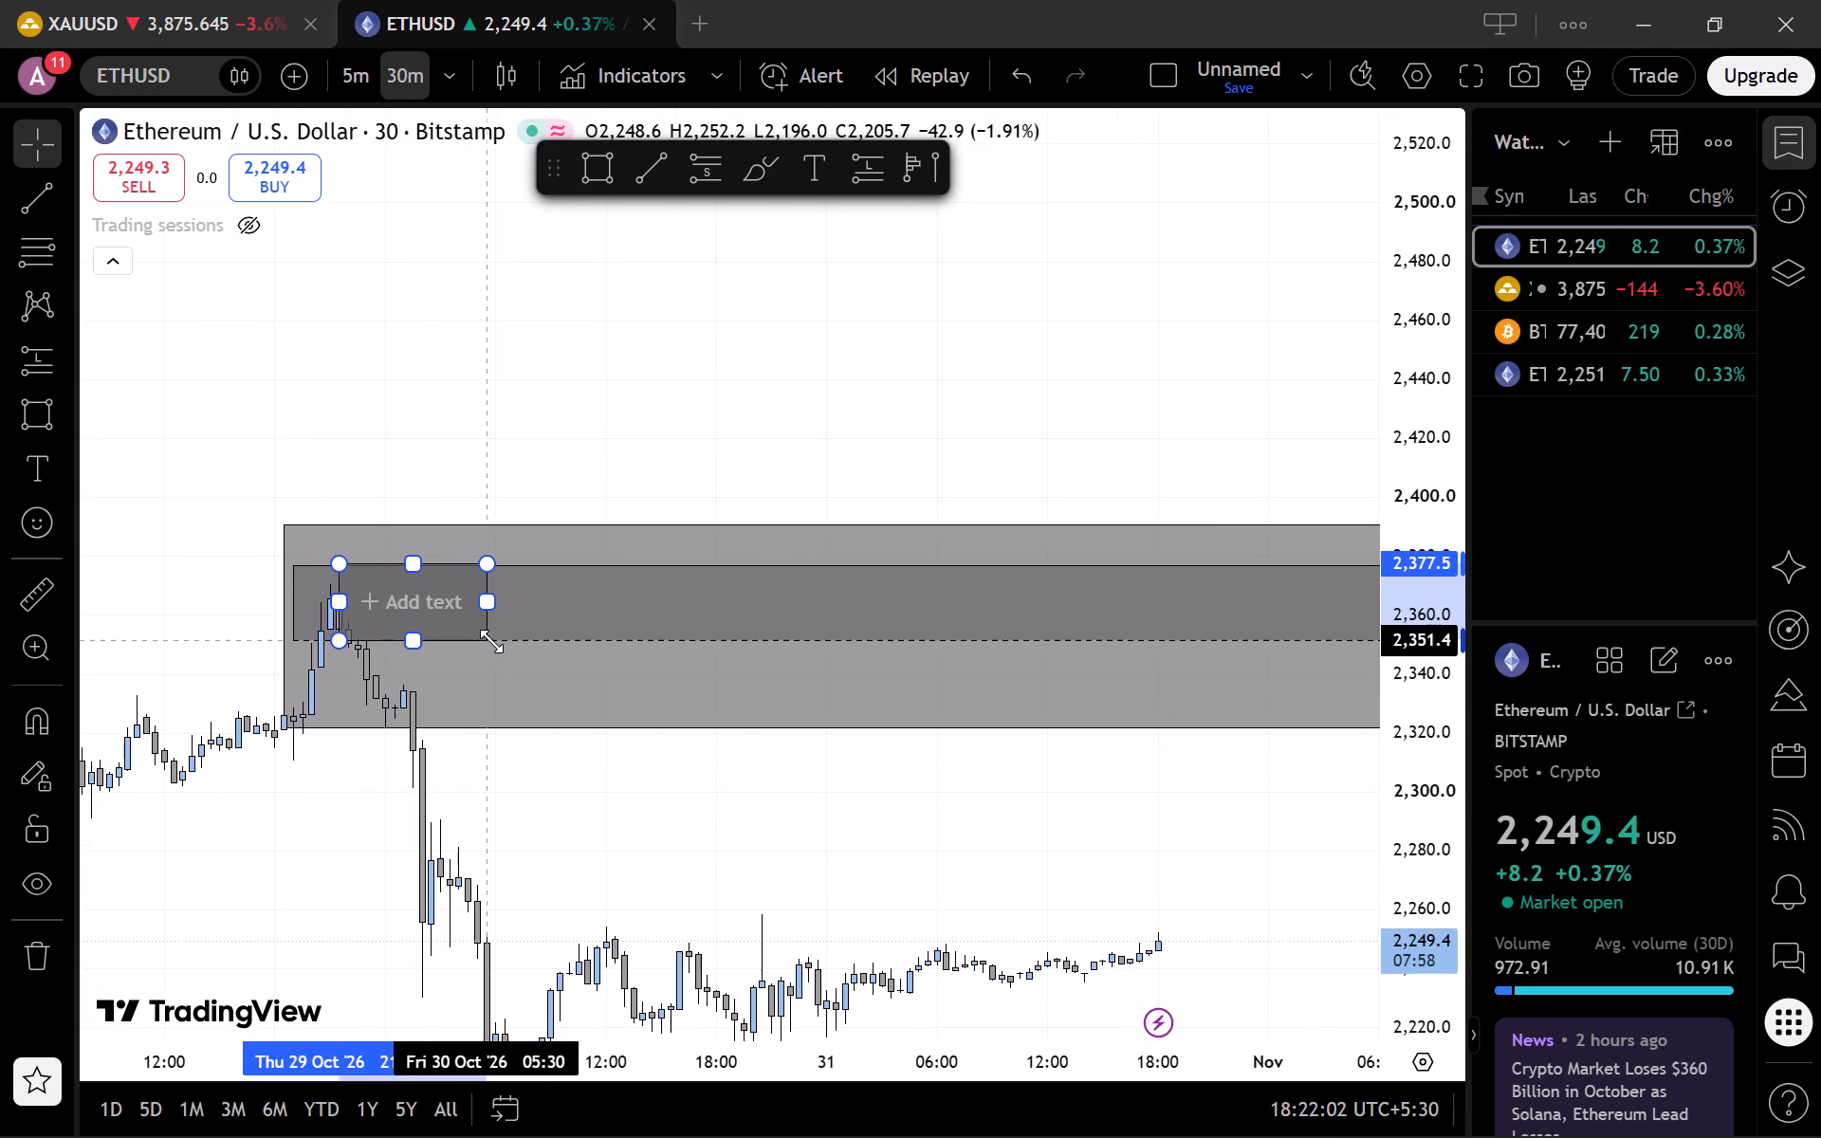
pyautogui.moveTo(491, 641); pyautogui.dragTo(492, 636)
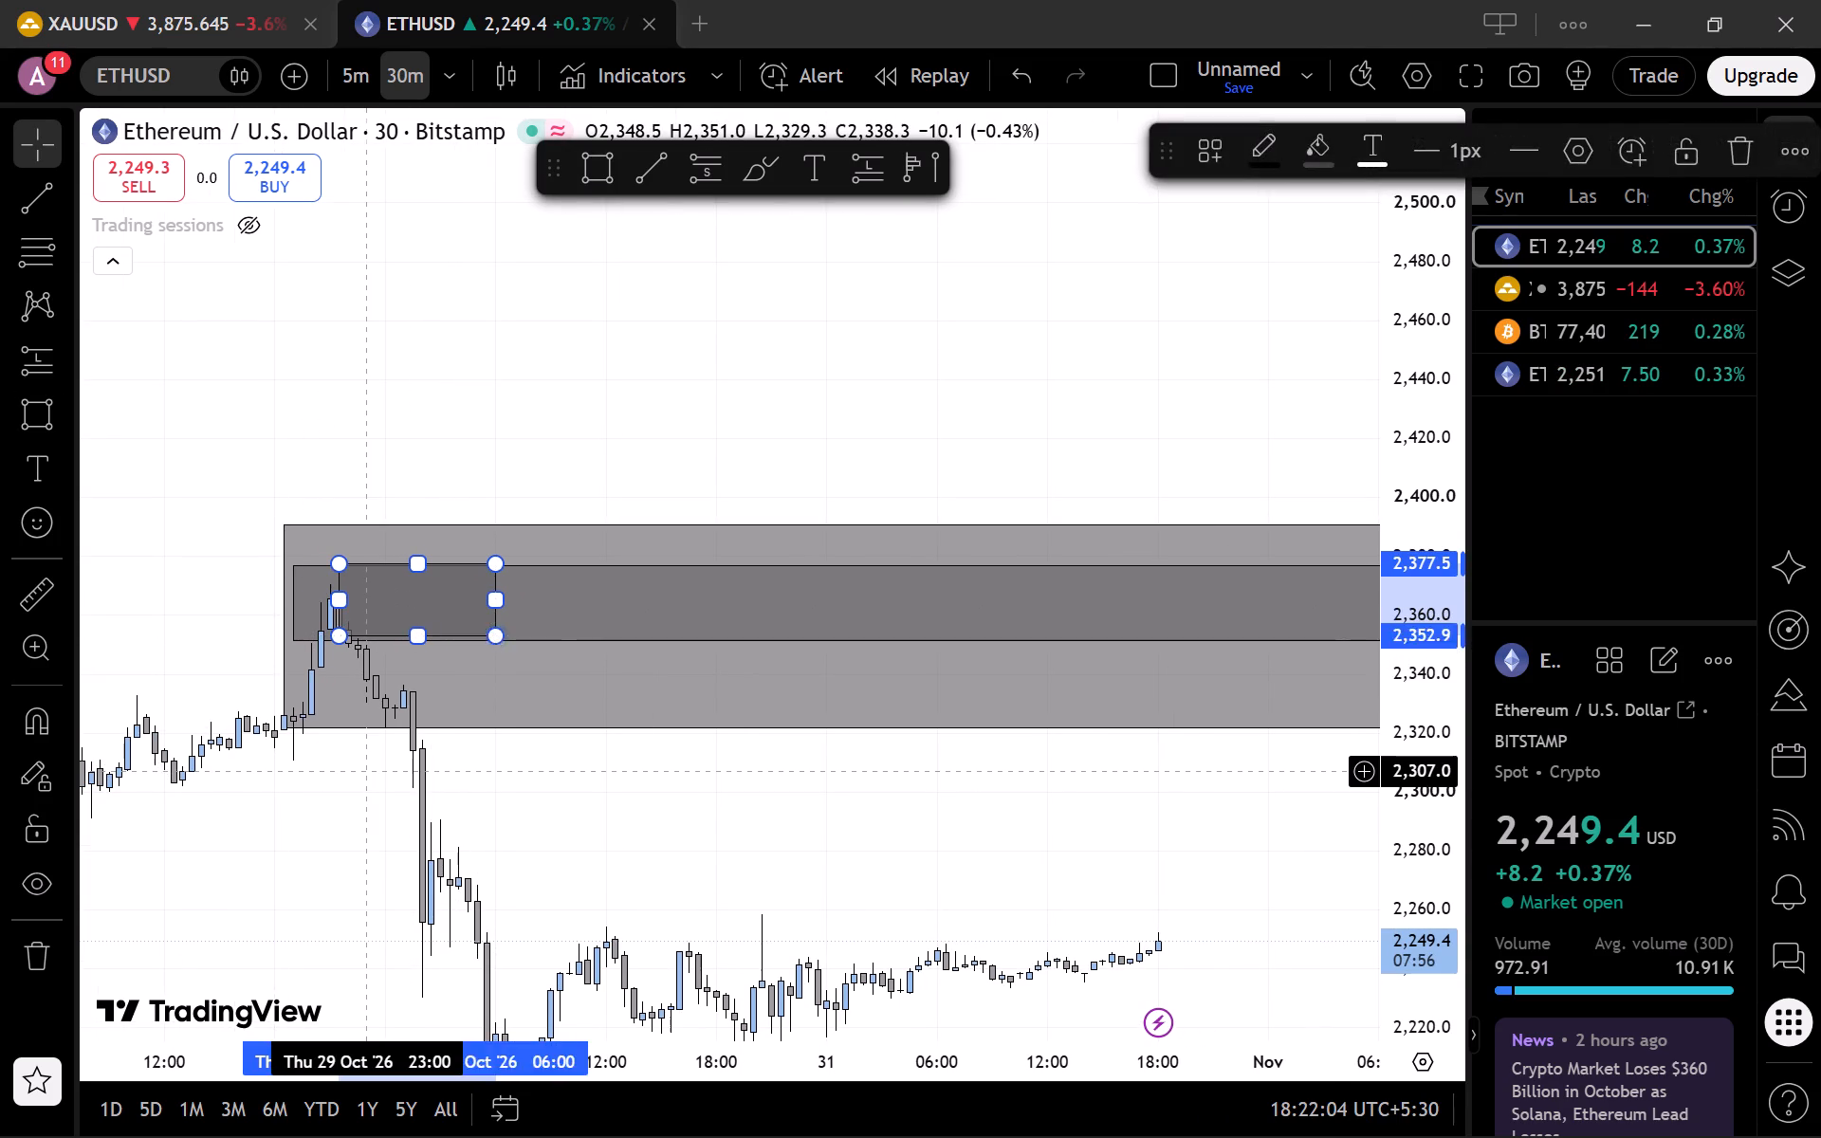
pyautogui.click(371, 771)
pyautogui.click(371, 771)
# Extend the newest rectangle's right edge far forward in time along the larger zones, well beyond 10 November.
pyautogui.moveTo(371, 771); pyautogui.dragTo(142, 771)
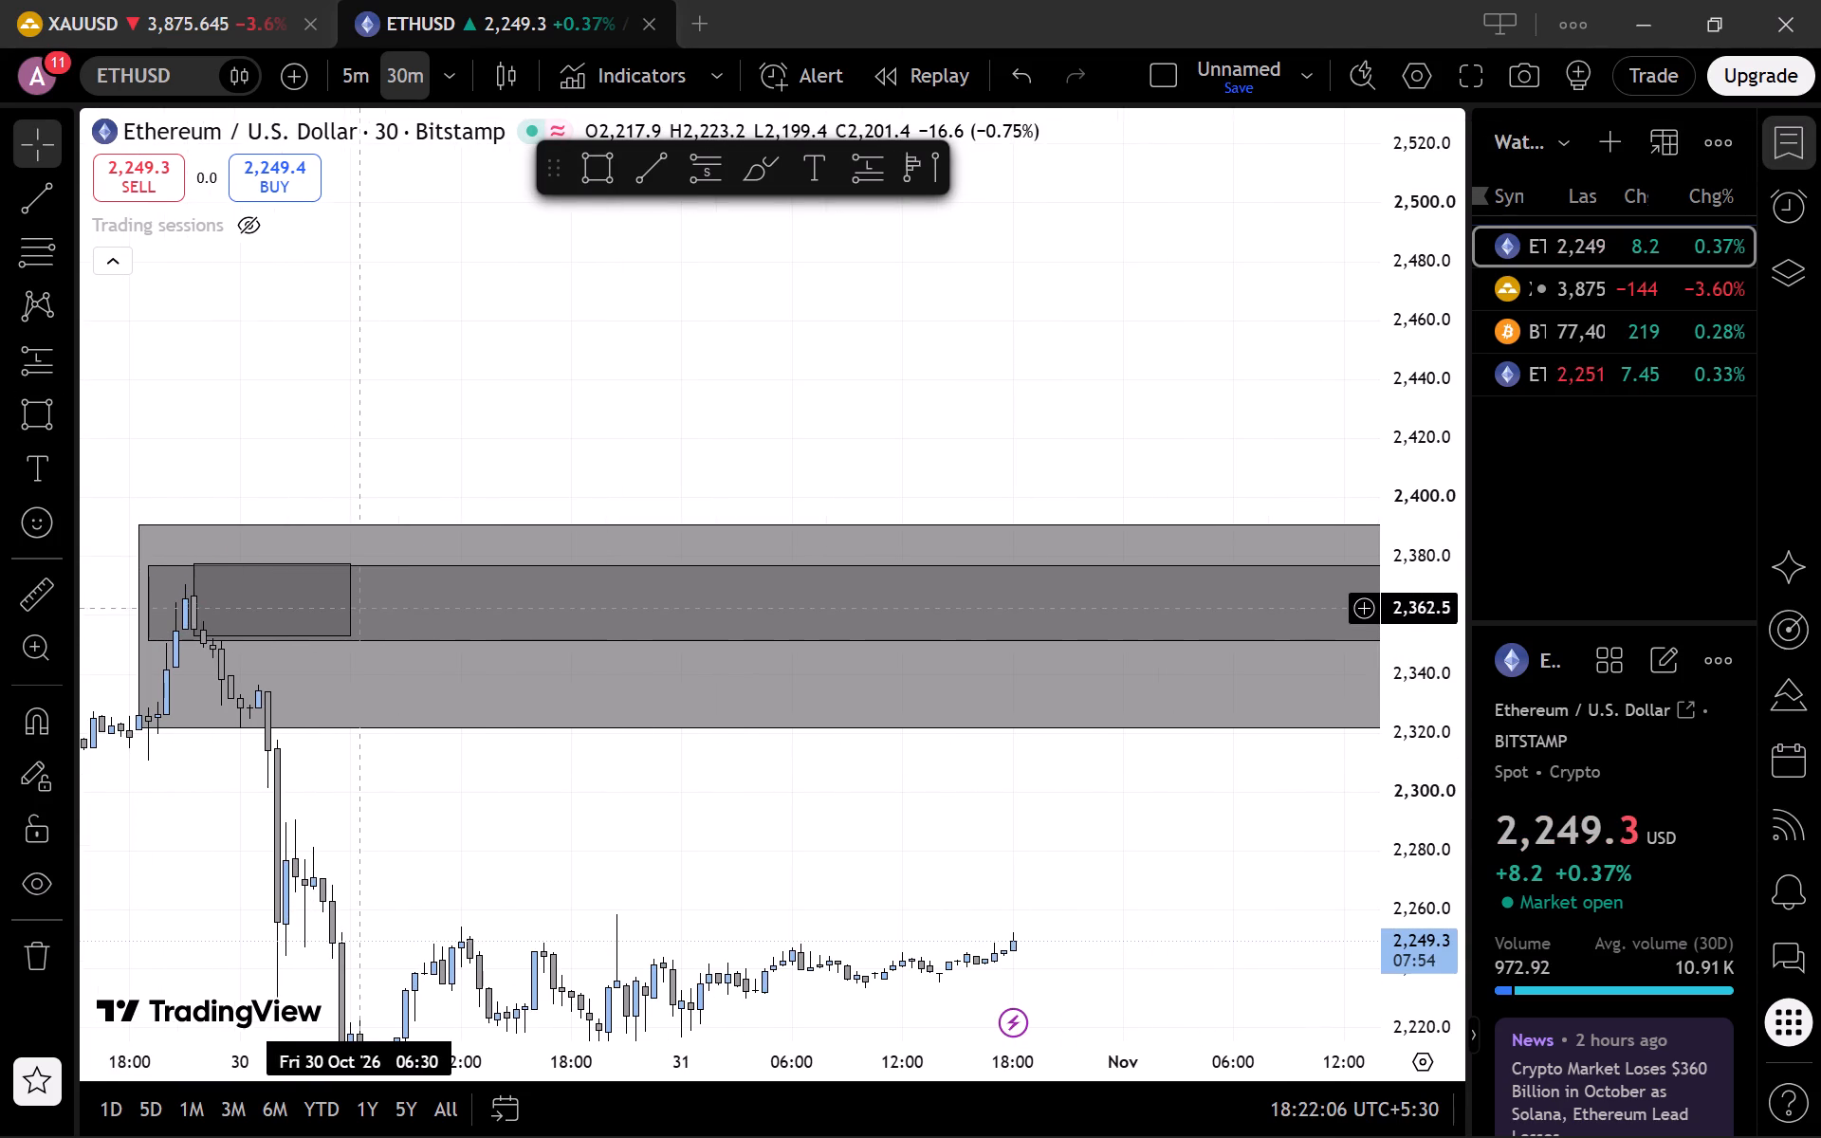
pyautogui.moveTo(357, 598); pyautogui.dragTo(1283, 846)
pyautogui.moveTo(1241, 846); pyautogui.dragTo(666, 849)
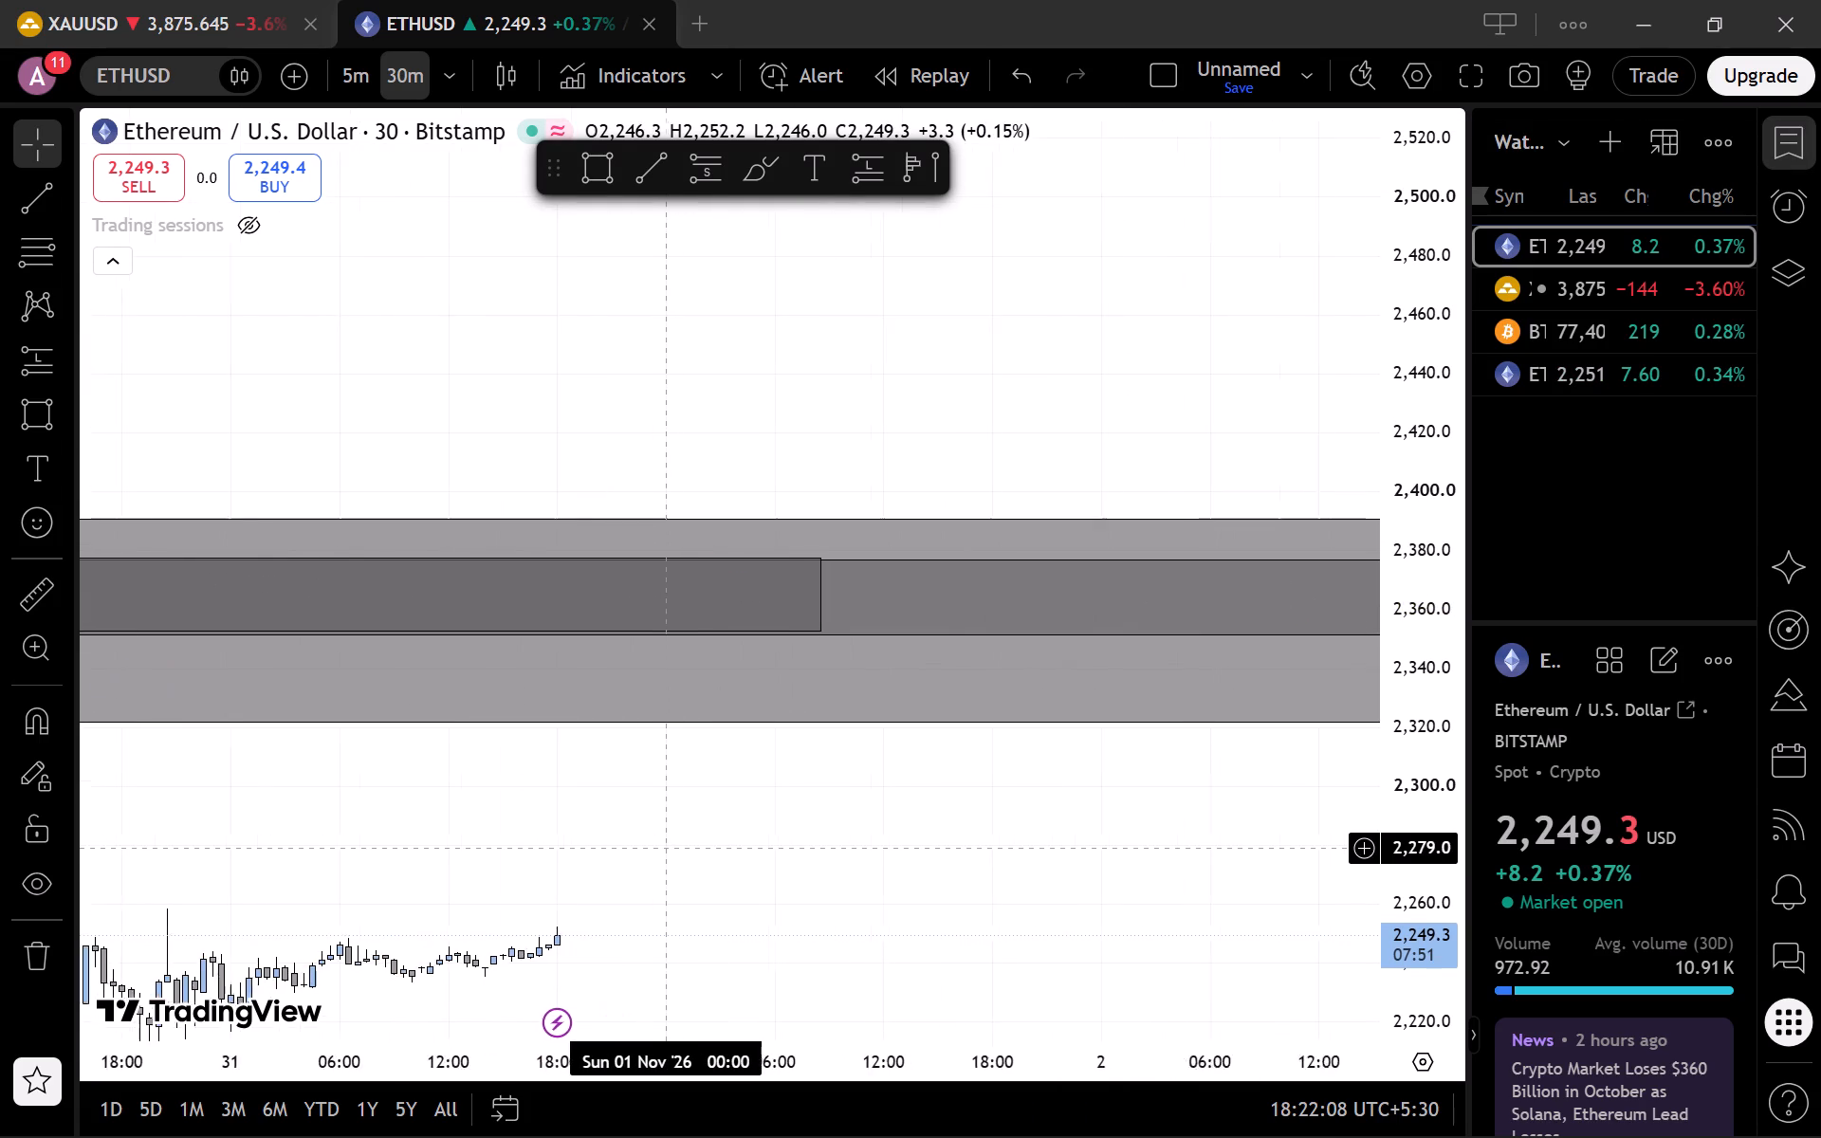
pyautogui.moveTo(666, 849); pyautogui.dragTo(178, 825)
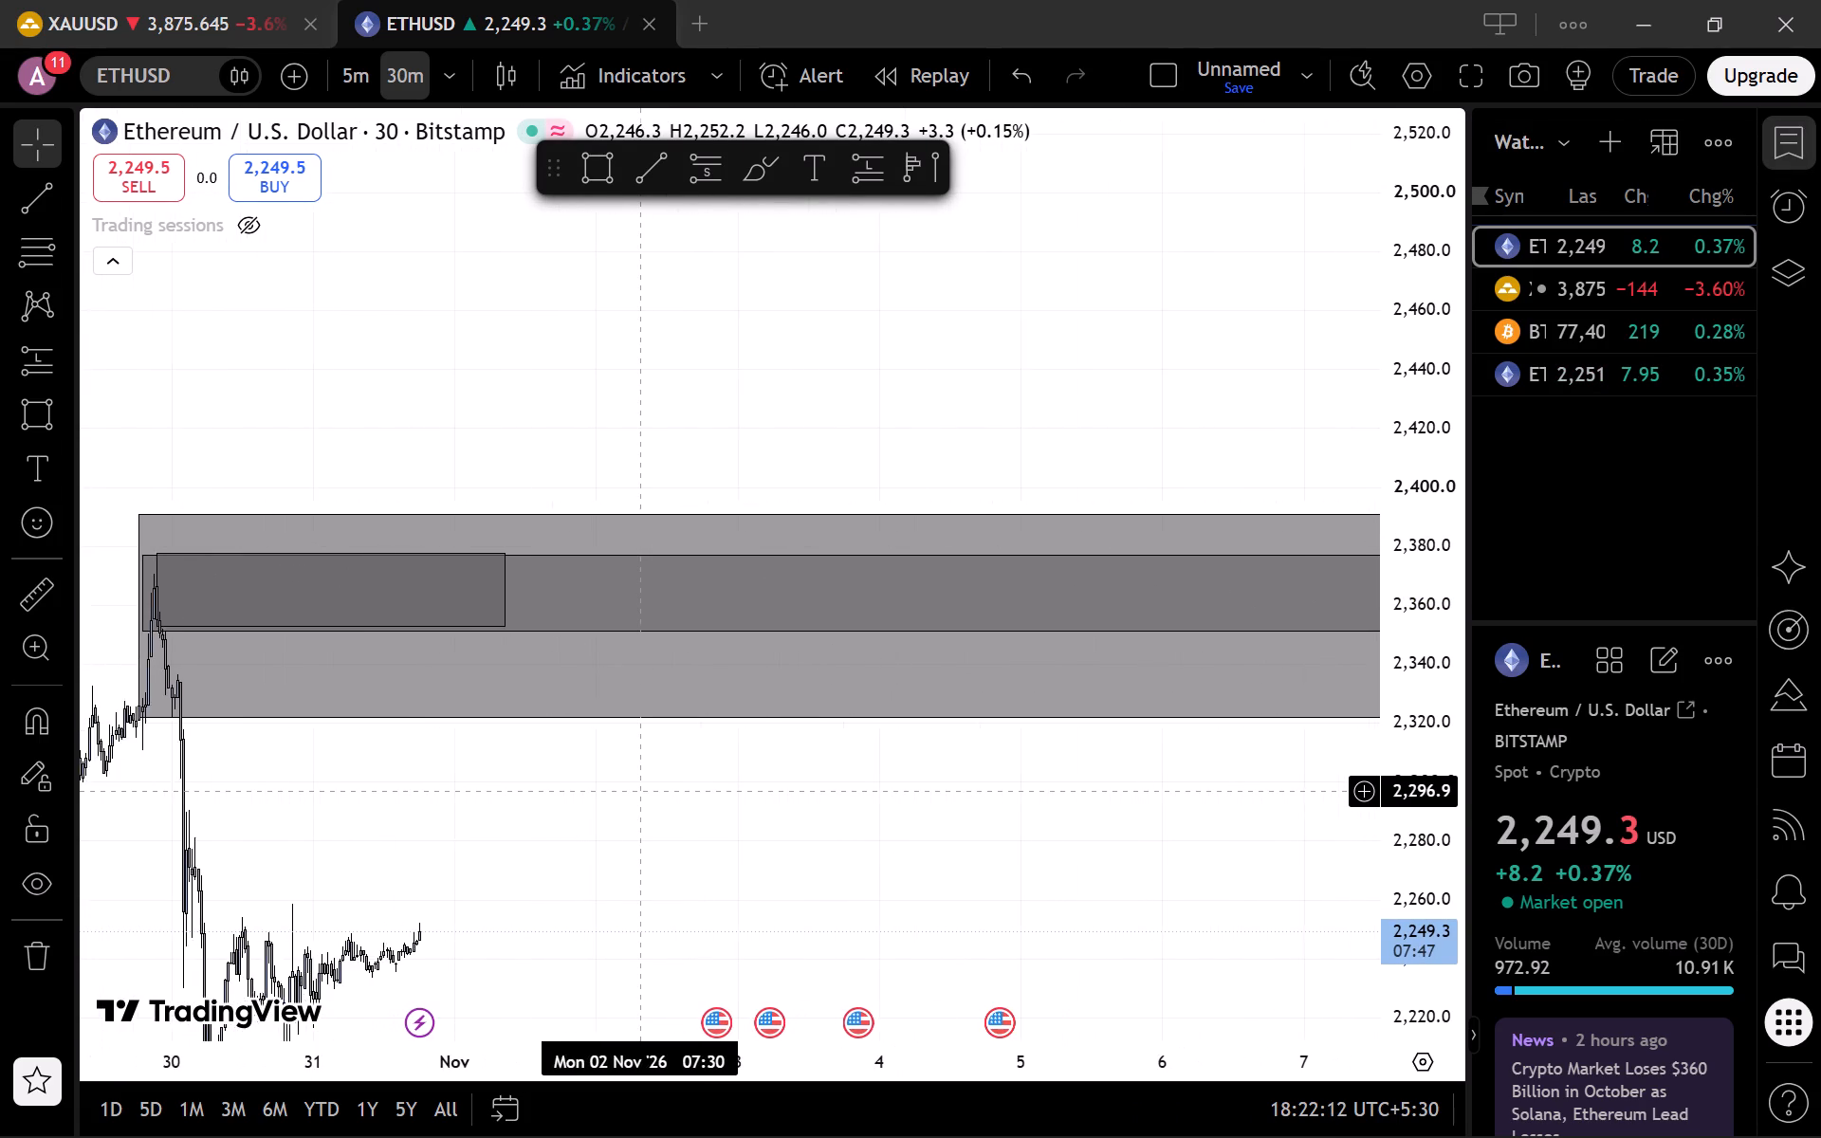
pyautogui.moveTo(640, 791); pyautogui.dragTo(248, 734)
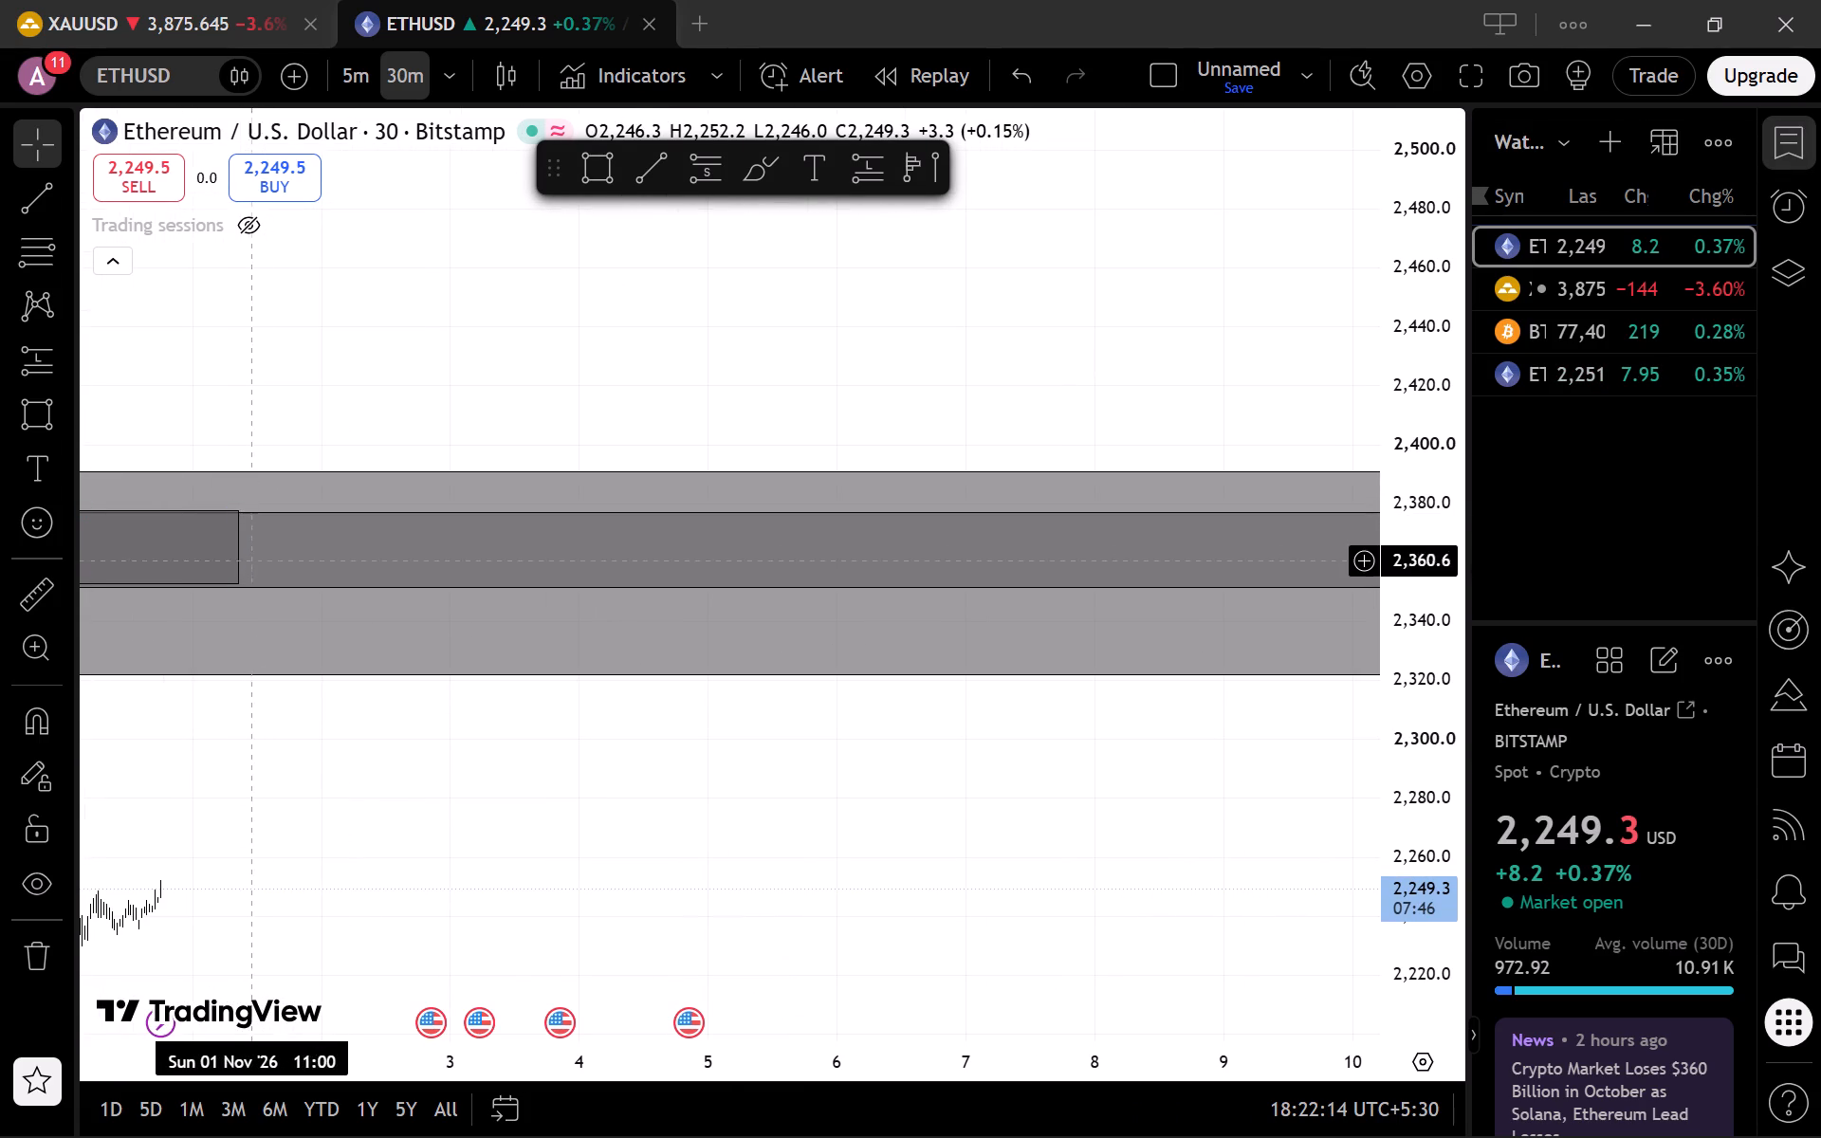
pyautogui.moveTo(241, 551); pyautogui.dragTo(652, 510)
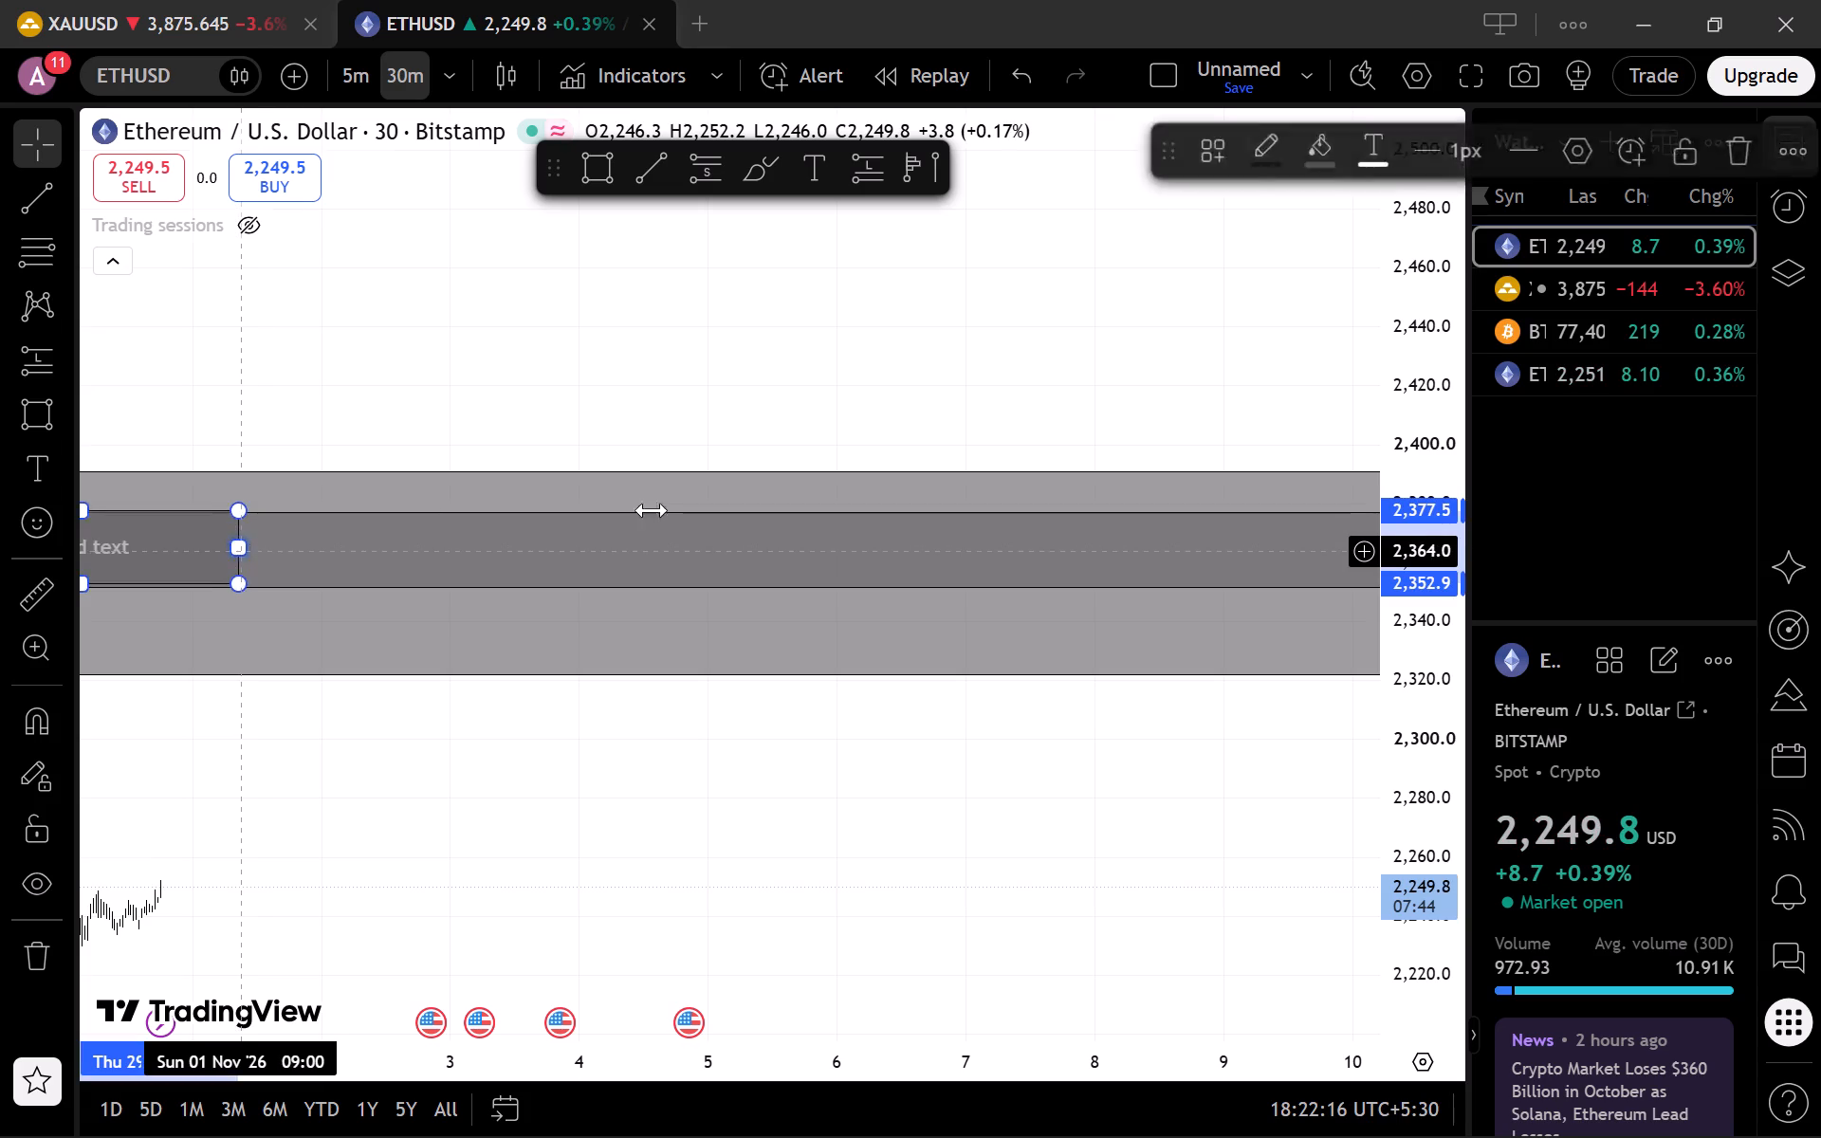
pyautogui.moveTo(652, 510); pyautogui.dragTo(1358, 808)
pyautogui.click(1038, 796)
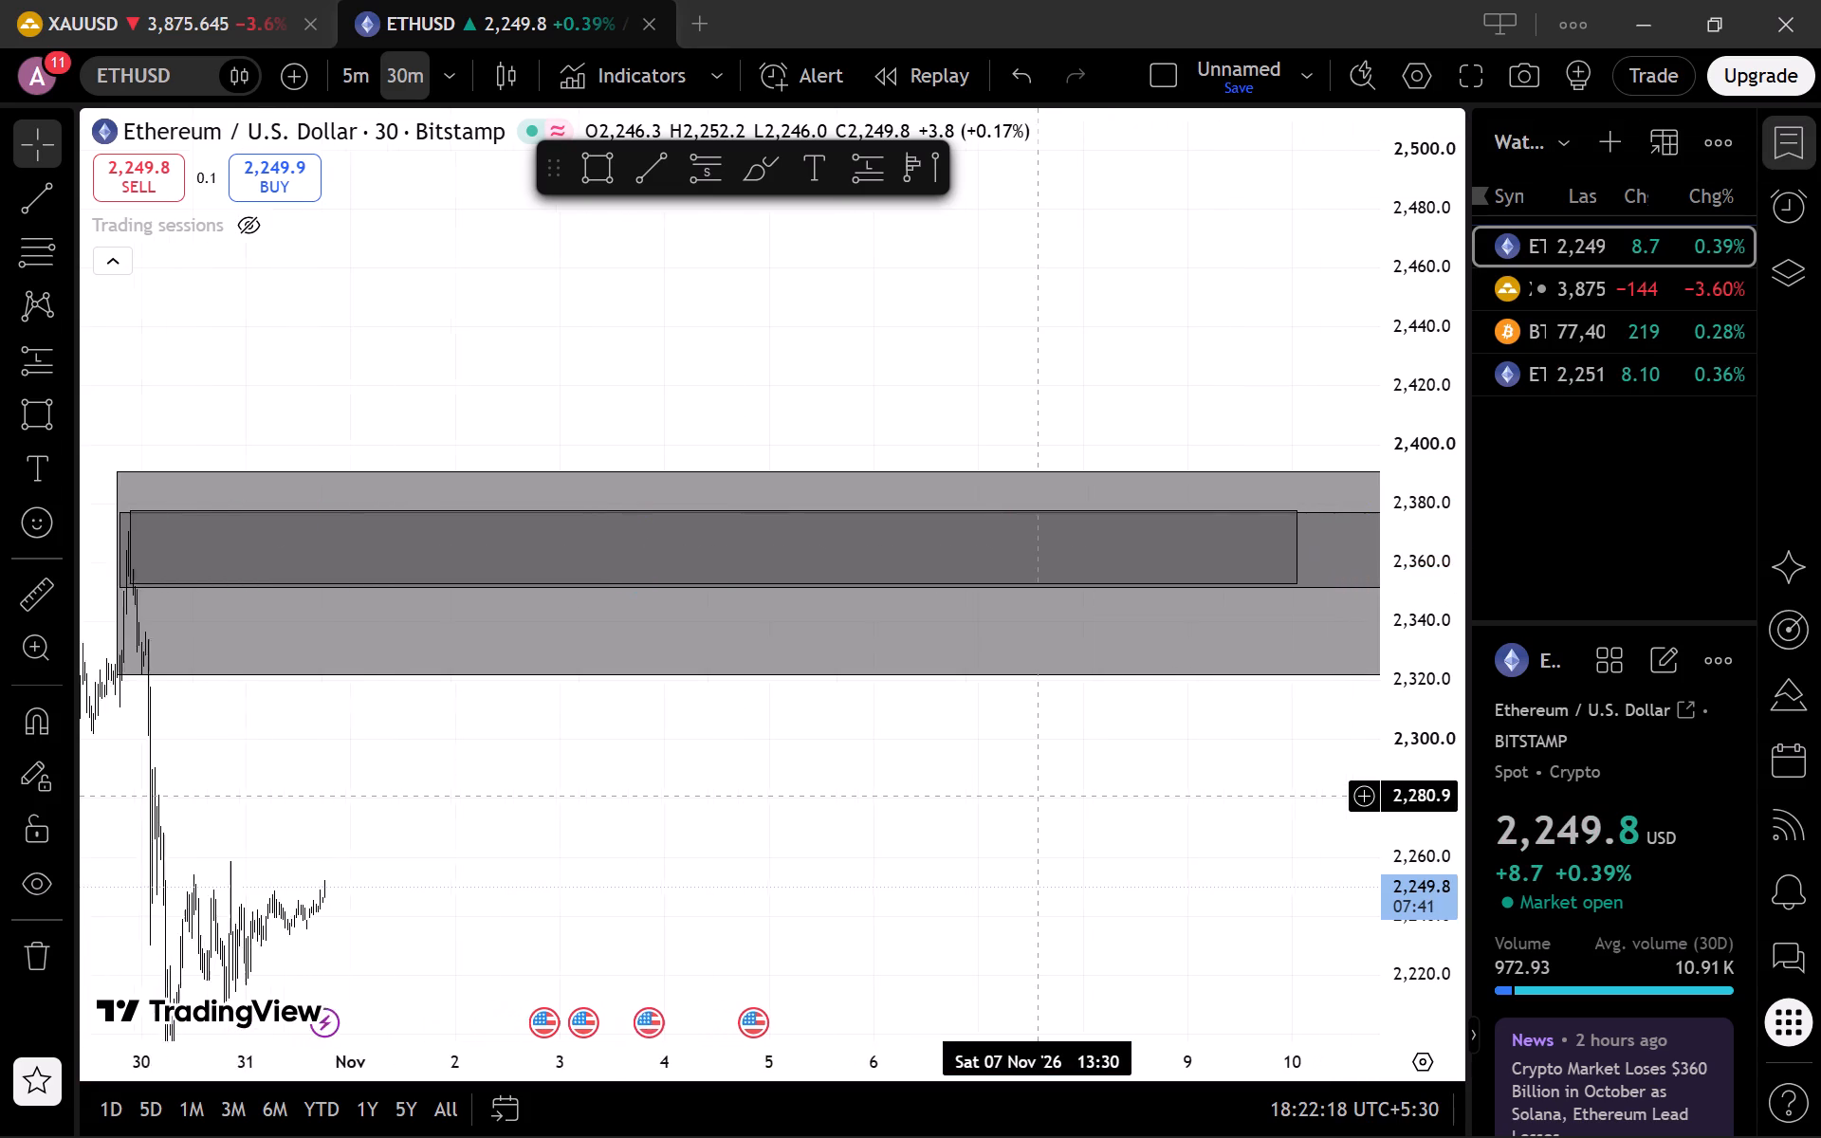
pyautogui.hscroll(1, 1038, 796)
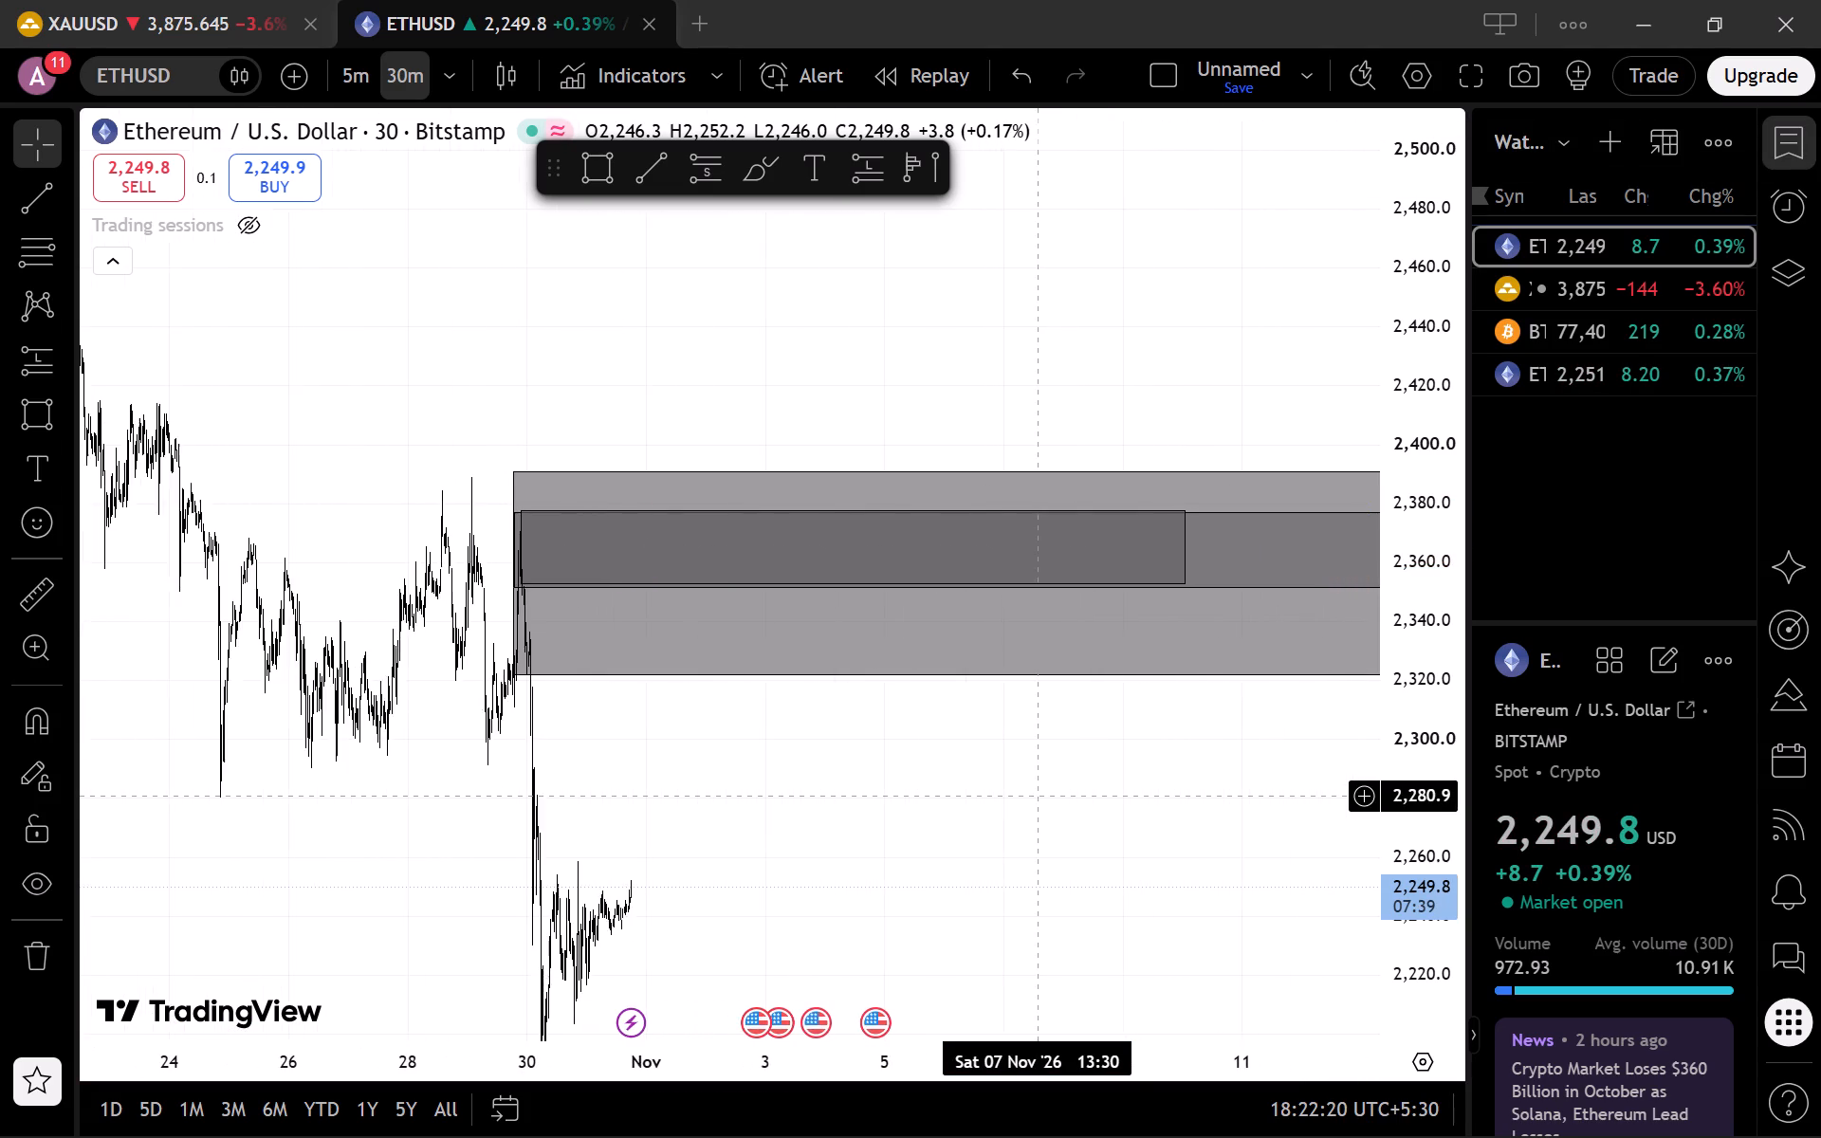
pyautogui.moveTo(1038, 796); pyautogui.dragTo(573, 795)
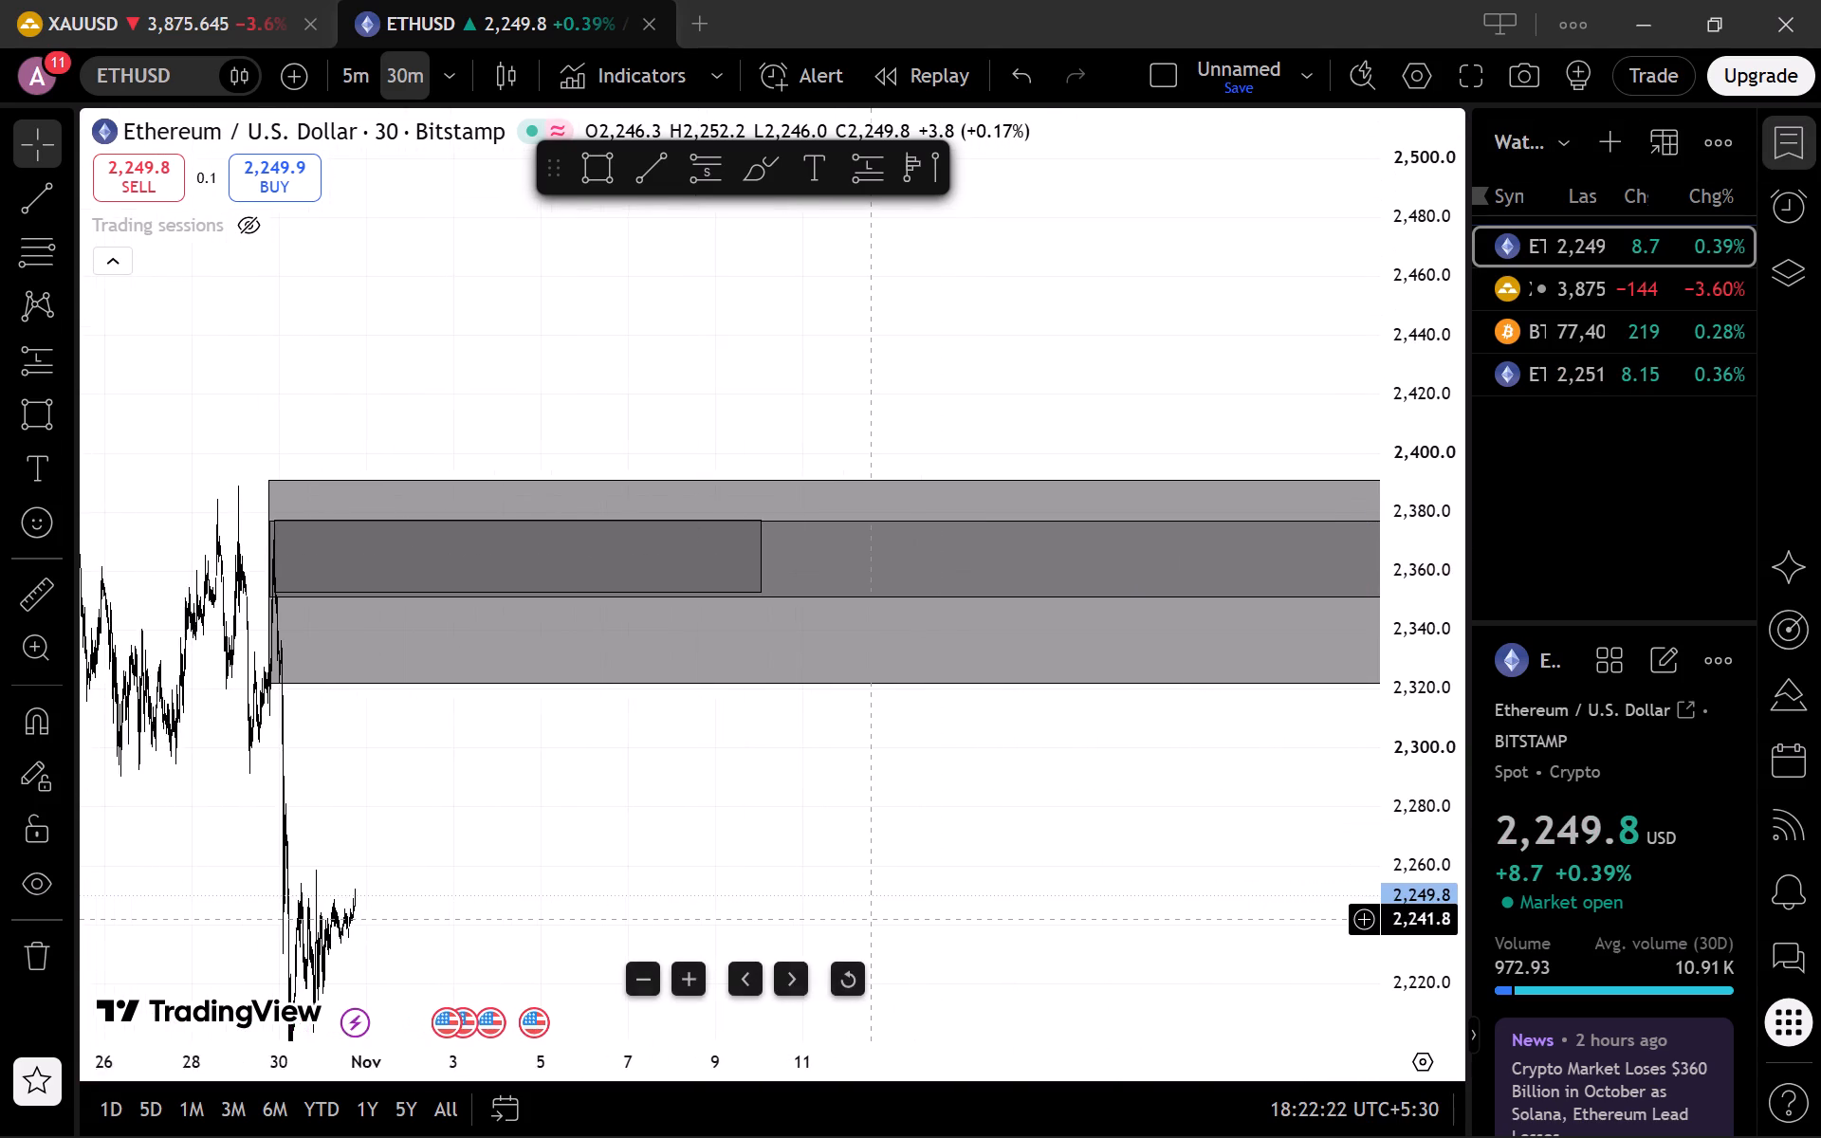
pyautogui.moveTo(871, 920); pyautogui.dragTo(456, 912)
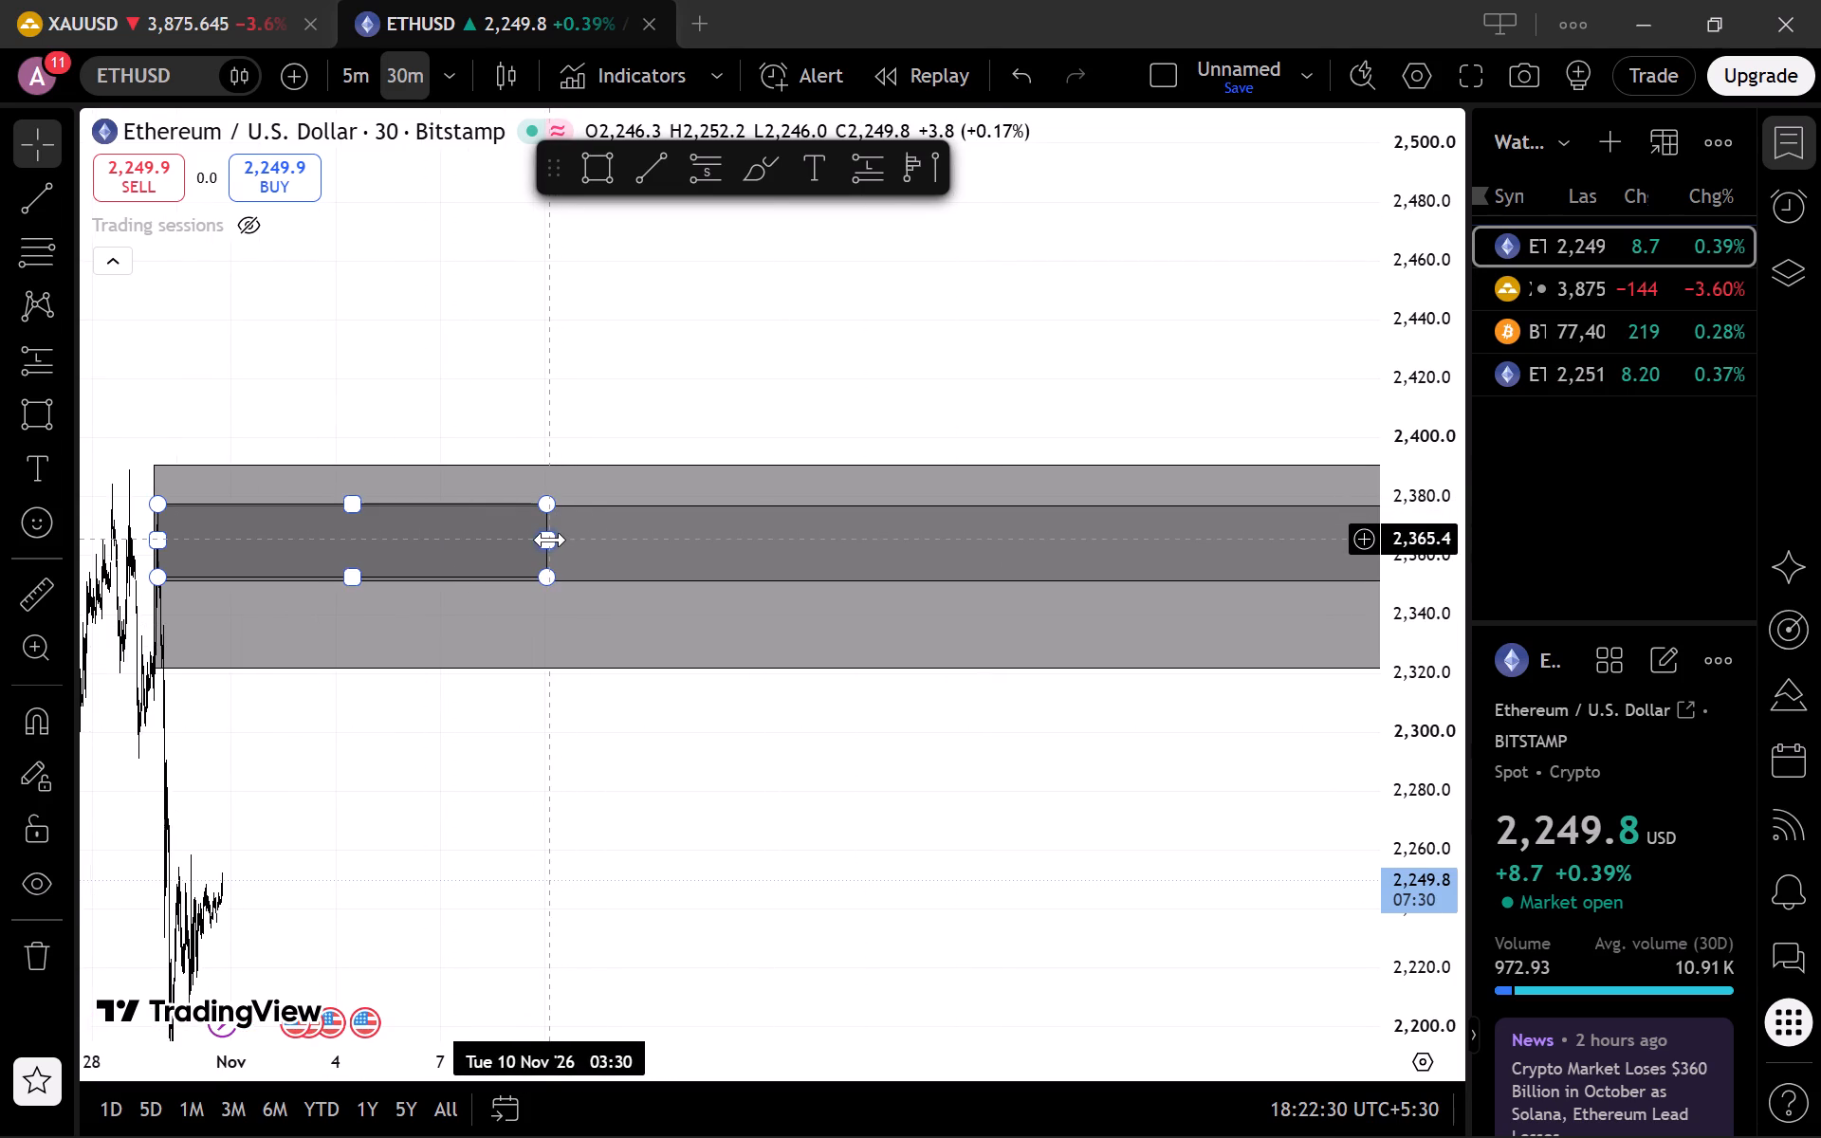
pyautogui.moveTo(550, 540); pyautogui.dragTo(1631, 706)
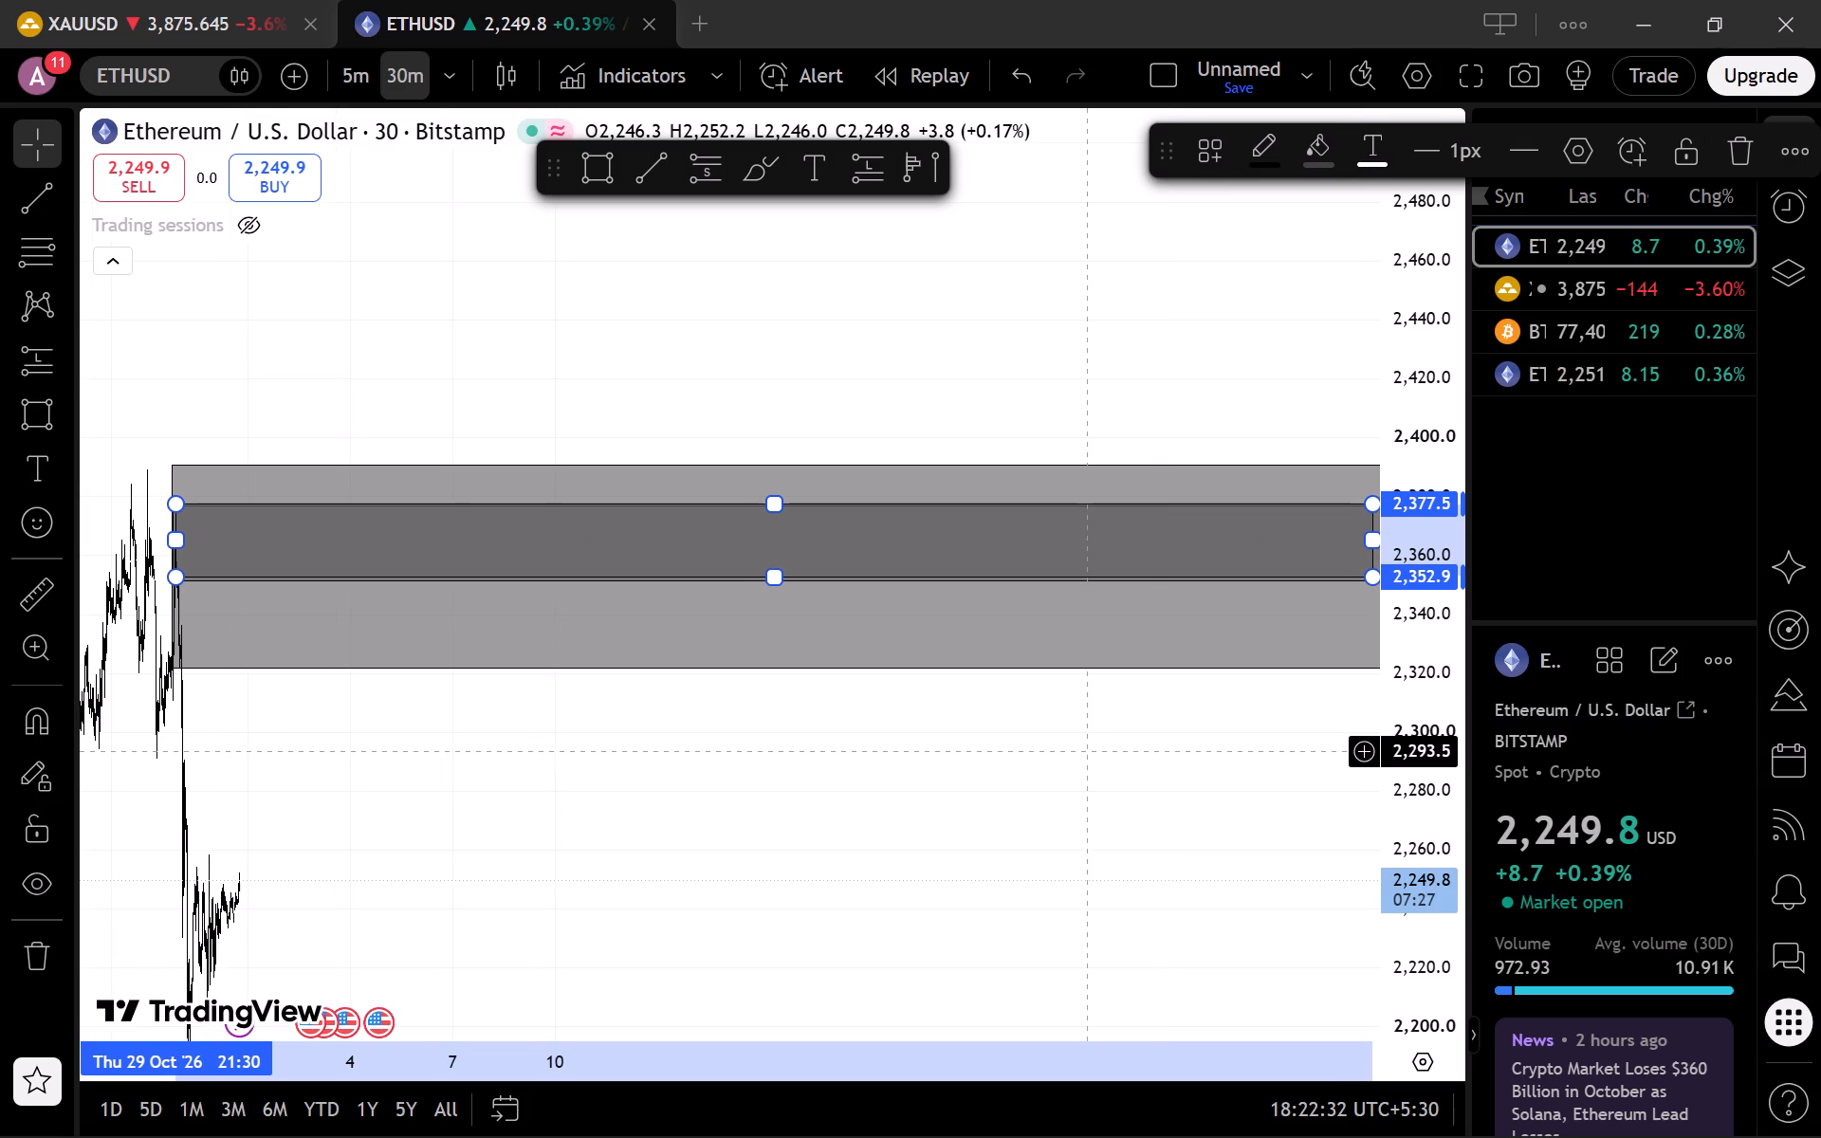
# Switch the chart back to the 1-hour timeframe.
pyautogui.moveTo(1032, 750); pyautogui.dragTo(577, 758)
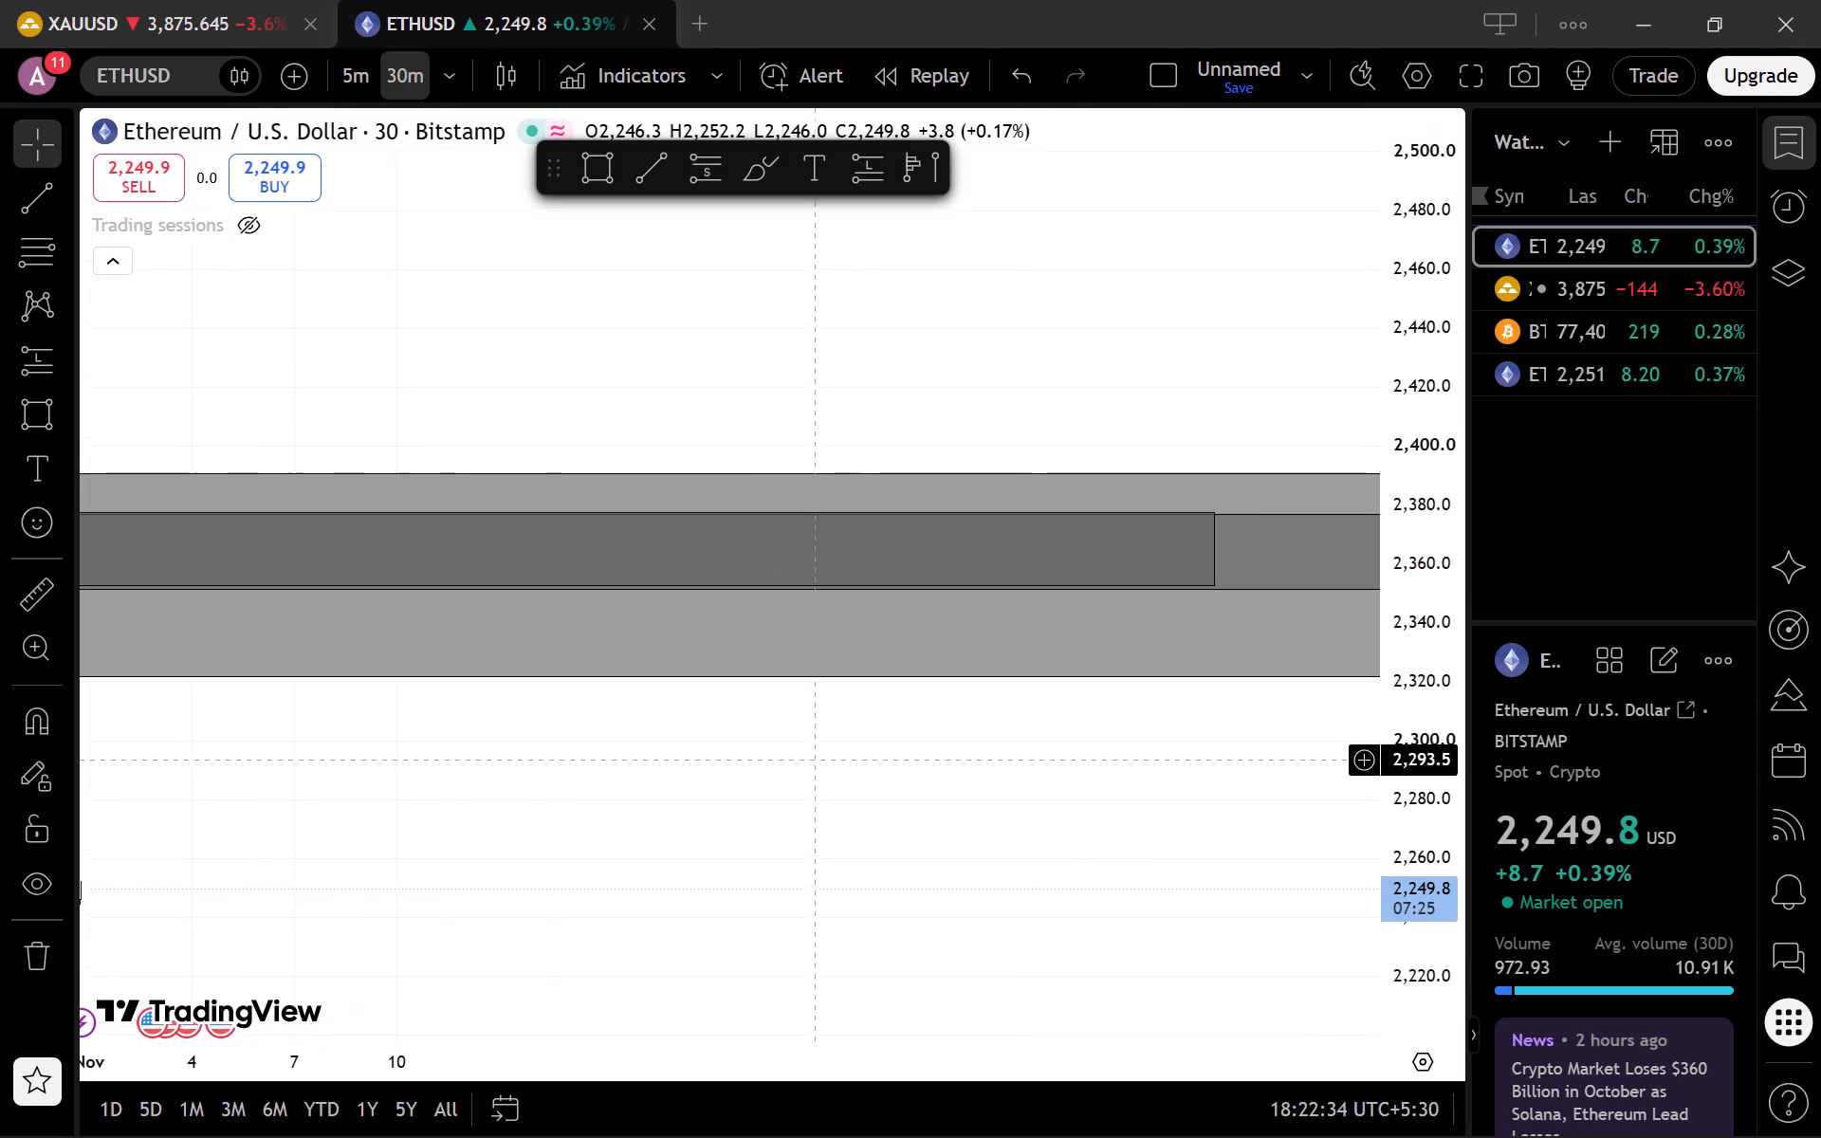
pyautogui.moveTo(577, 758); pyautogui.dragTo(303, 774)
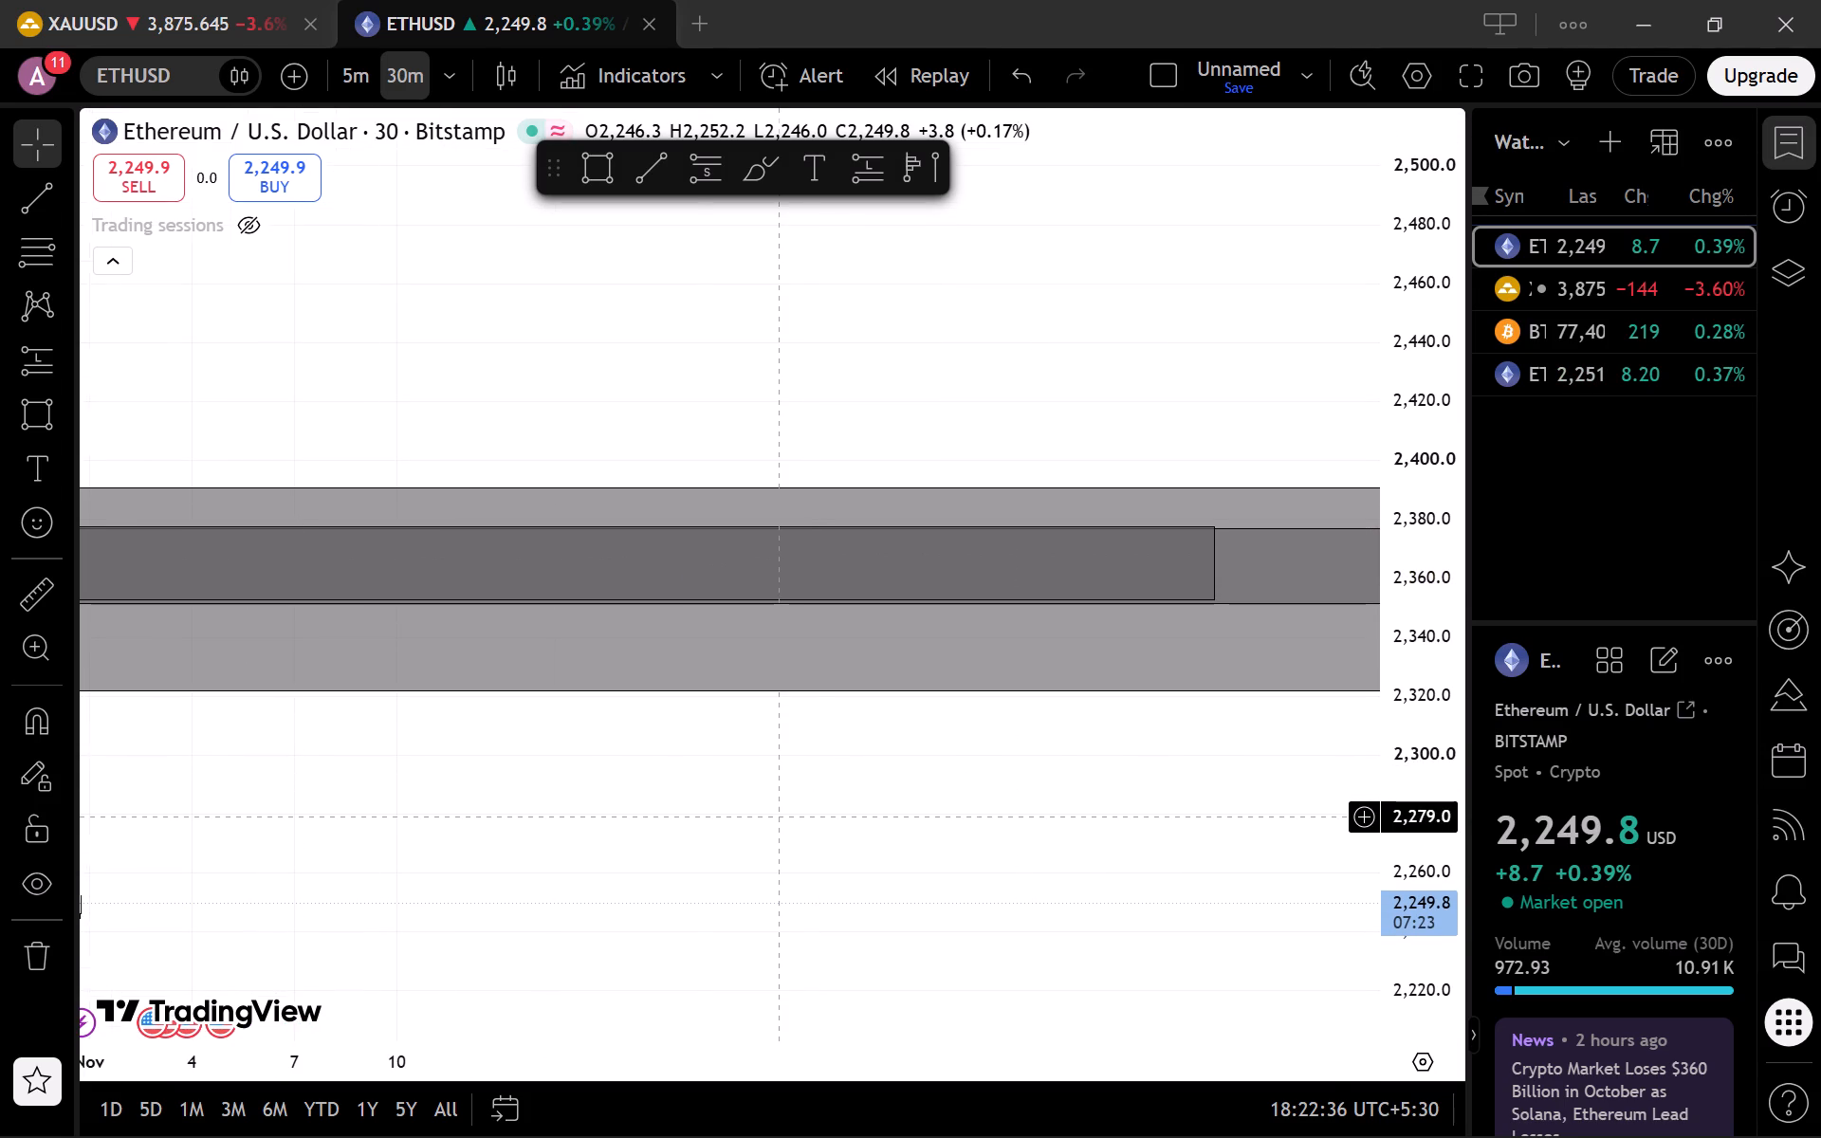
pyautogui.moveTo(779, 817); pyautogui.dragTo(243, 688)
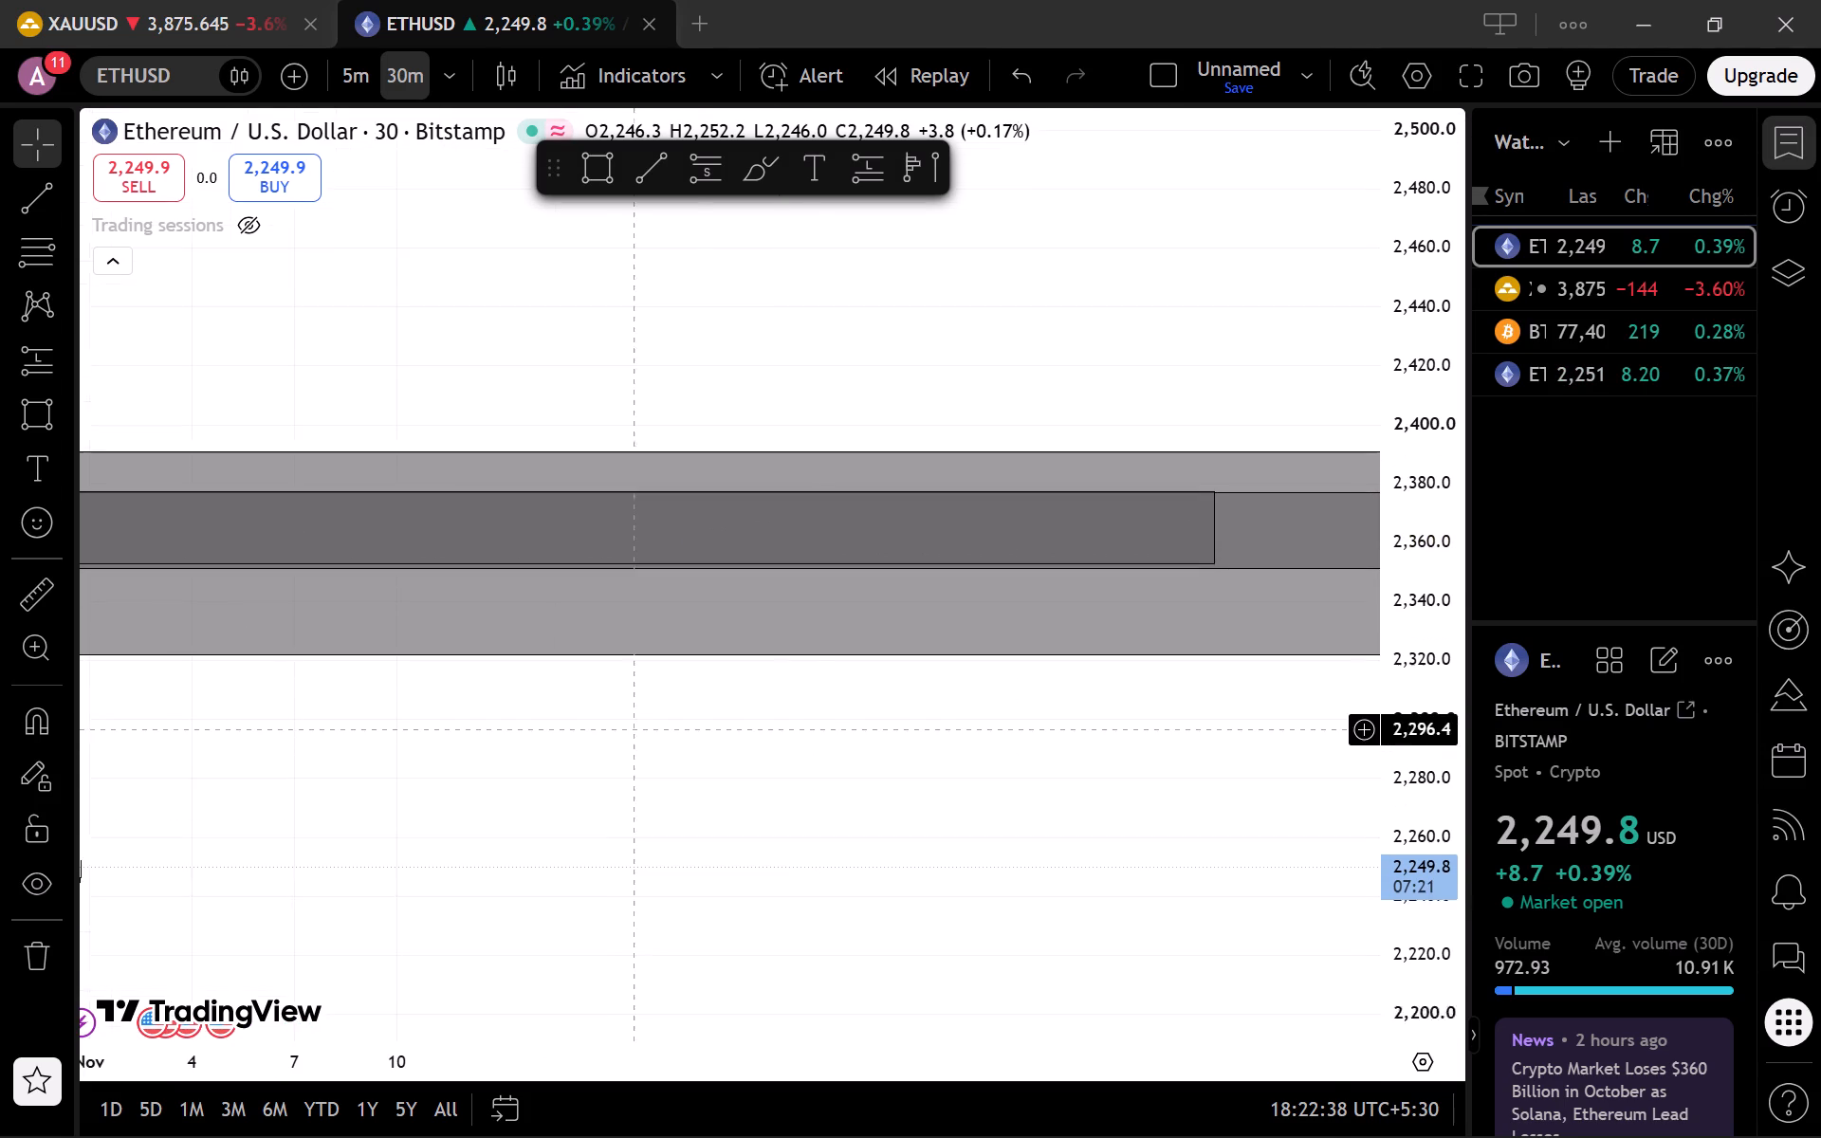
pyautogui.moveTo(243, 688); pyautogui.dragTo(605, 723)
pyautogui.moveTo(605, 723); pyautogui.dragTo(0, 527)
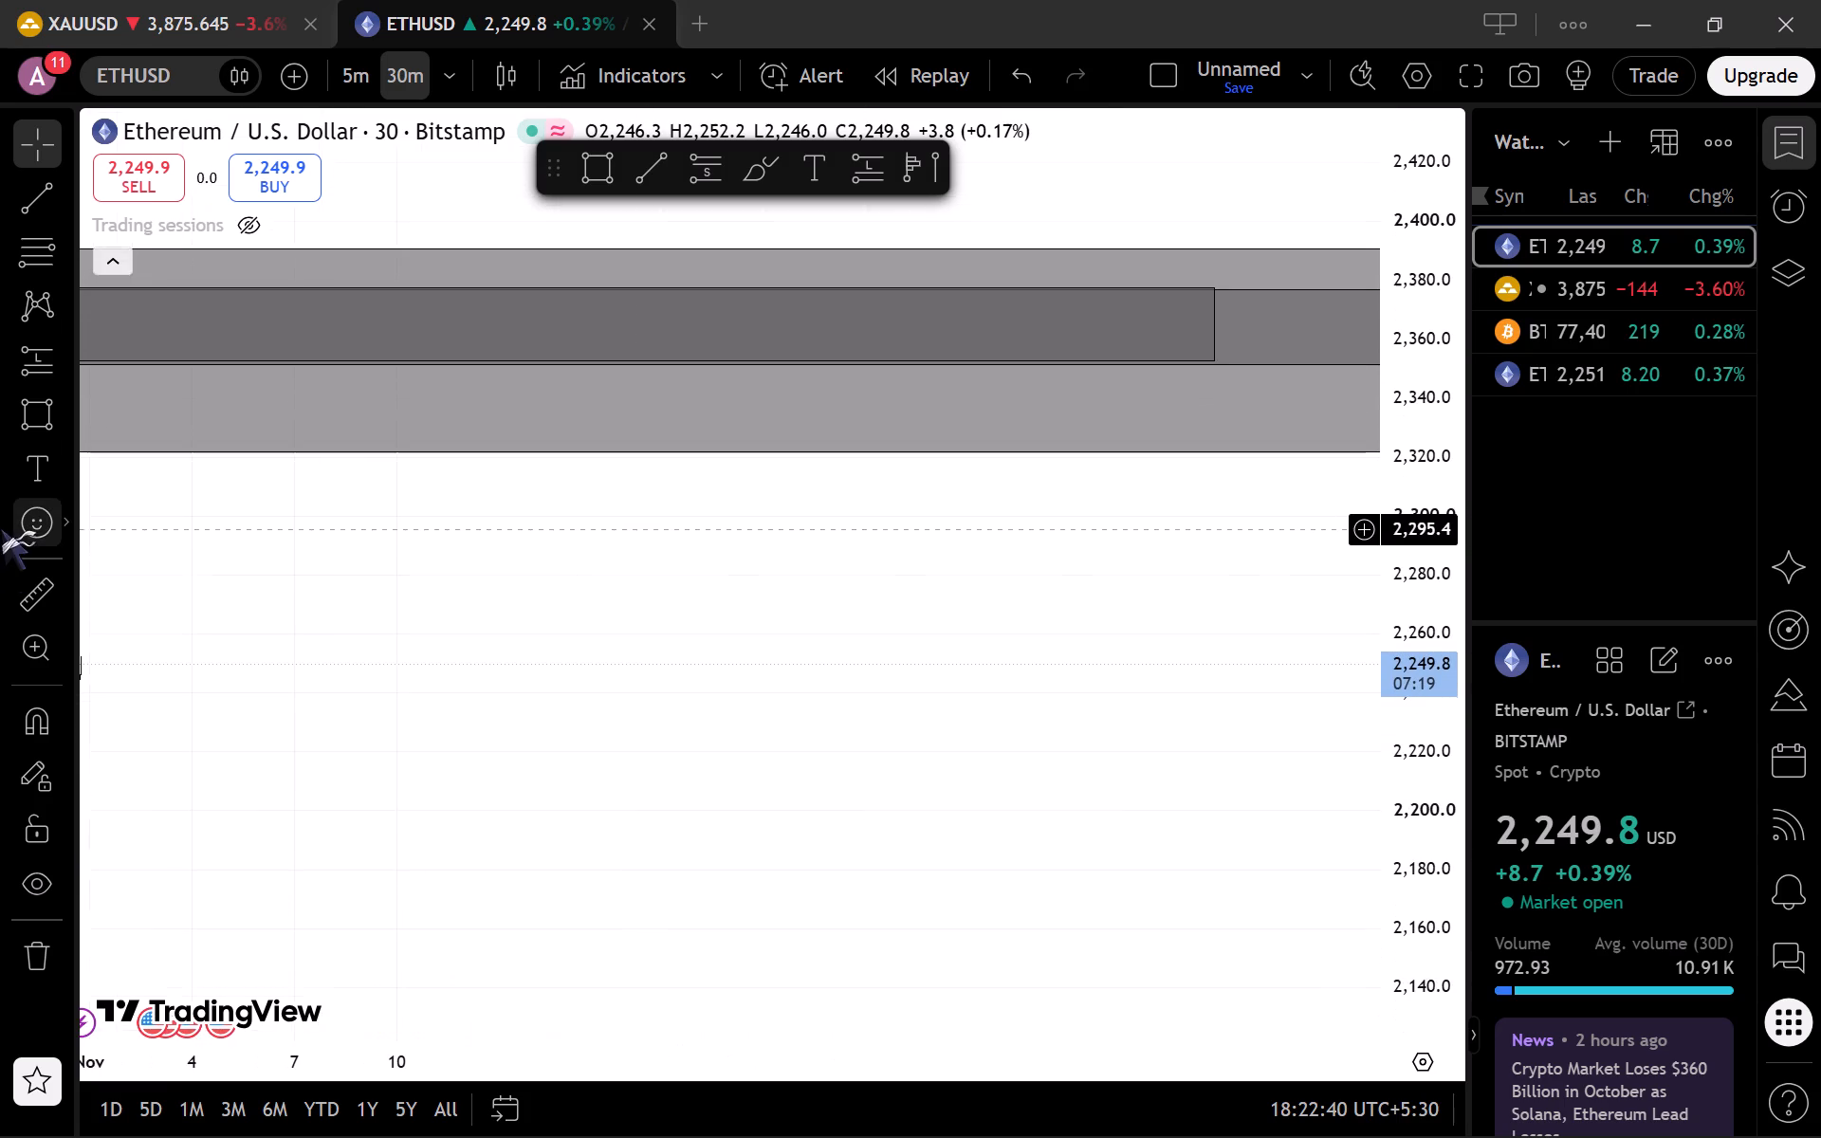
pyautogui.moveTo(0, 527); pyautogui.dragTo(0, 533)
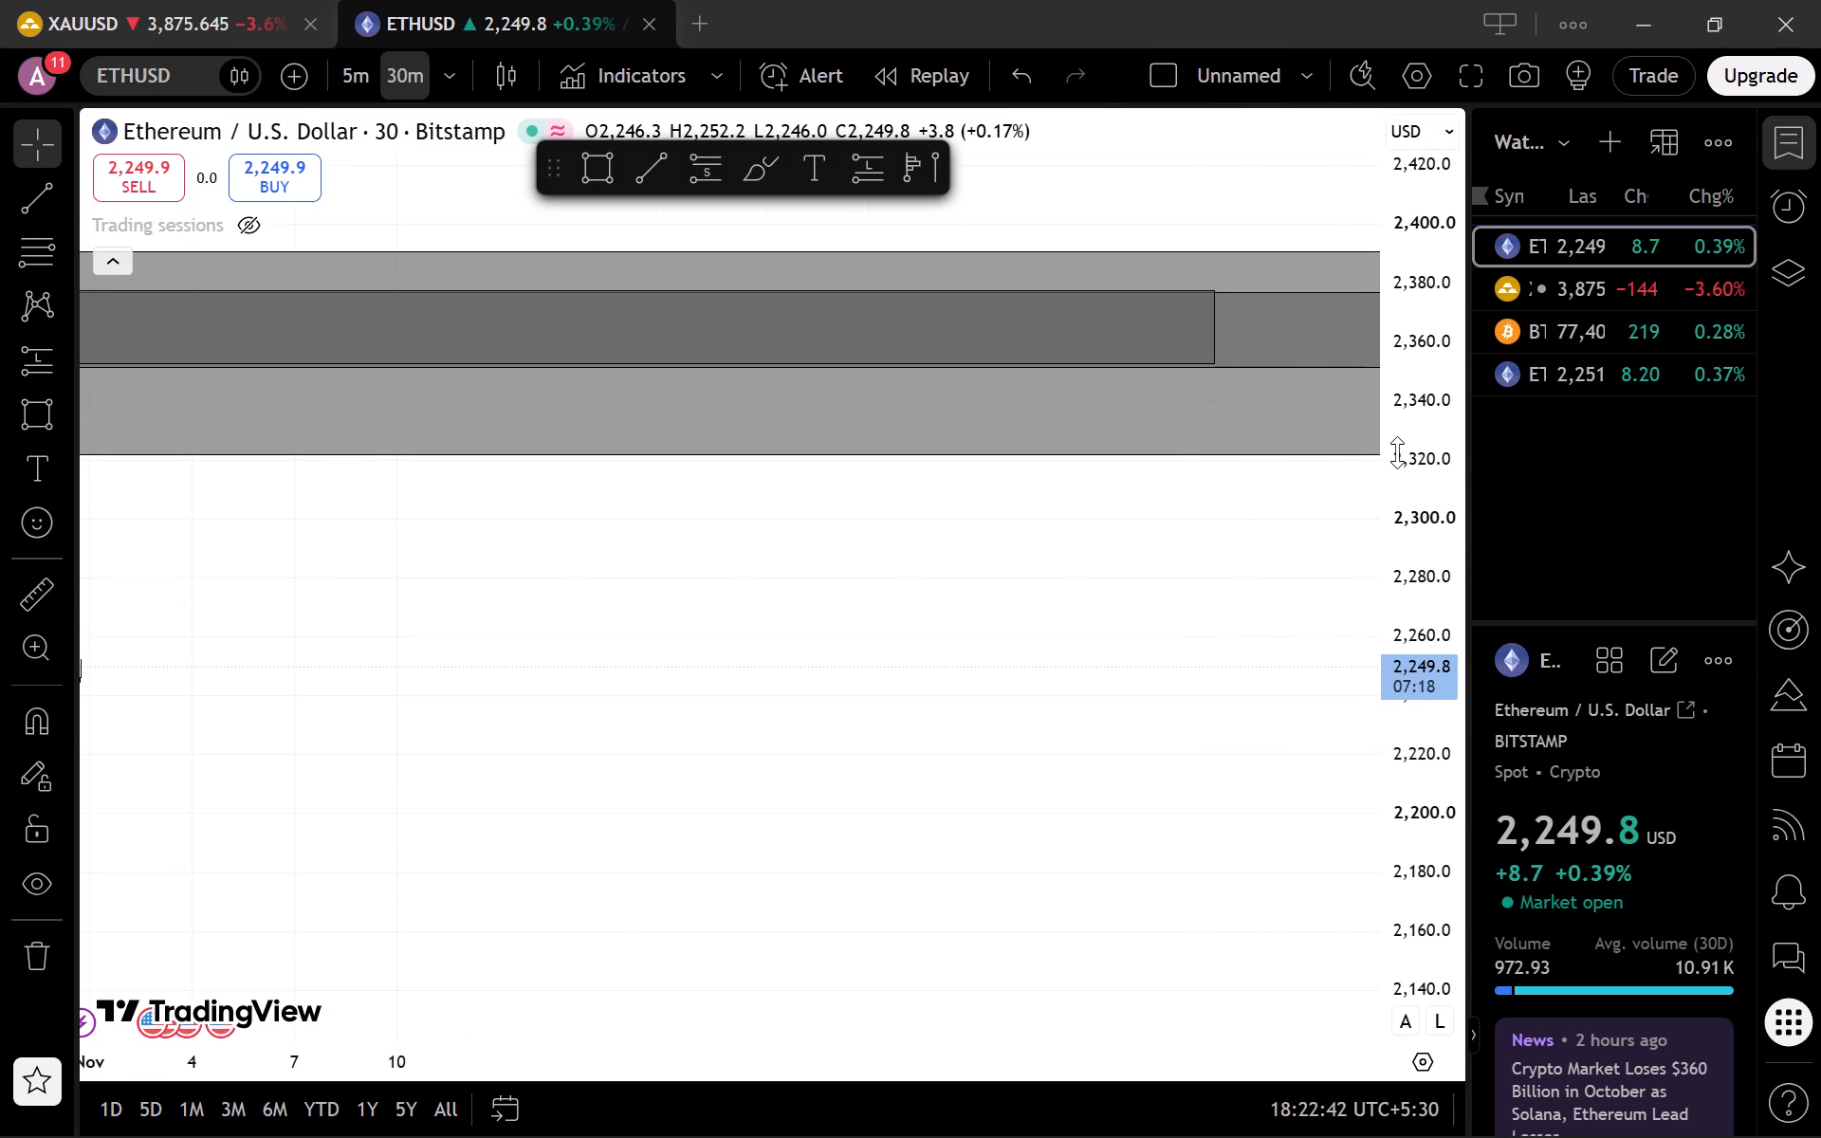
pyautogui.moveTo(1397, 452); pyautogui.dragTo(1404, 634)
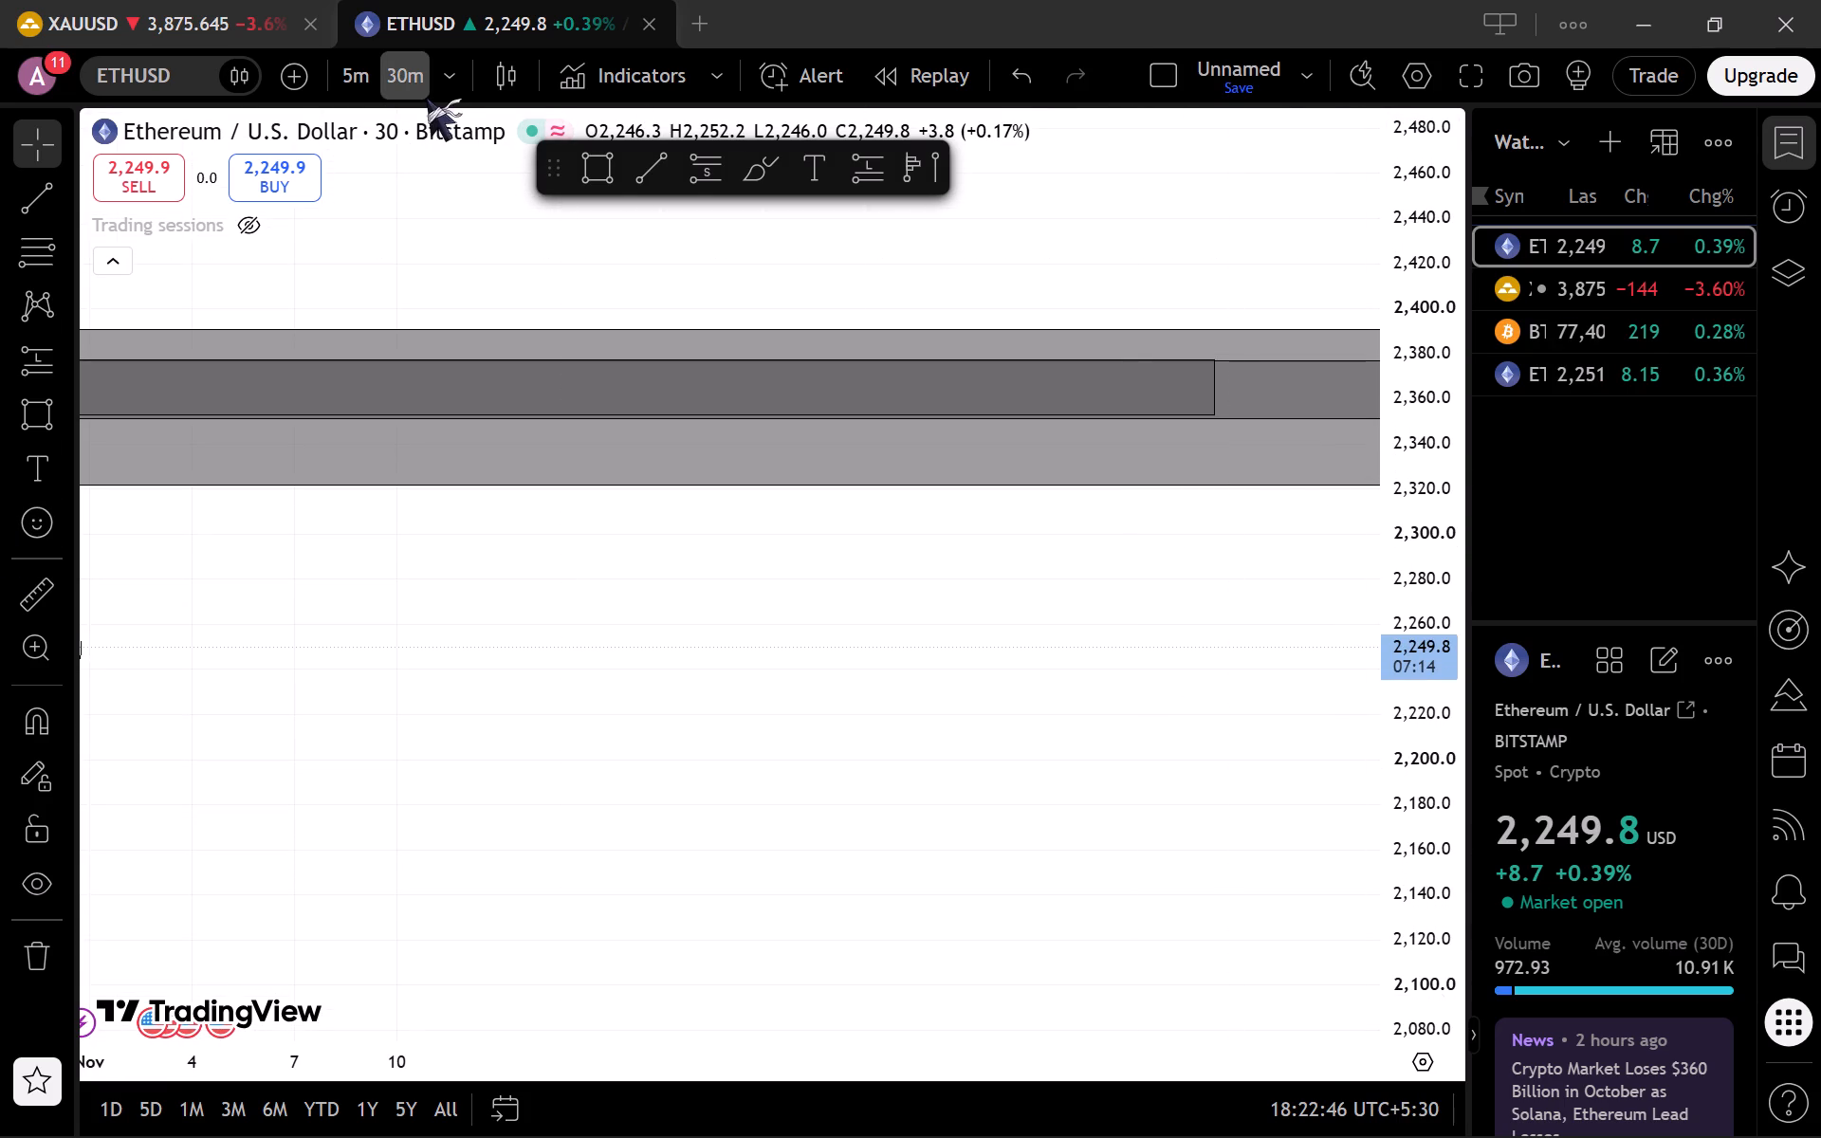
pyautogui.click(451, 75)
pyautogui.scroll(-2, 559, 703)
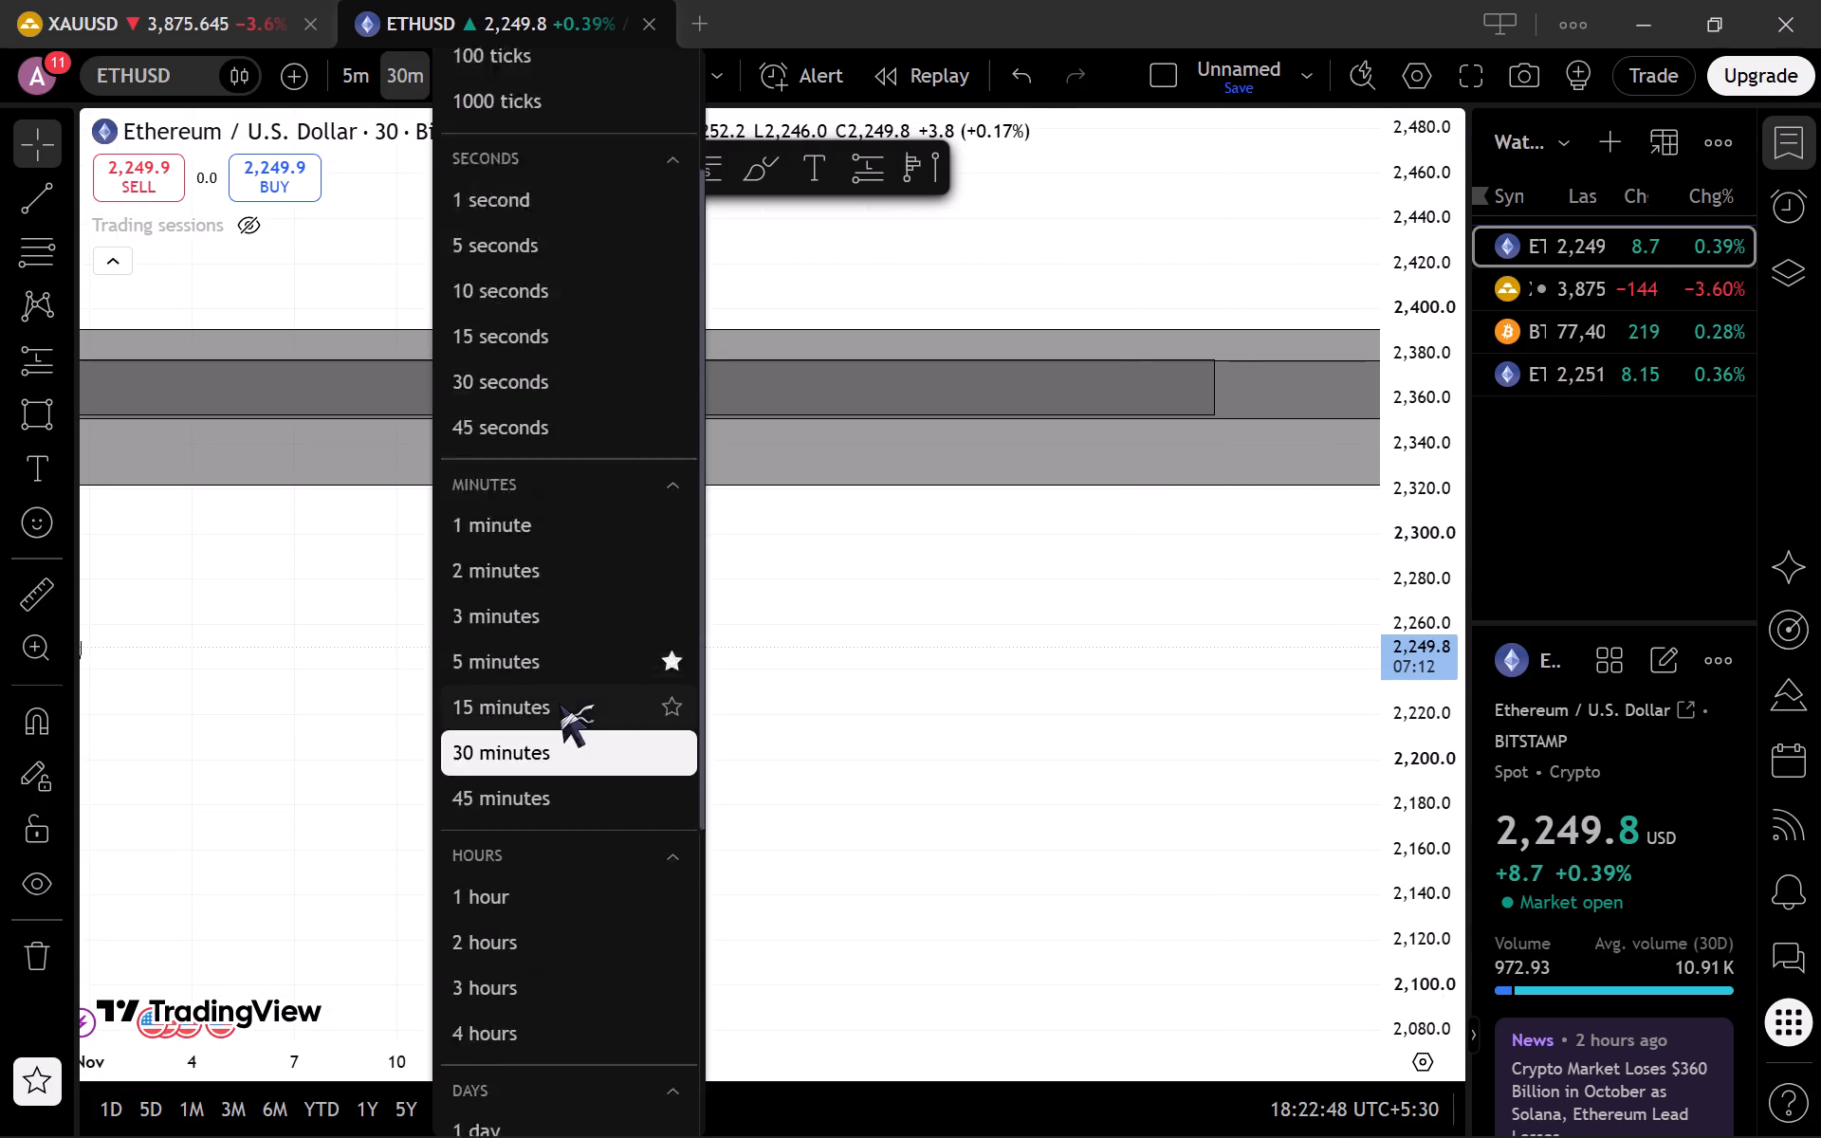
pyautogui.click(493, 871)
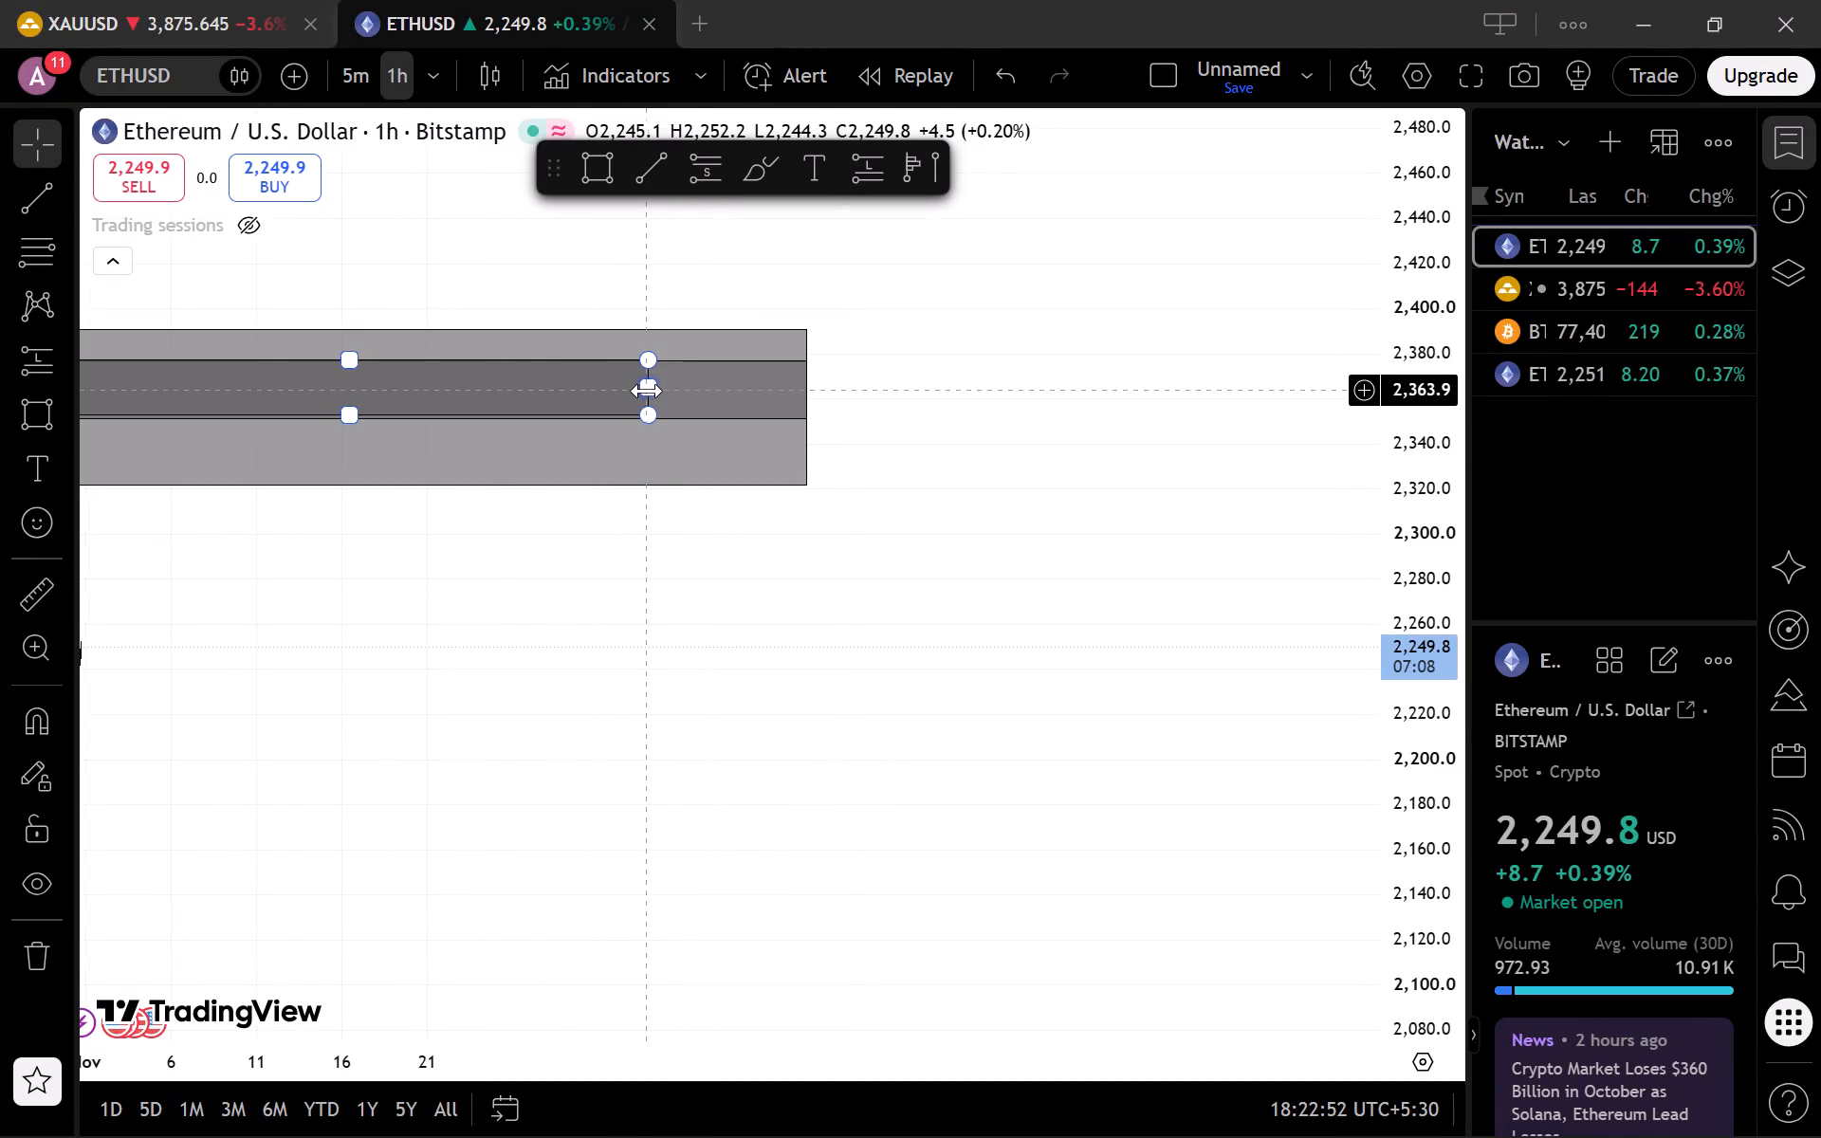
# Align the newest rectangle's right edge with the right edge of the outer zones.
pyautogui.moveTo(645, 388); pyautogui.dragTo(814, 332)
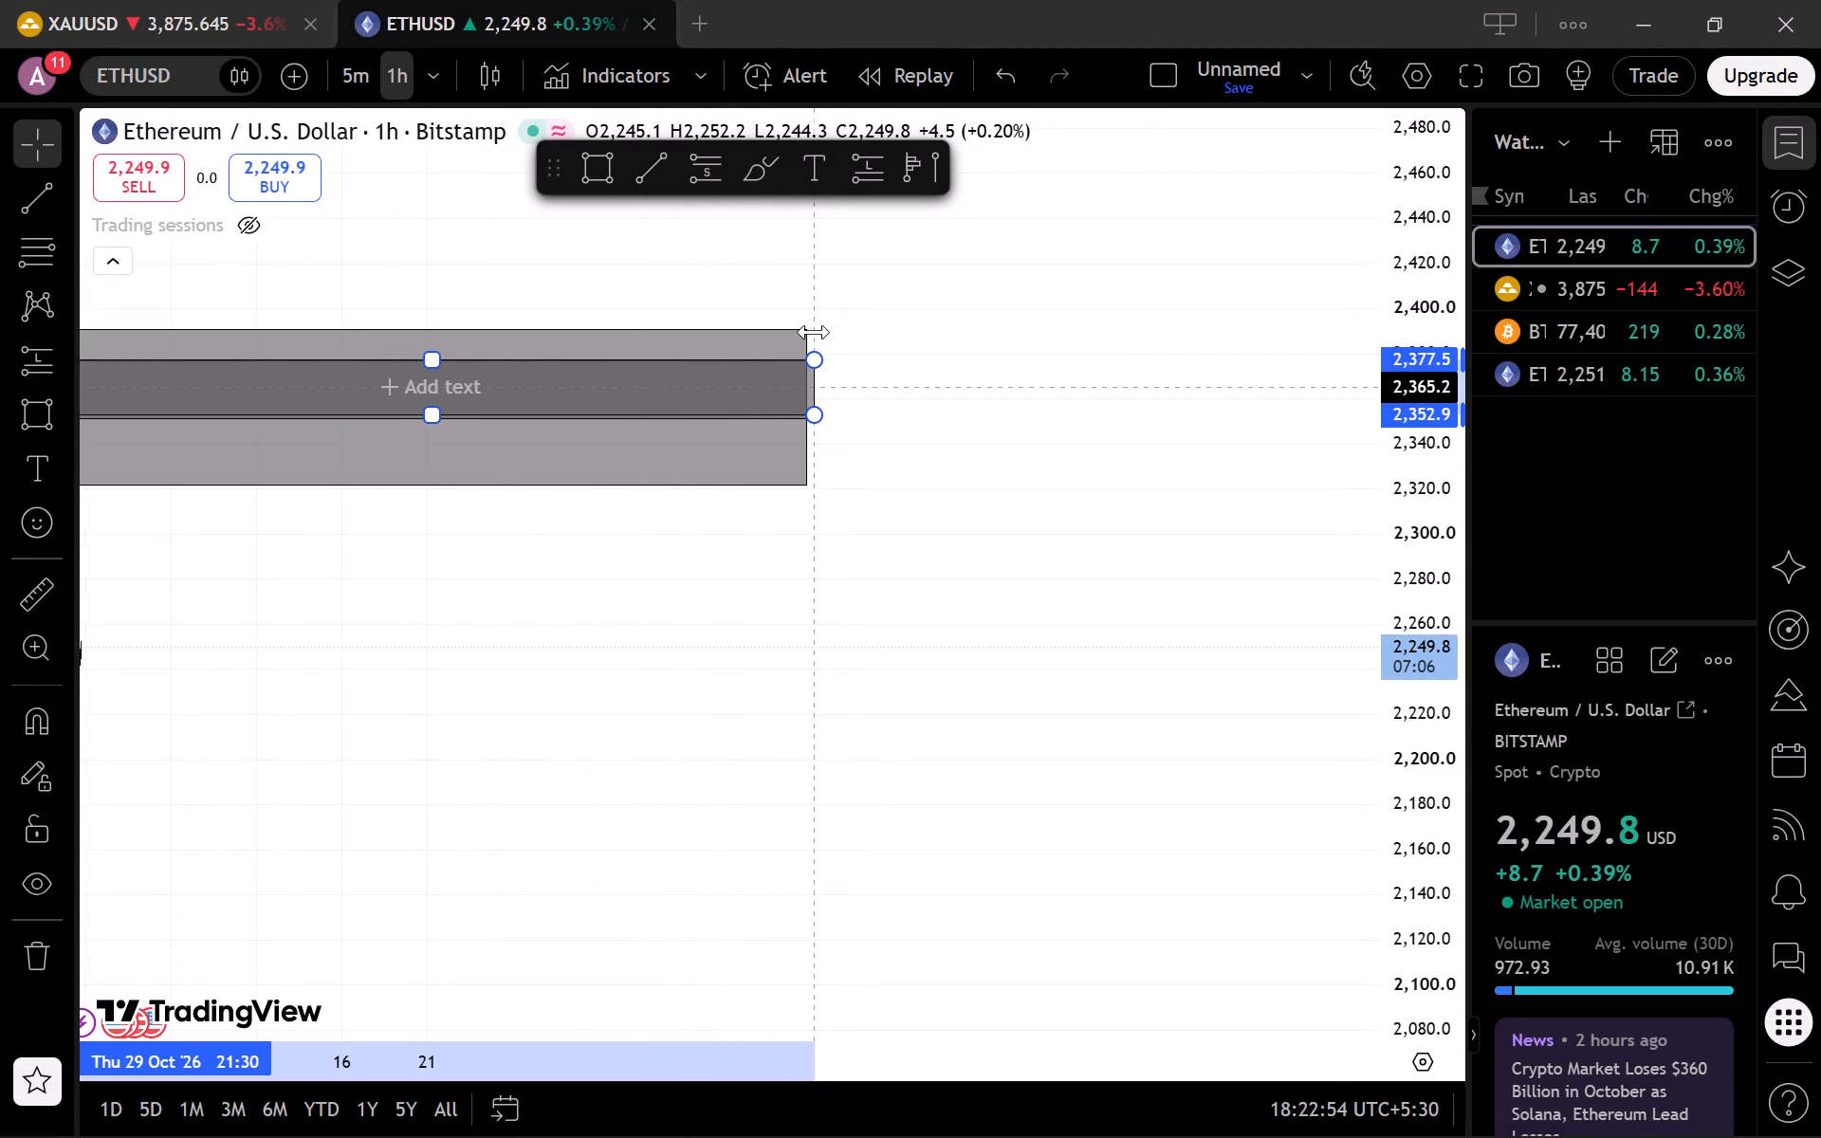
pyautogui.moveTo(814, 332); pyautogui.dragTo(805, 336)
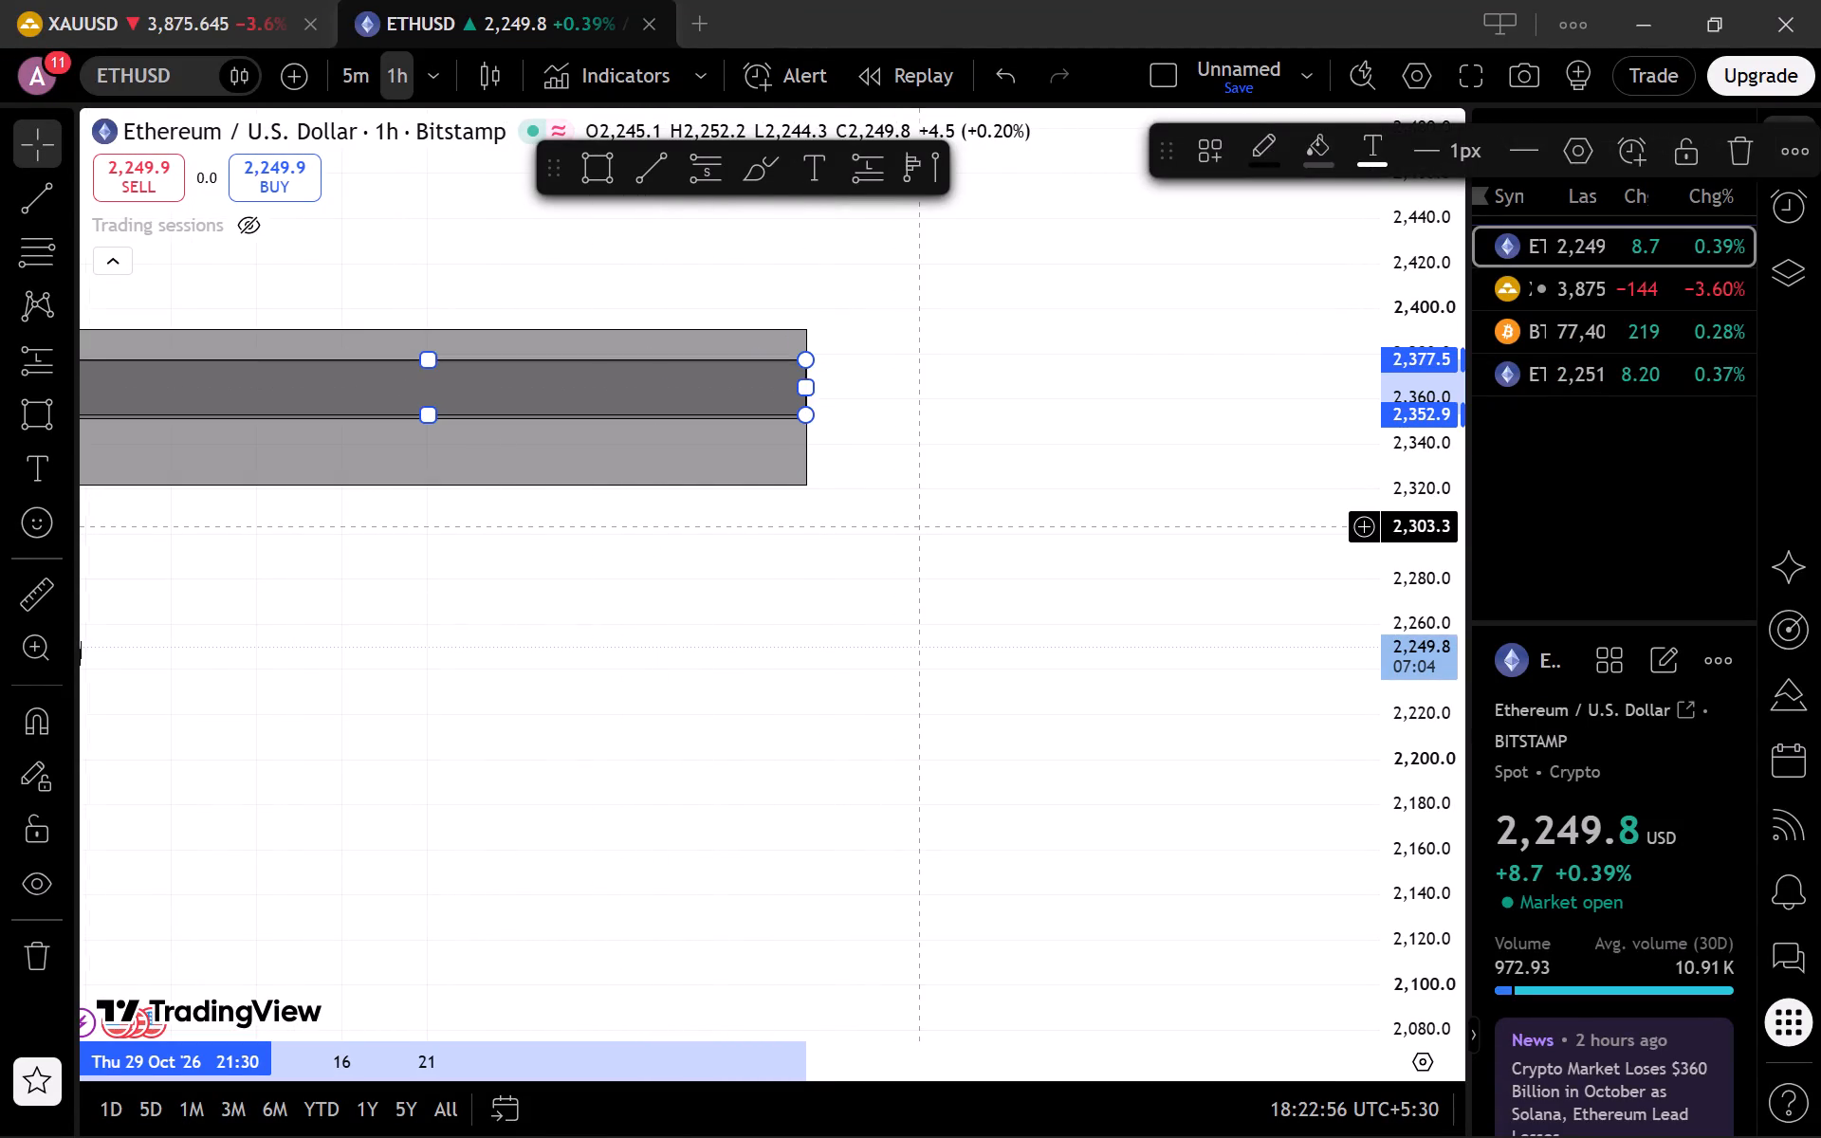
pyautogui.click(919, 527)
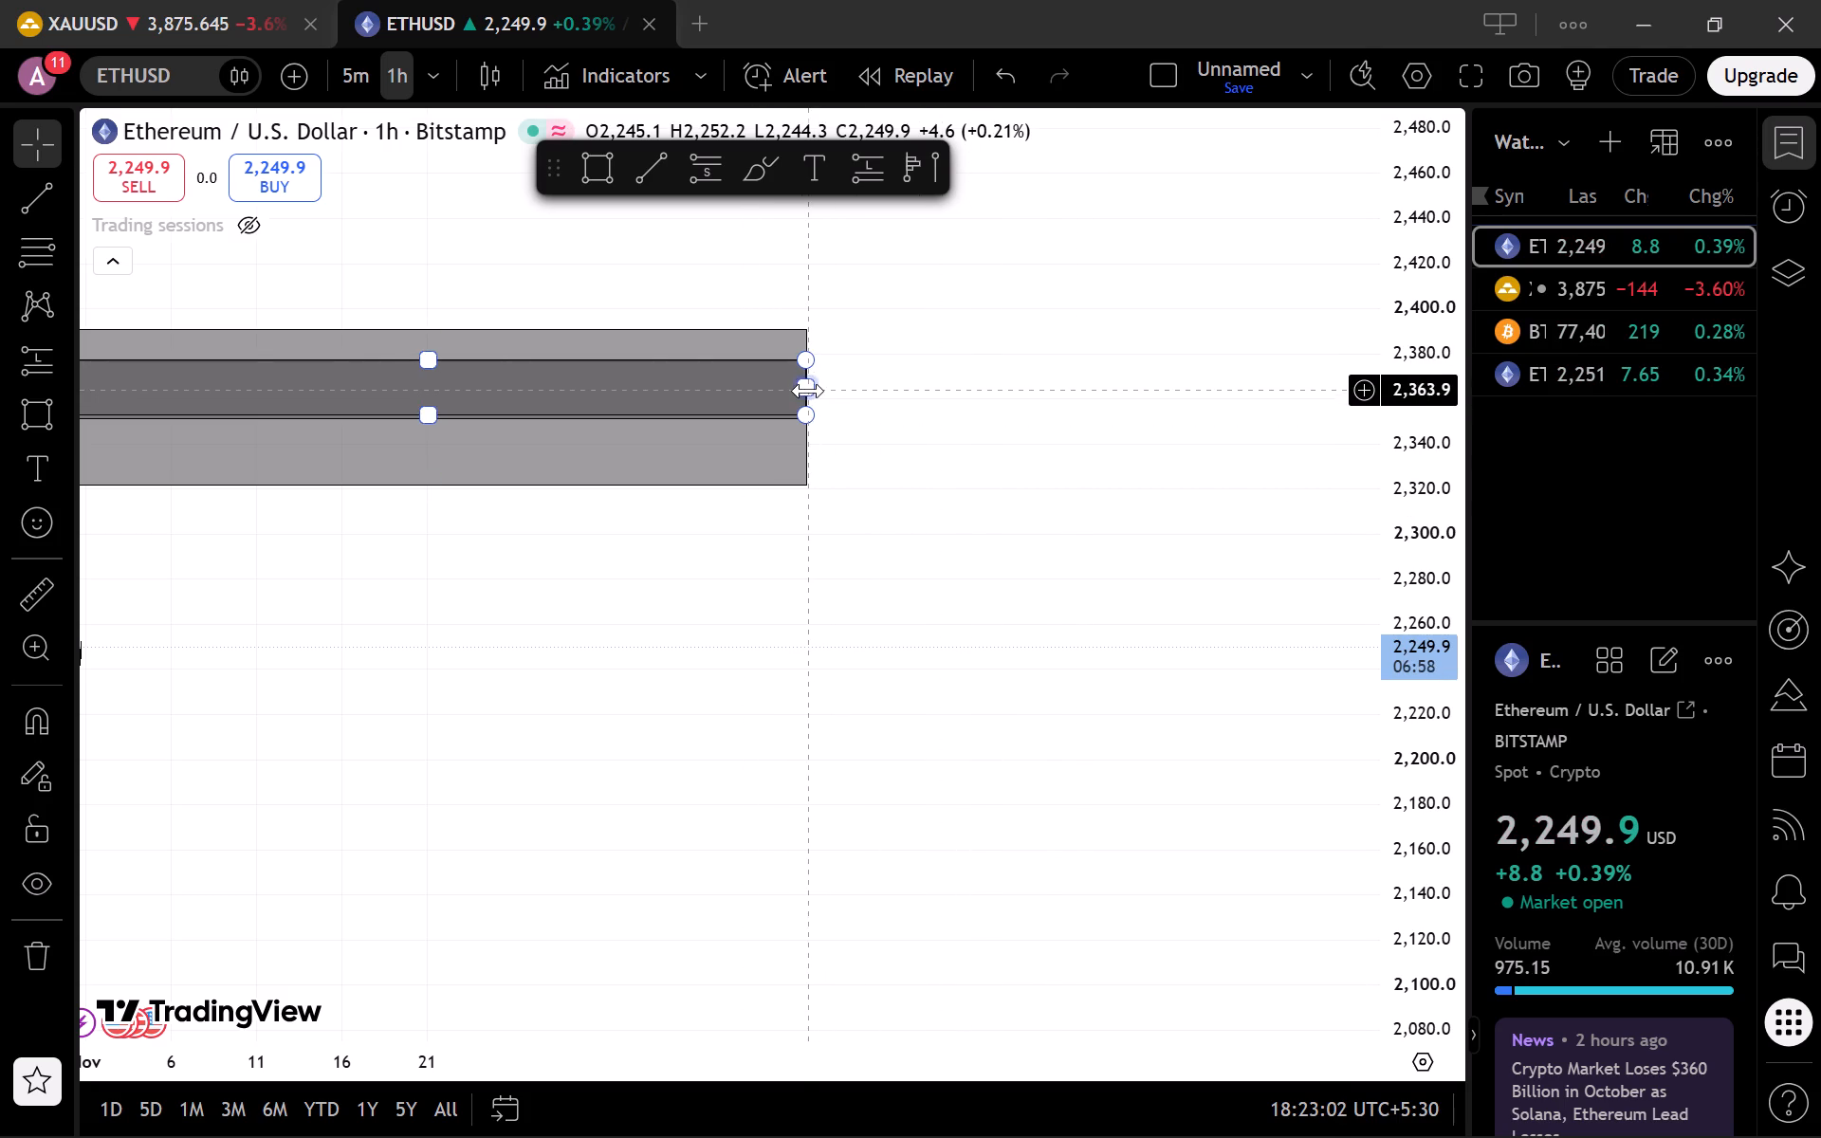
pyautogui.click(808, 391)
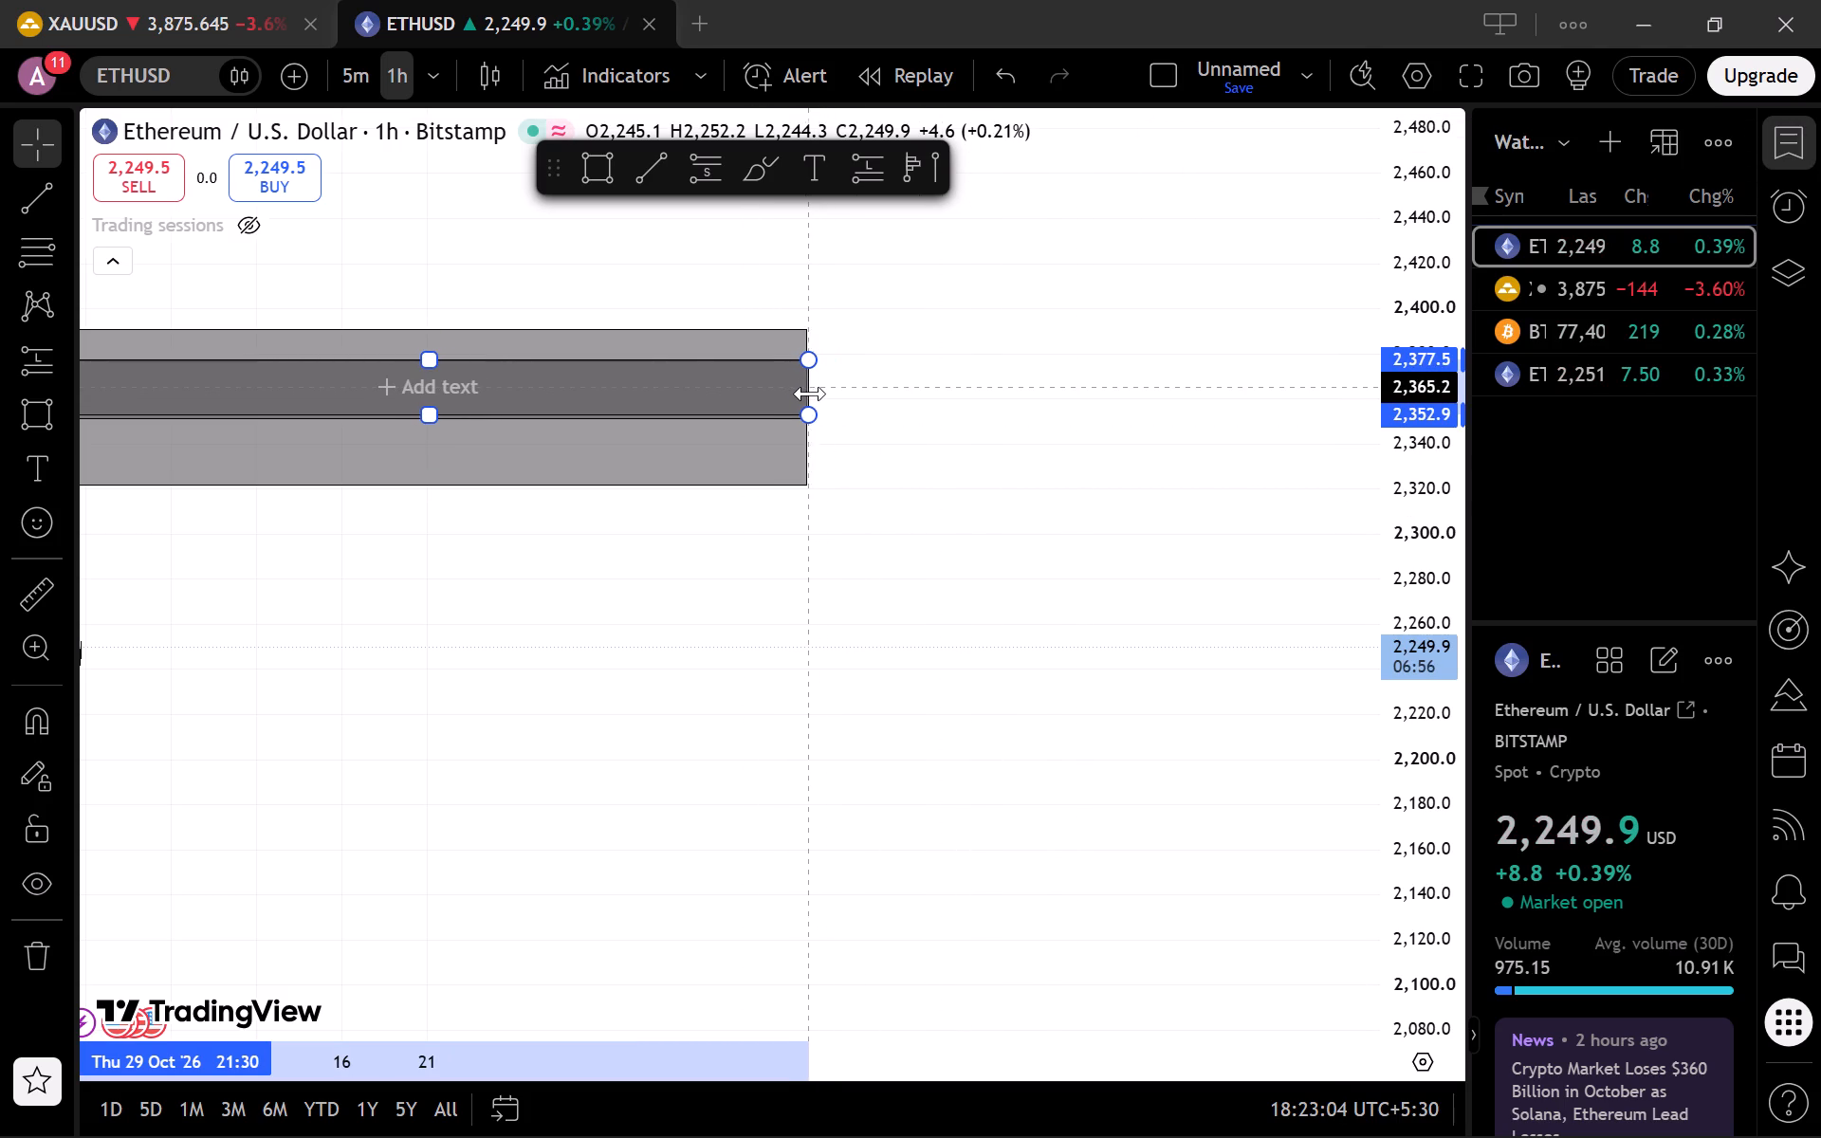
# Lower the bottom edge of the middle nested zone to about 2,348.1, keeping its start at 29 October 18:30.
pyautogui.moveTo(1128, 277); pyautogui.dragTo(1220, 285)
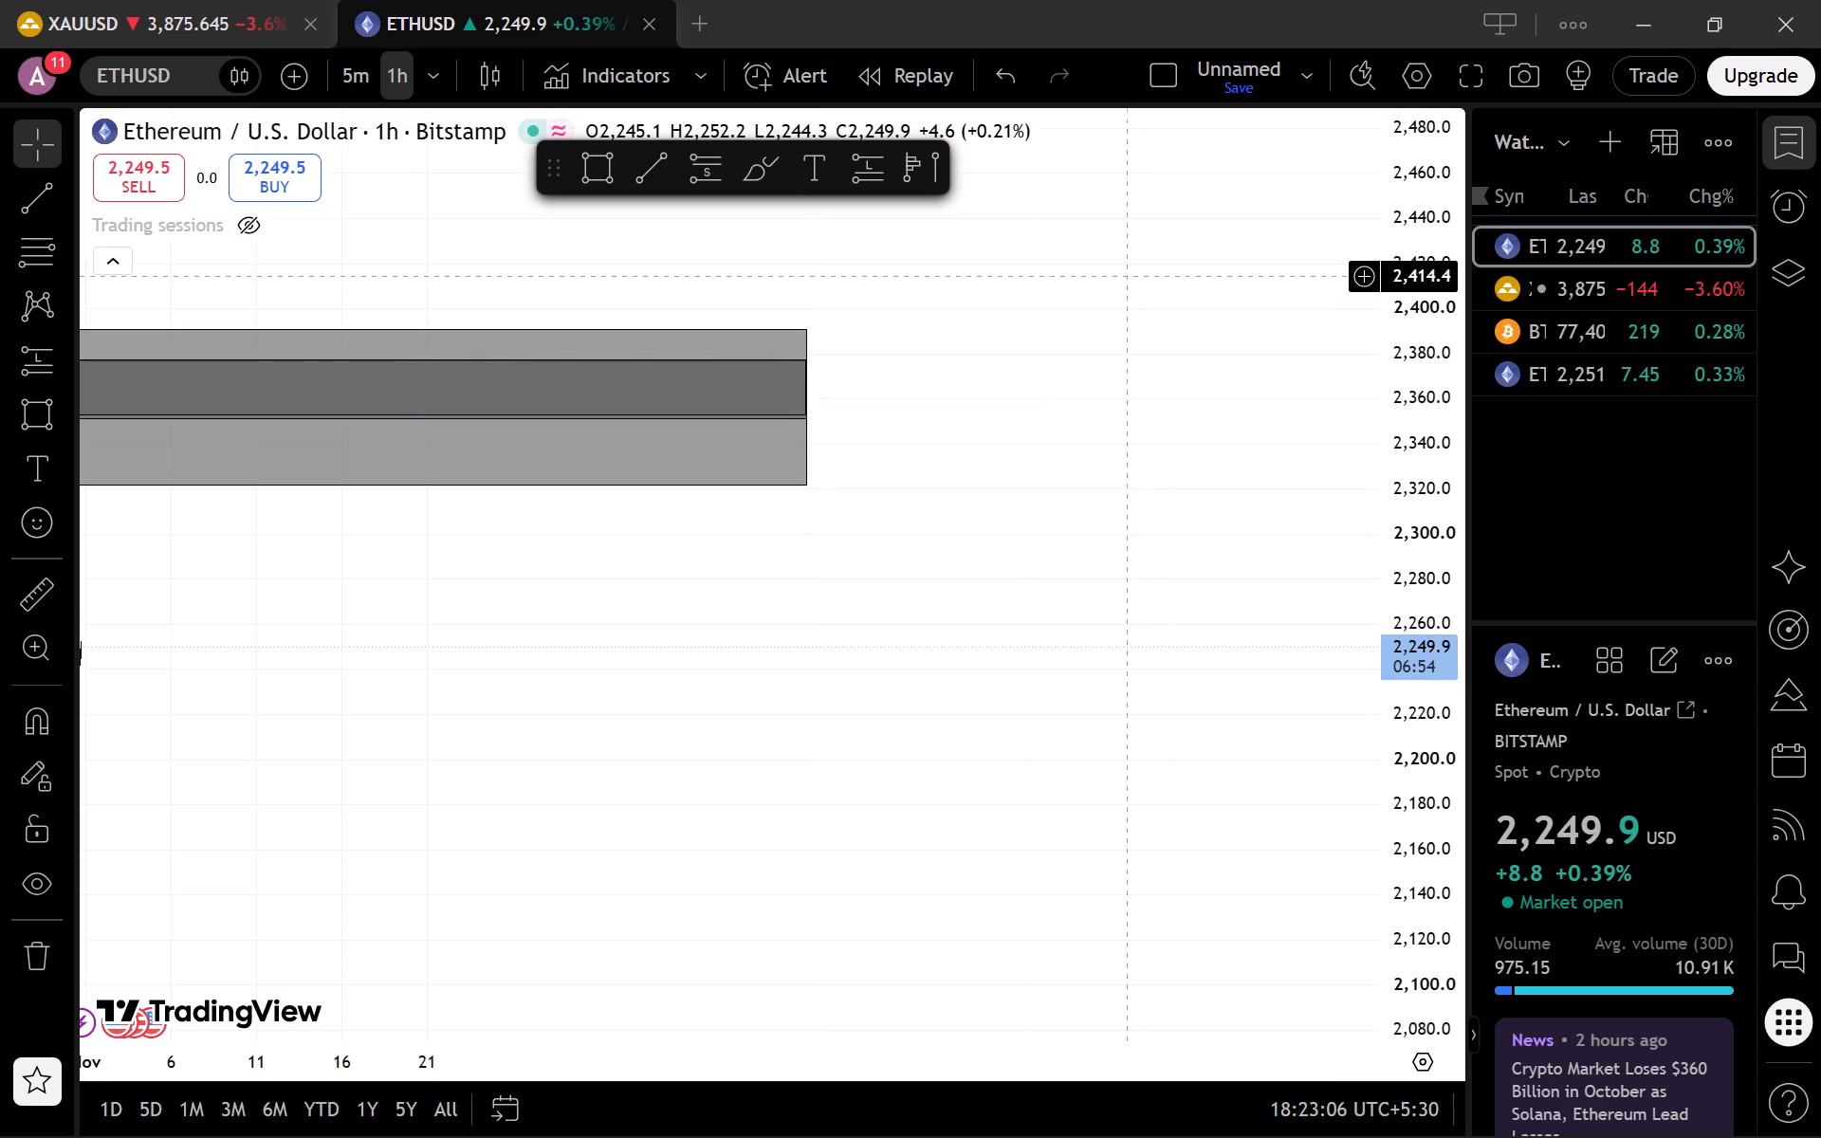
pyautogui.moveTo(1220, 285); pyautogui.dragTo(1401, 311)
pyautogui.moveTo(1076, 539); pyautogui.dragTo(1309, 505)
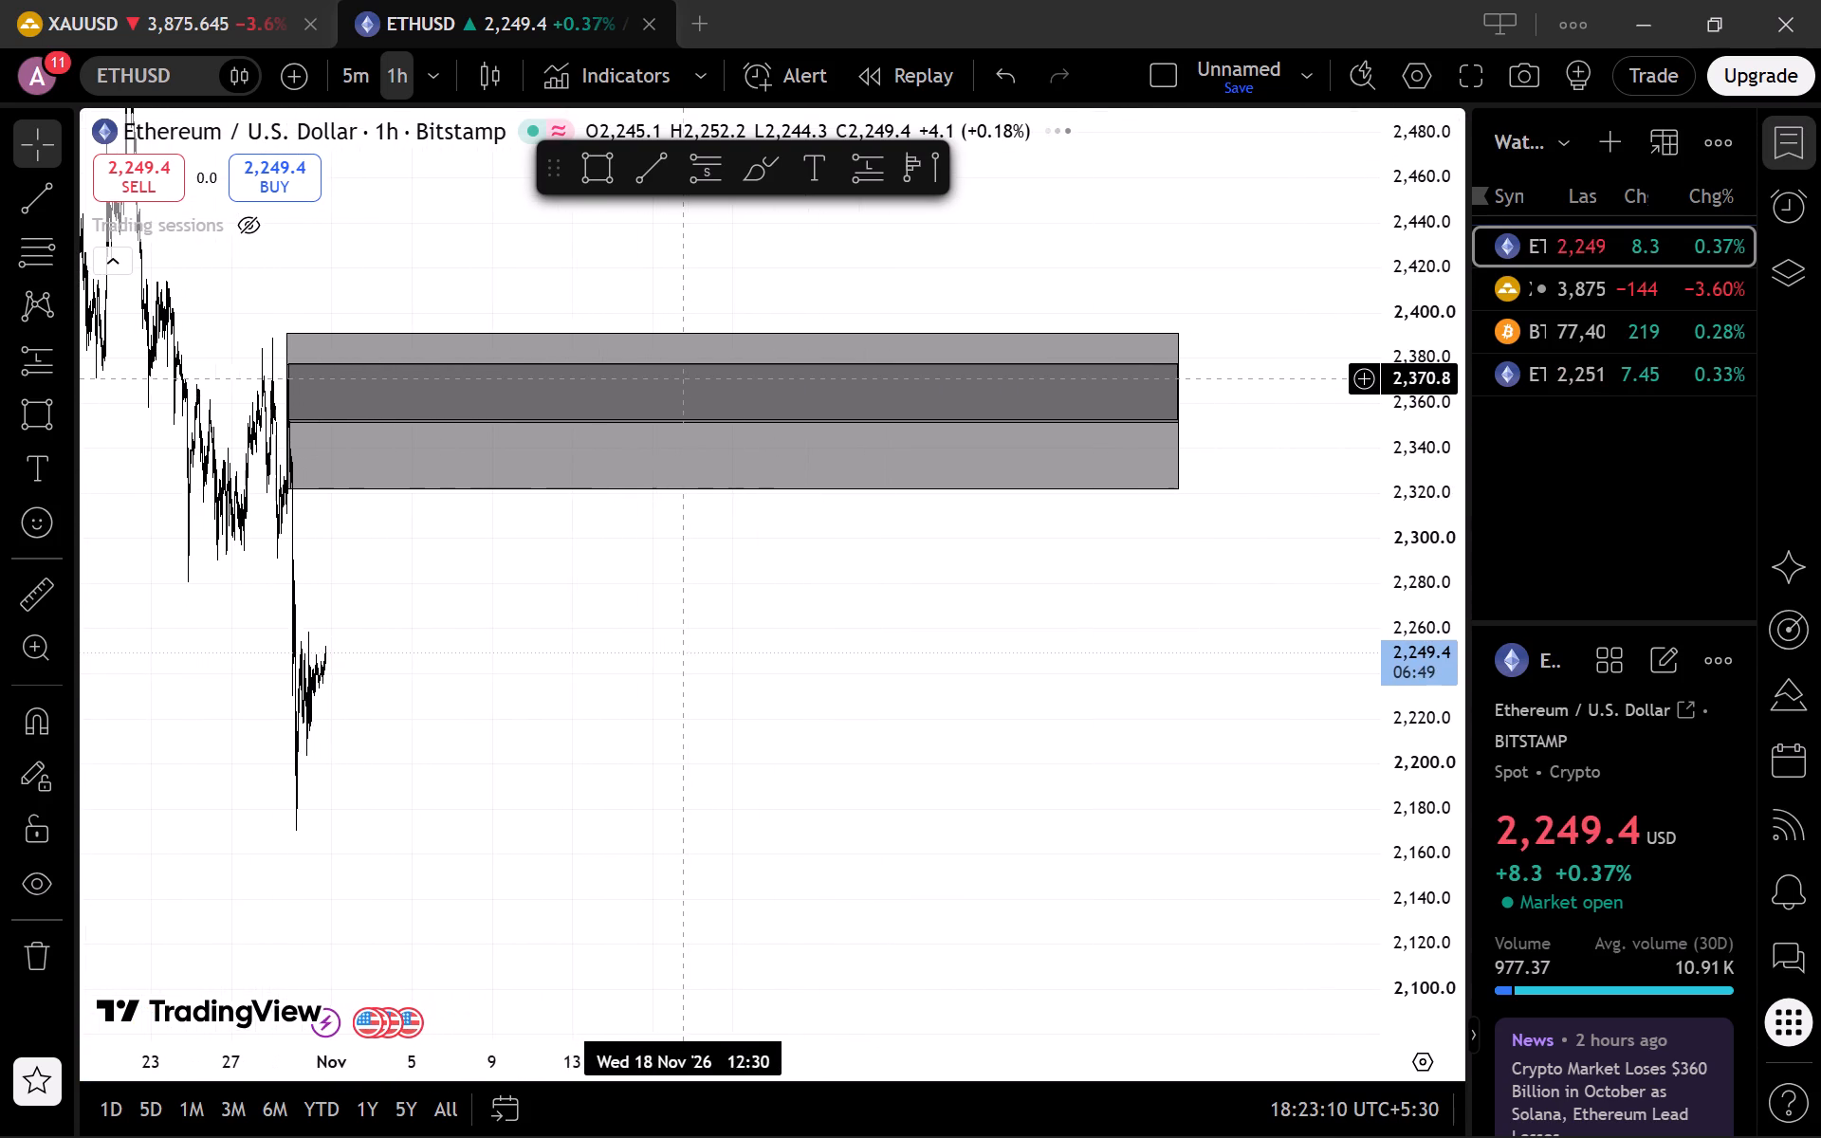
pyautogui.moveTo(561, 514); pyautogui.dragTo(754, 491)
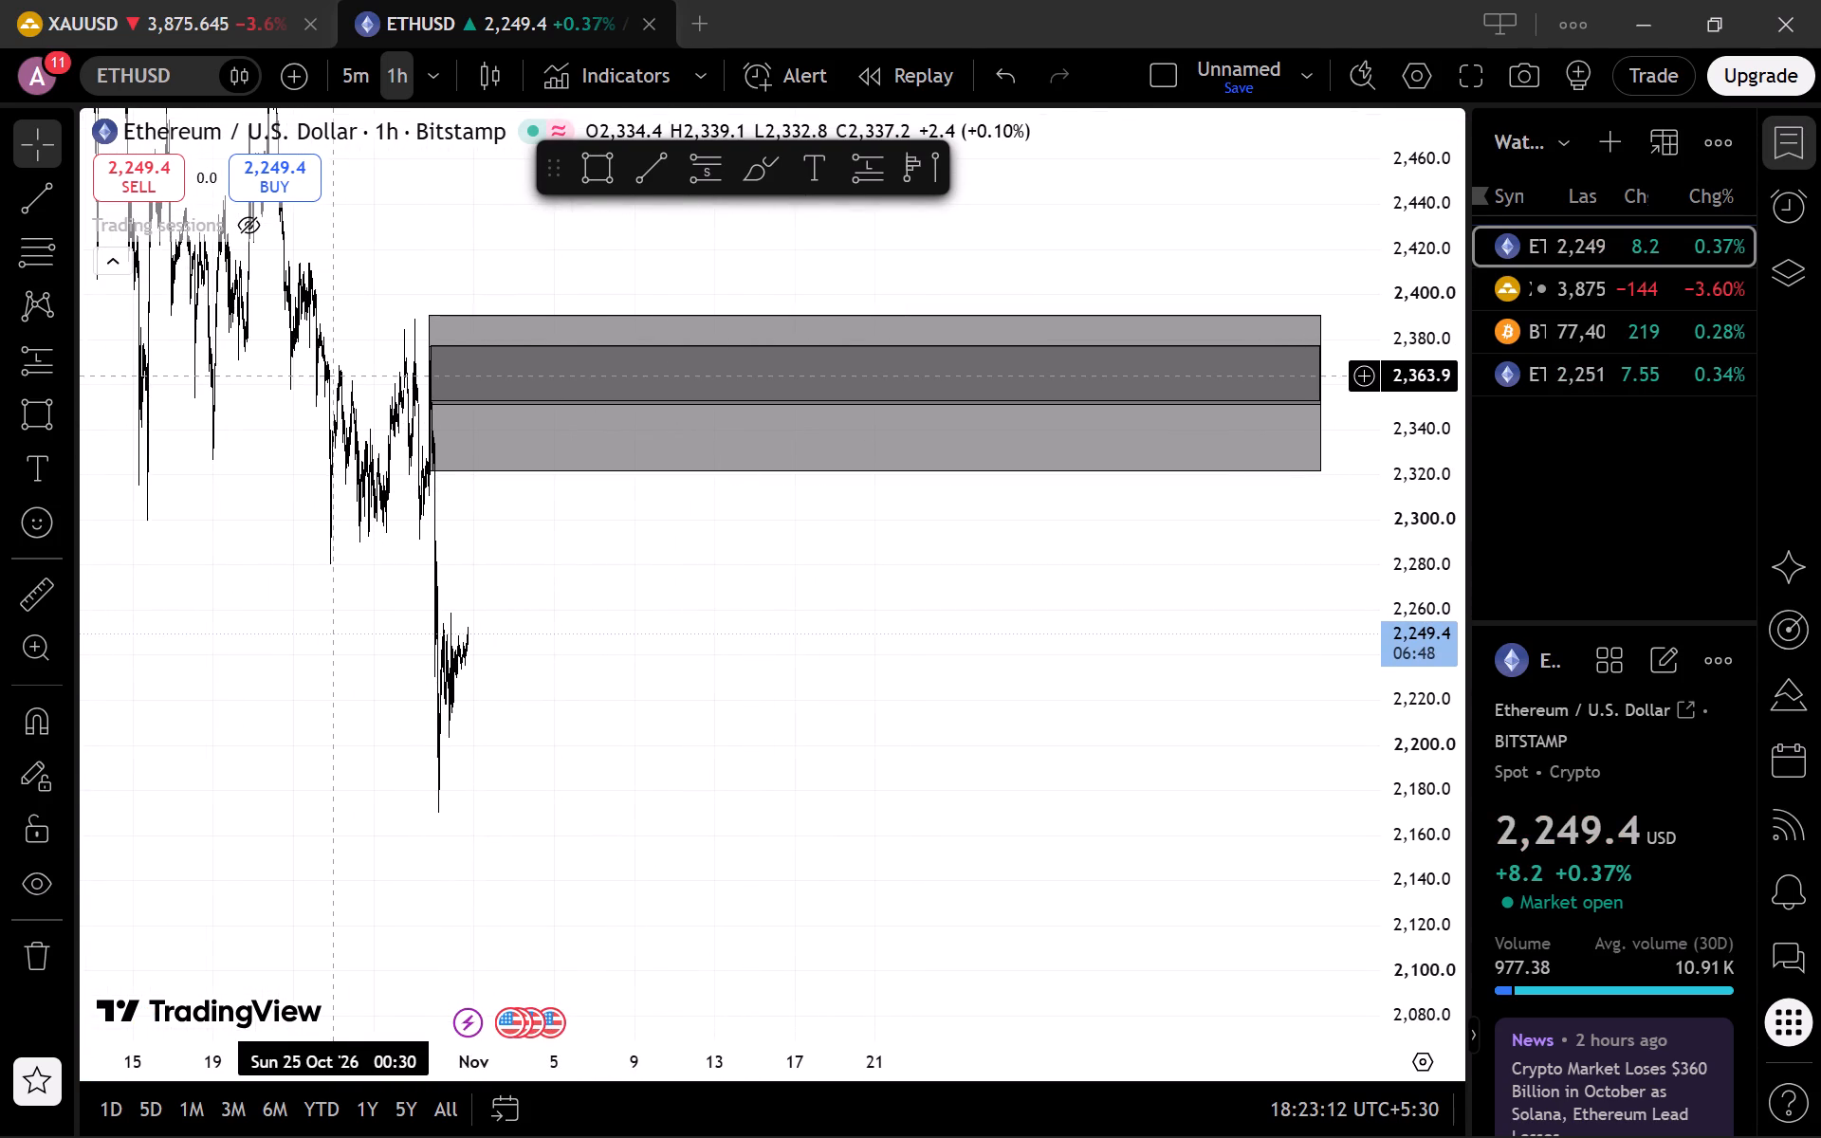
pyautogui.hscroll(1, 333, 376)
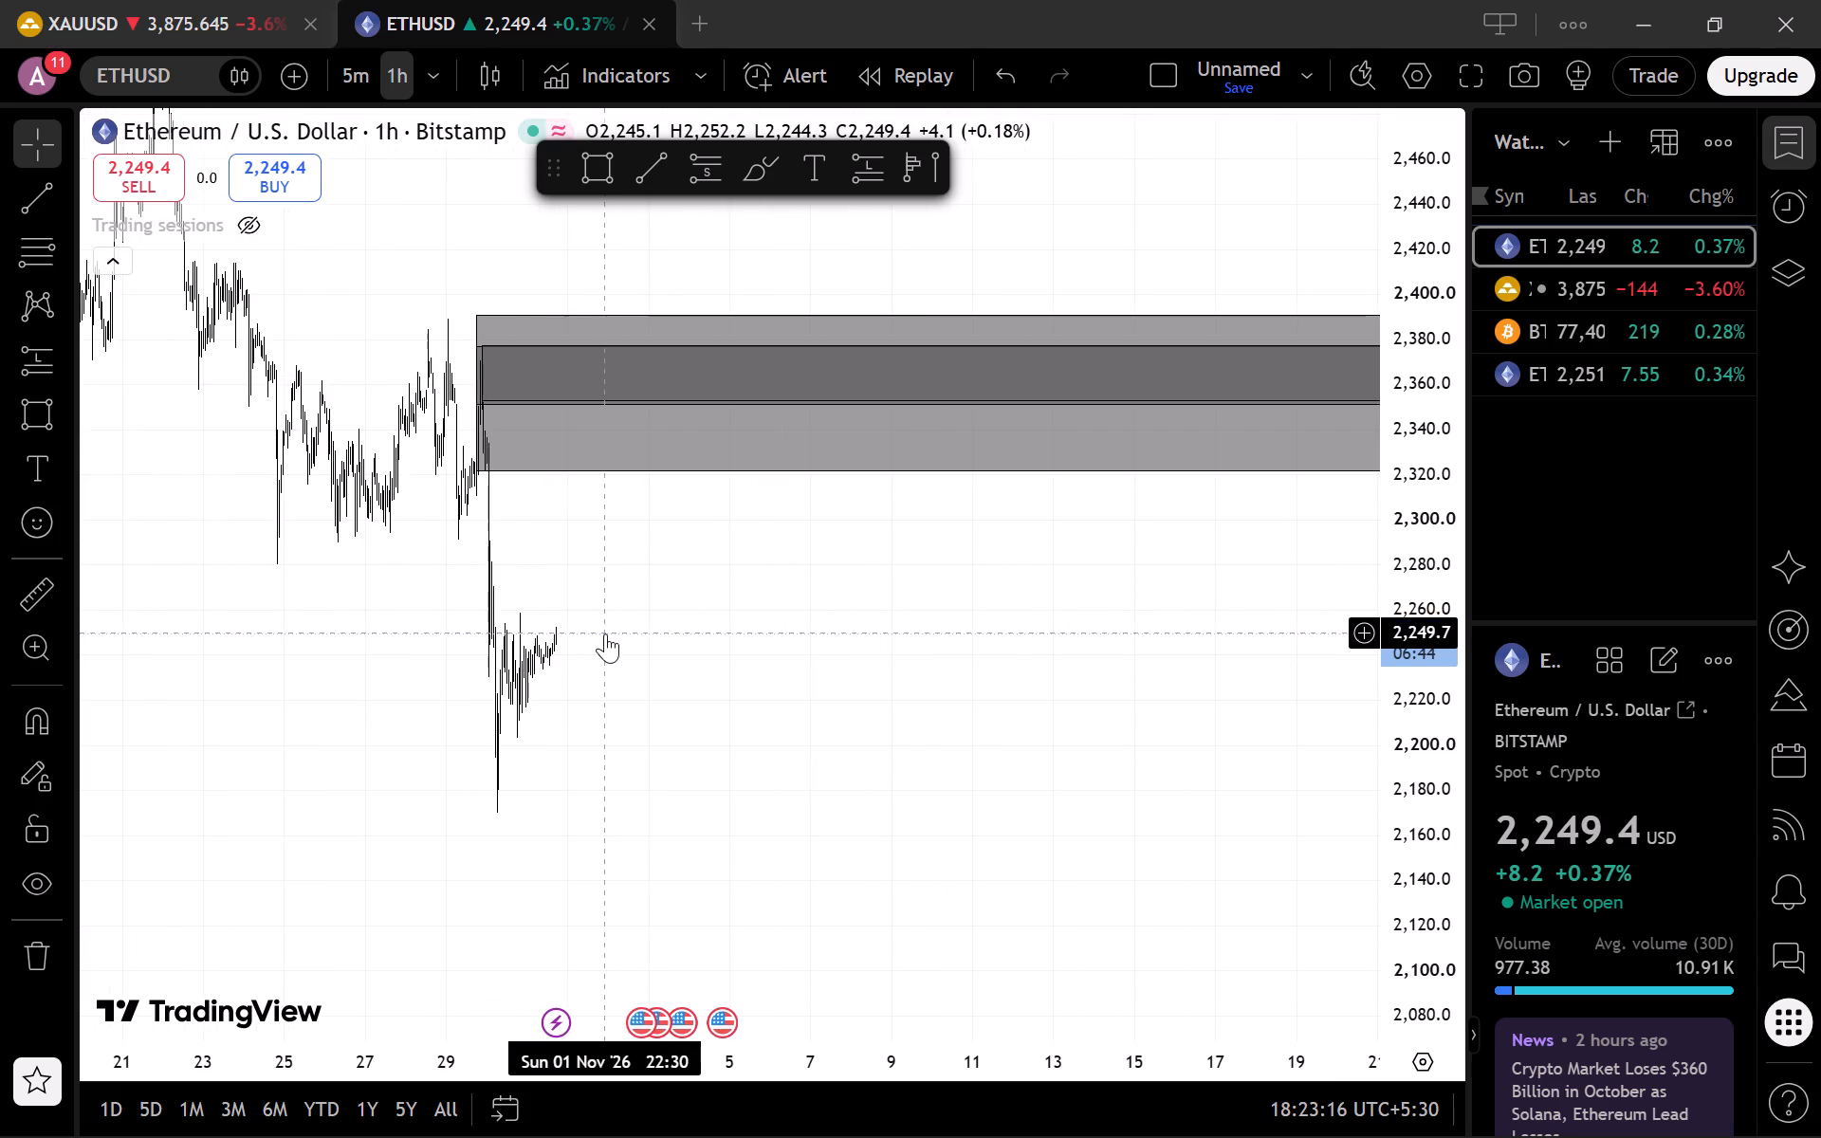
pyautogui.moveTo(605, 633); pyautogui.dragTo(576, 740)
pyautogui.moveTo(558, 667); pyautogui.dragTo(699, 653)
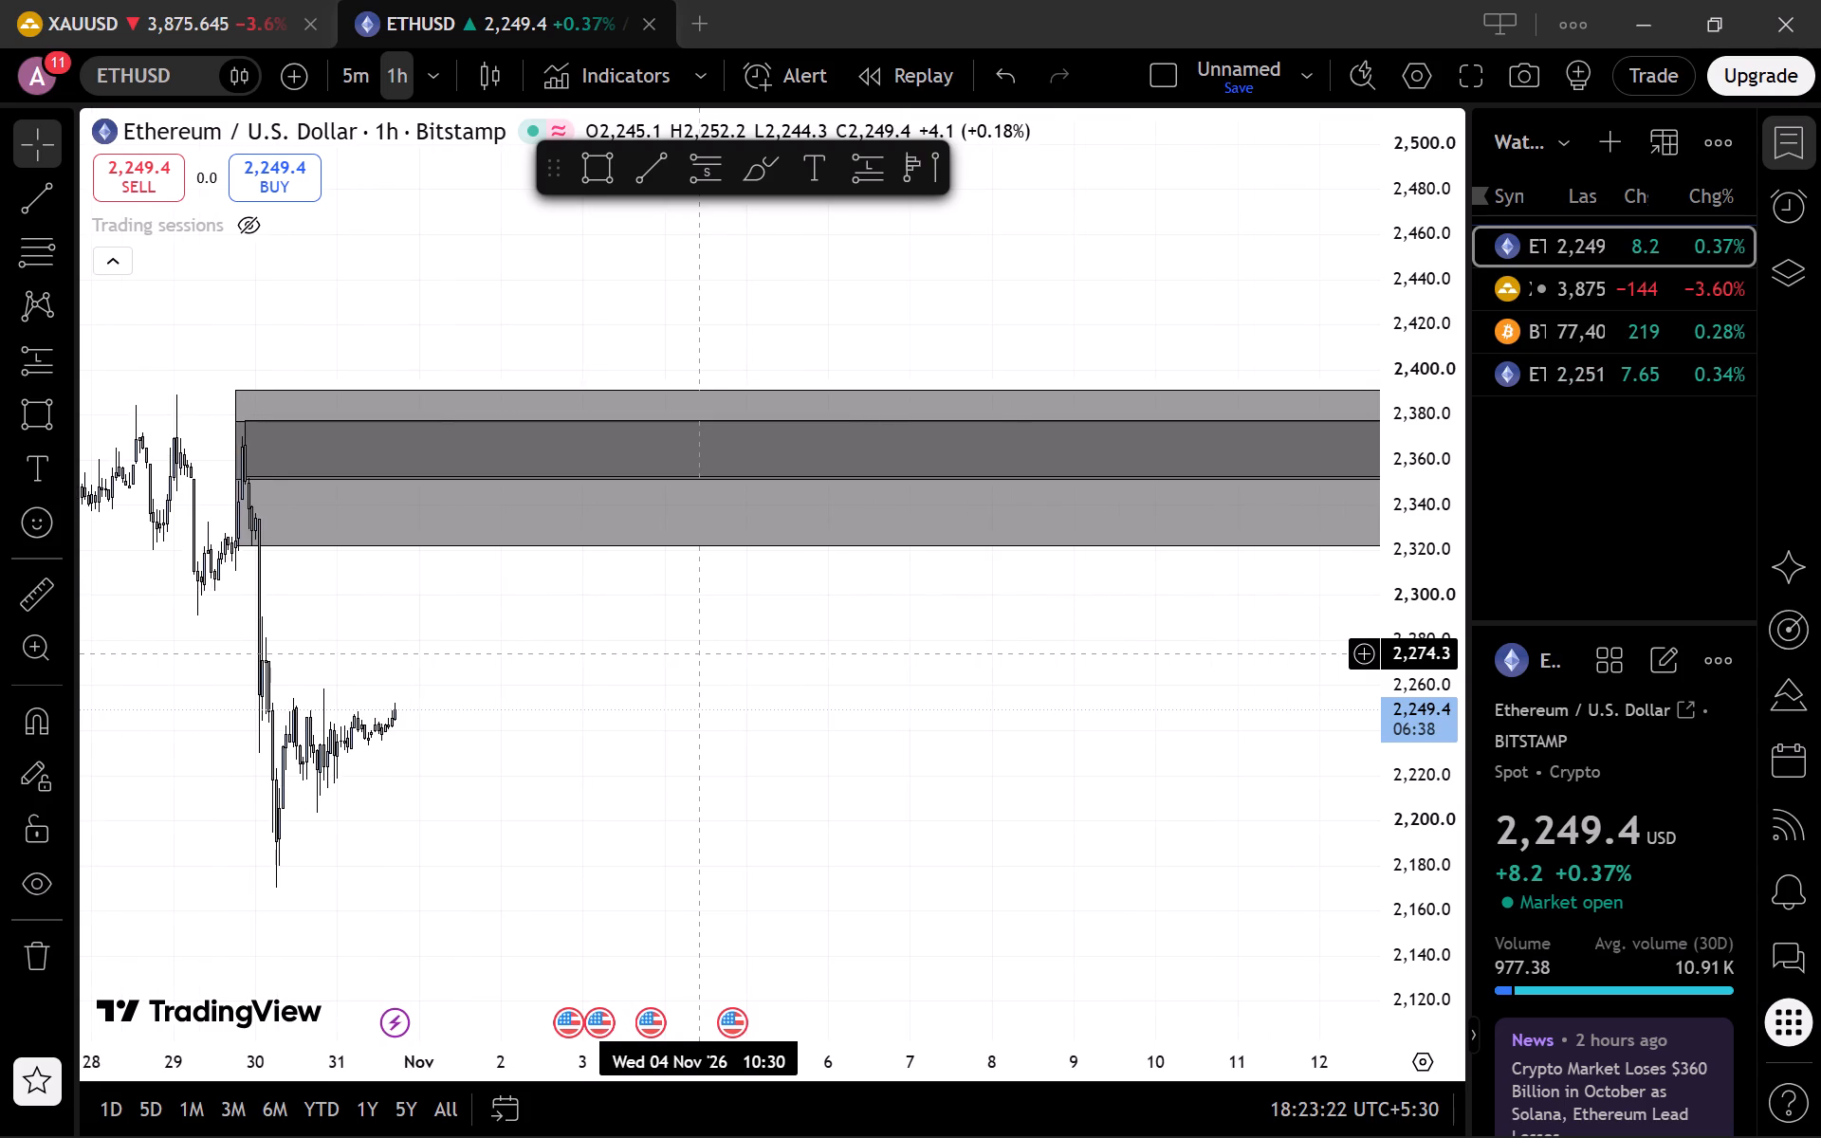
pyautogui.moveTo(699, 653); pyautogui.dragTo(944, 693)
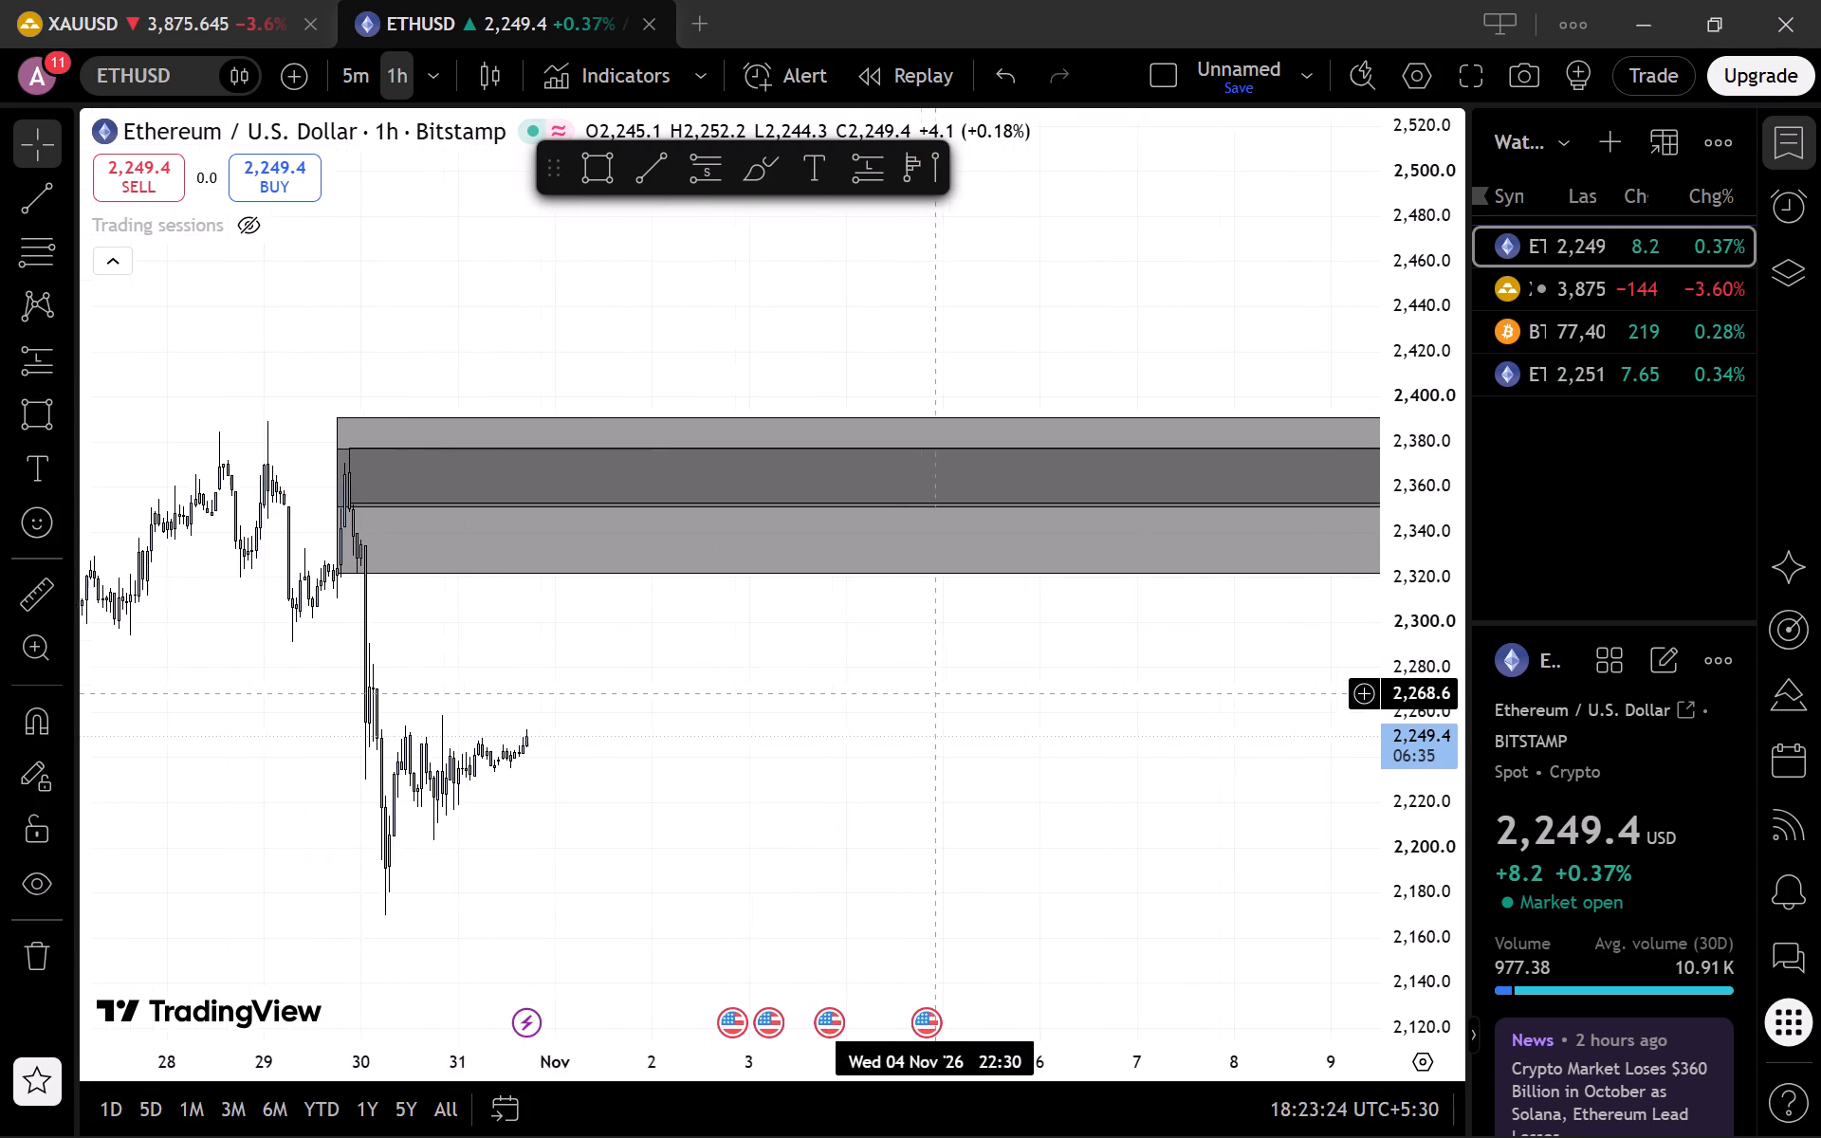
pyautogui.moveTo(944, 693); pyautogui.dragTo(955, 688)
pyautogui.hscroll(1, 527, 594)
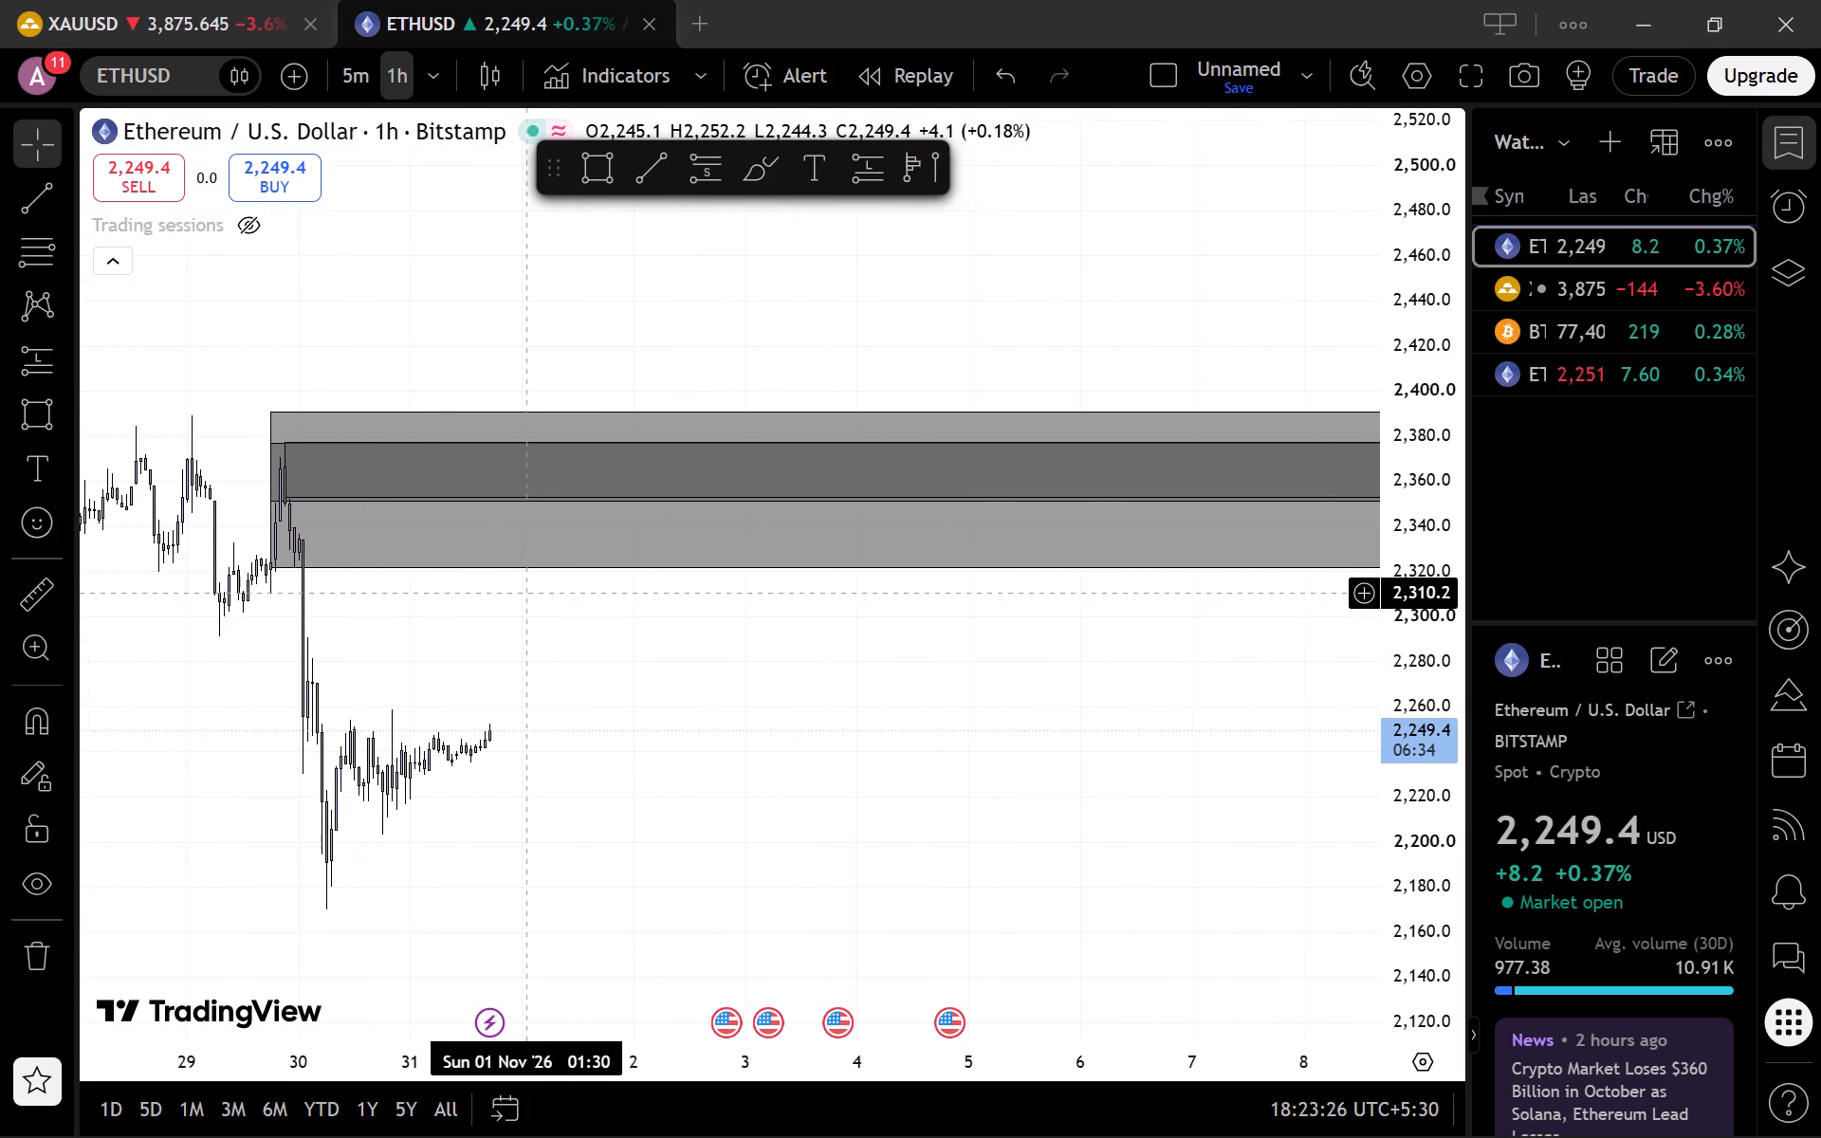
pyautogui.click(527, 594)
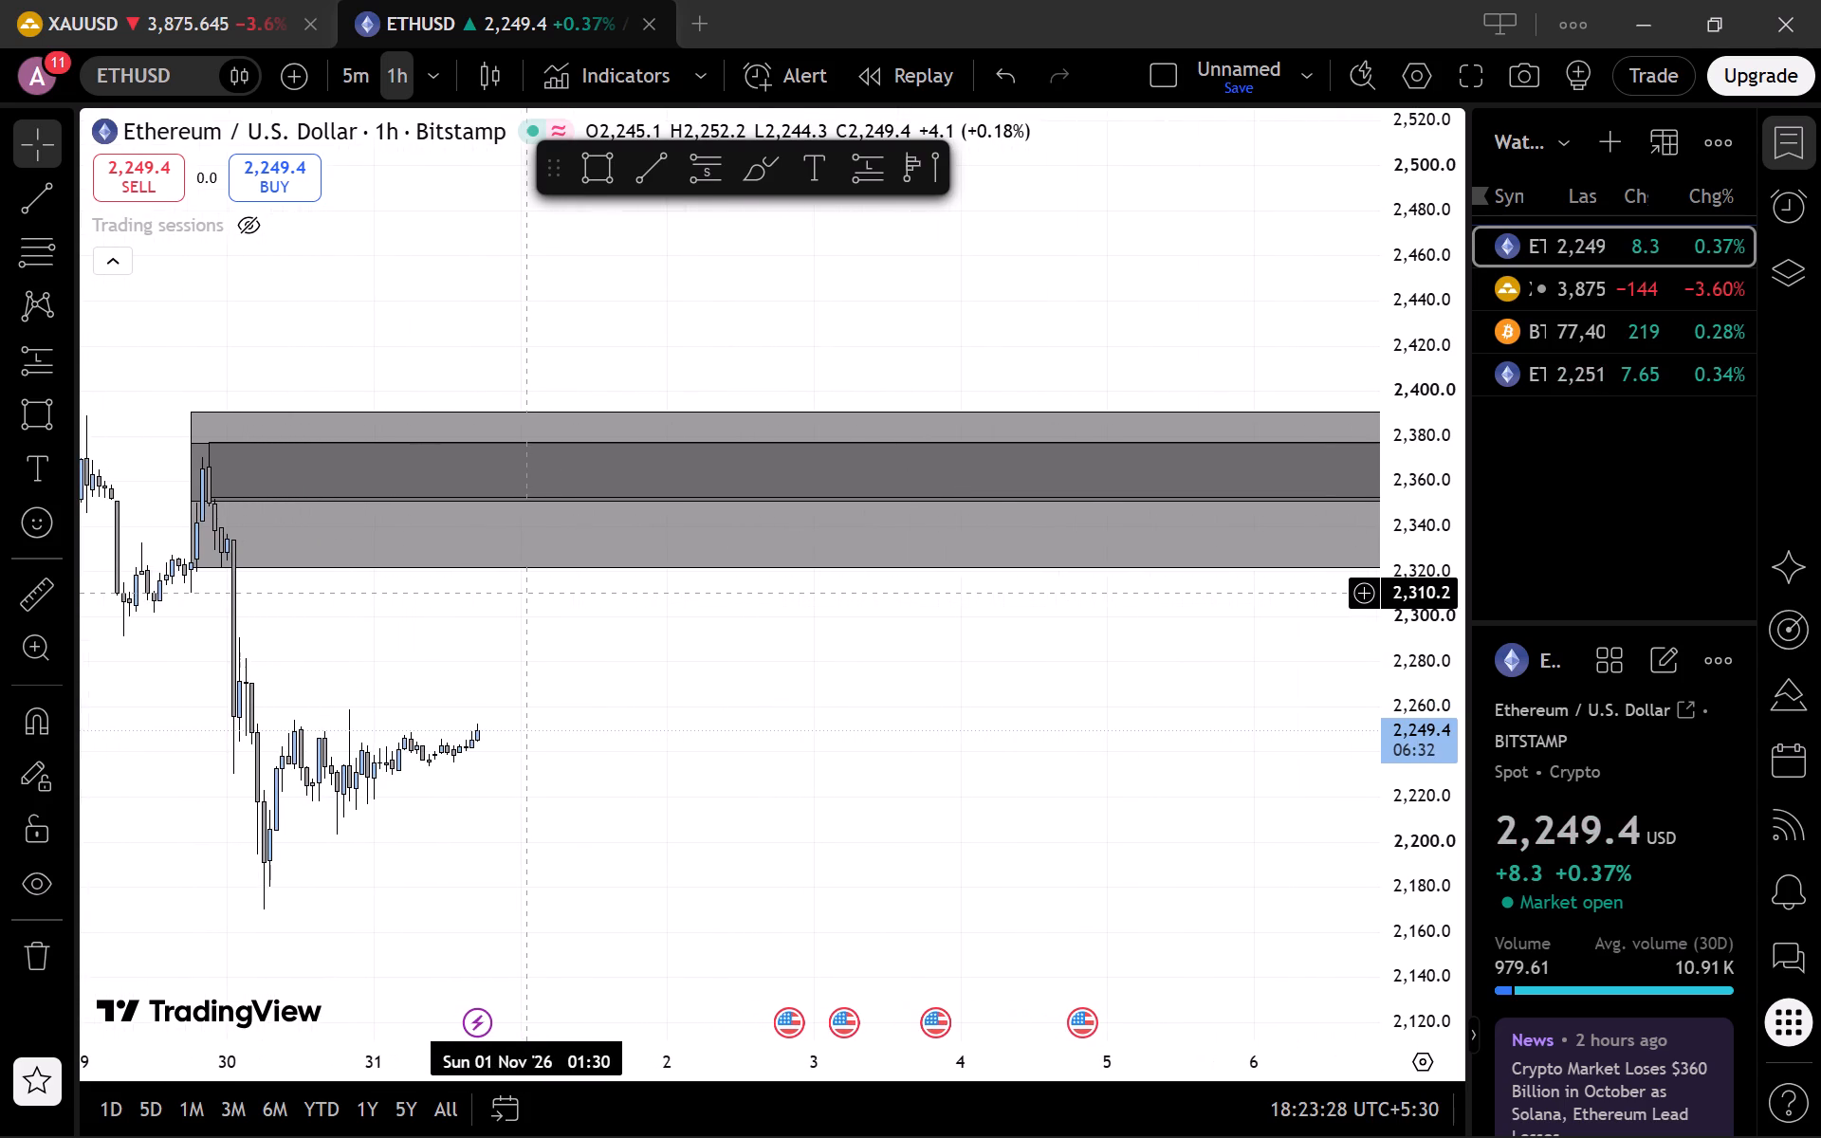
pyautogui.moveTo(496, 643); pyautogui.dragTo(815, 650)
pyautogui.hscroll(1, 815, 650)
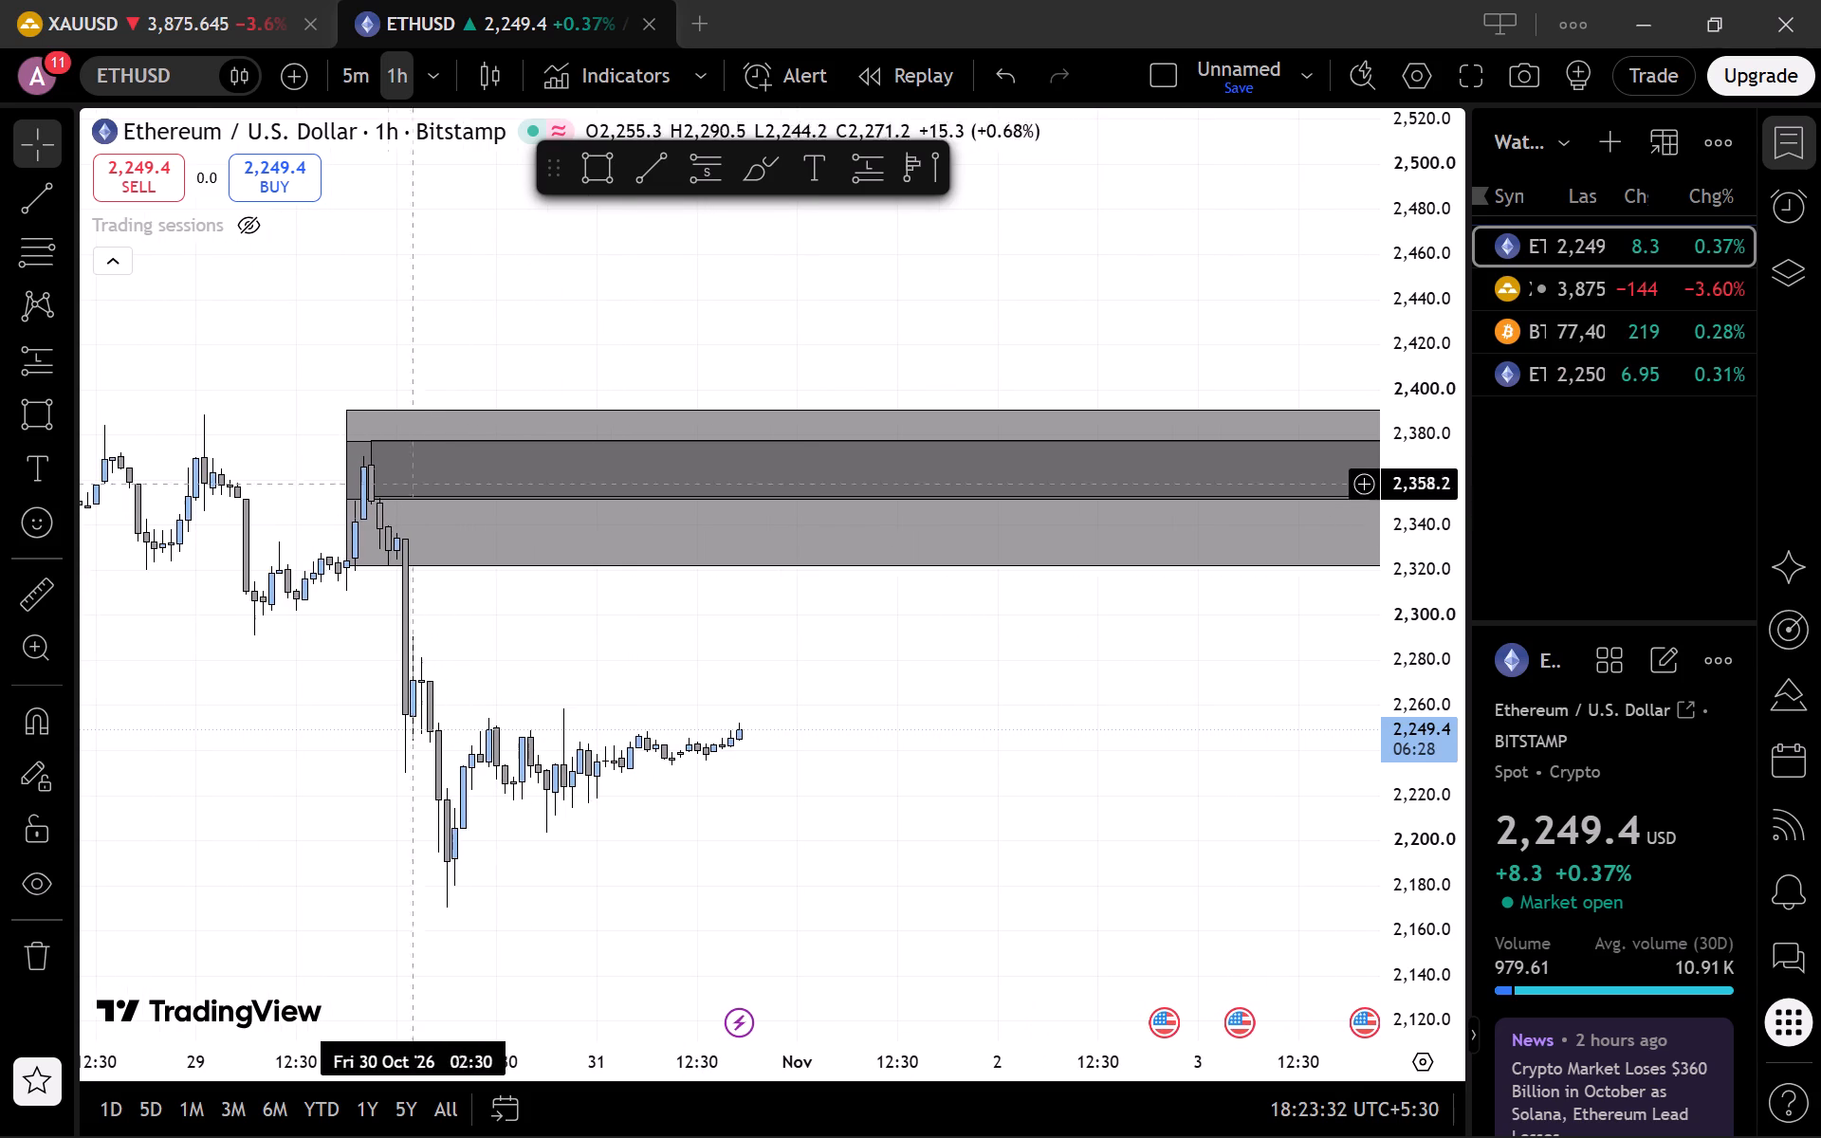
pyautogui.click(348, 500)
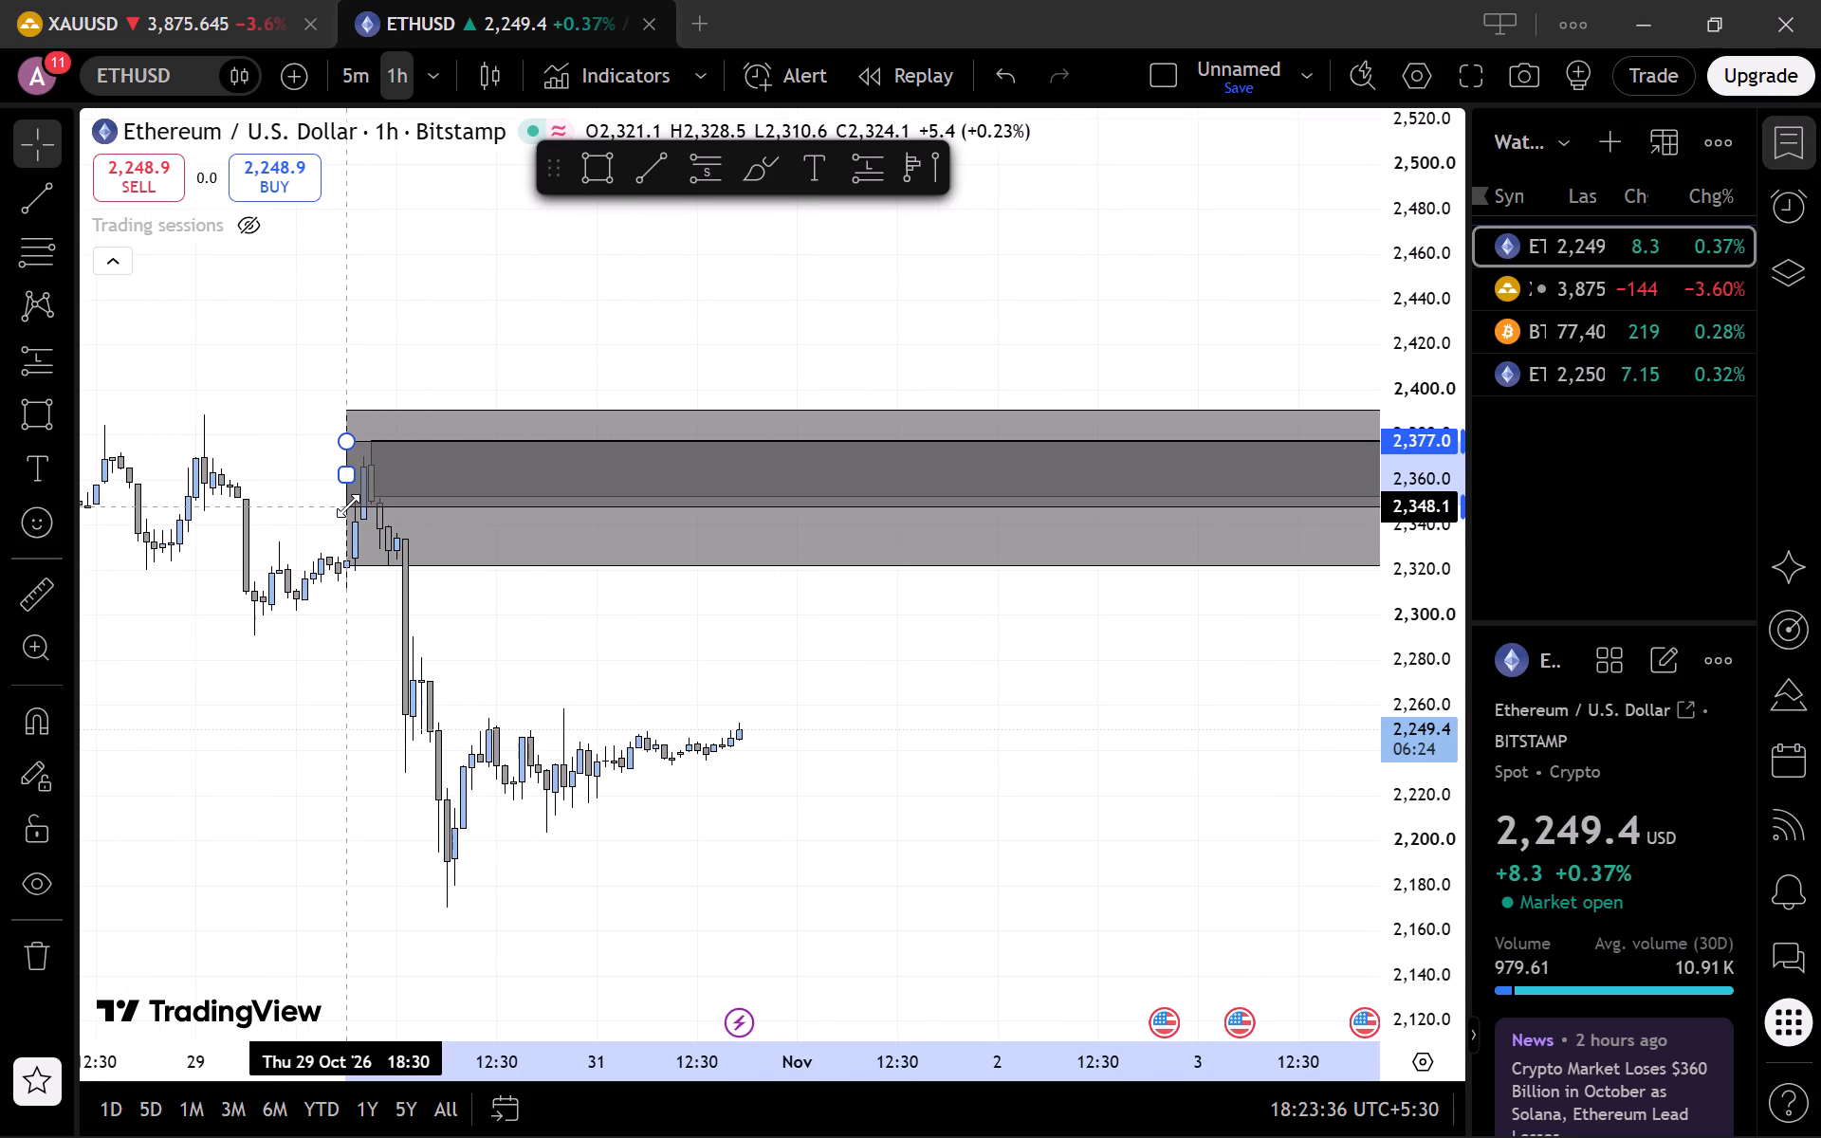
pyautogui.click(380, 614)
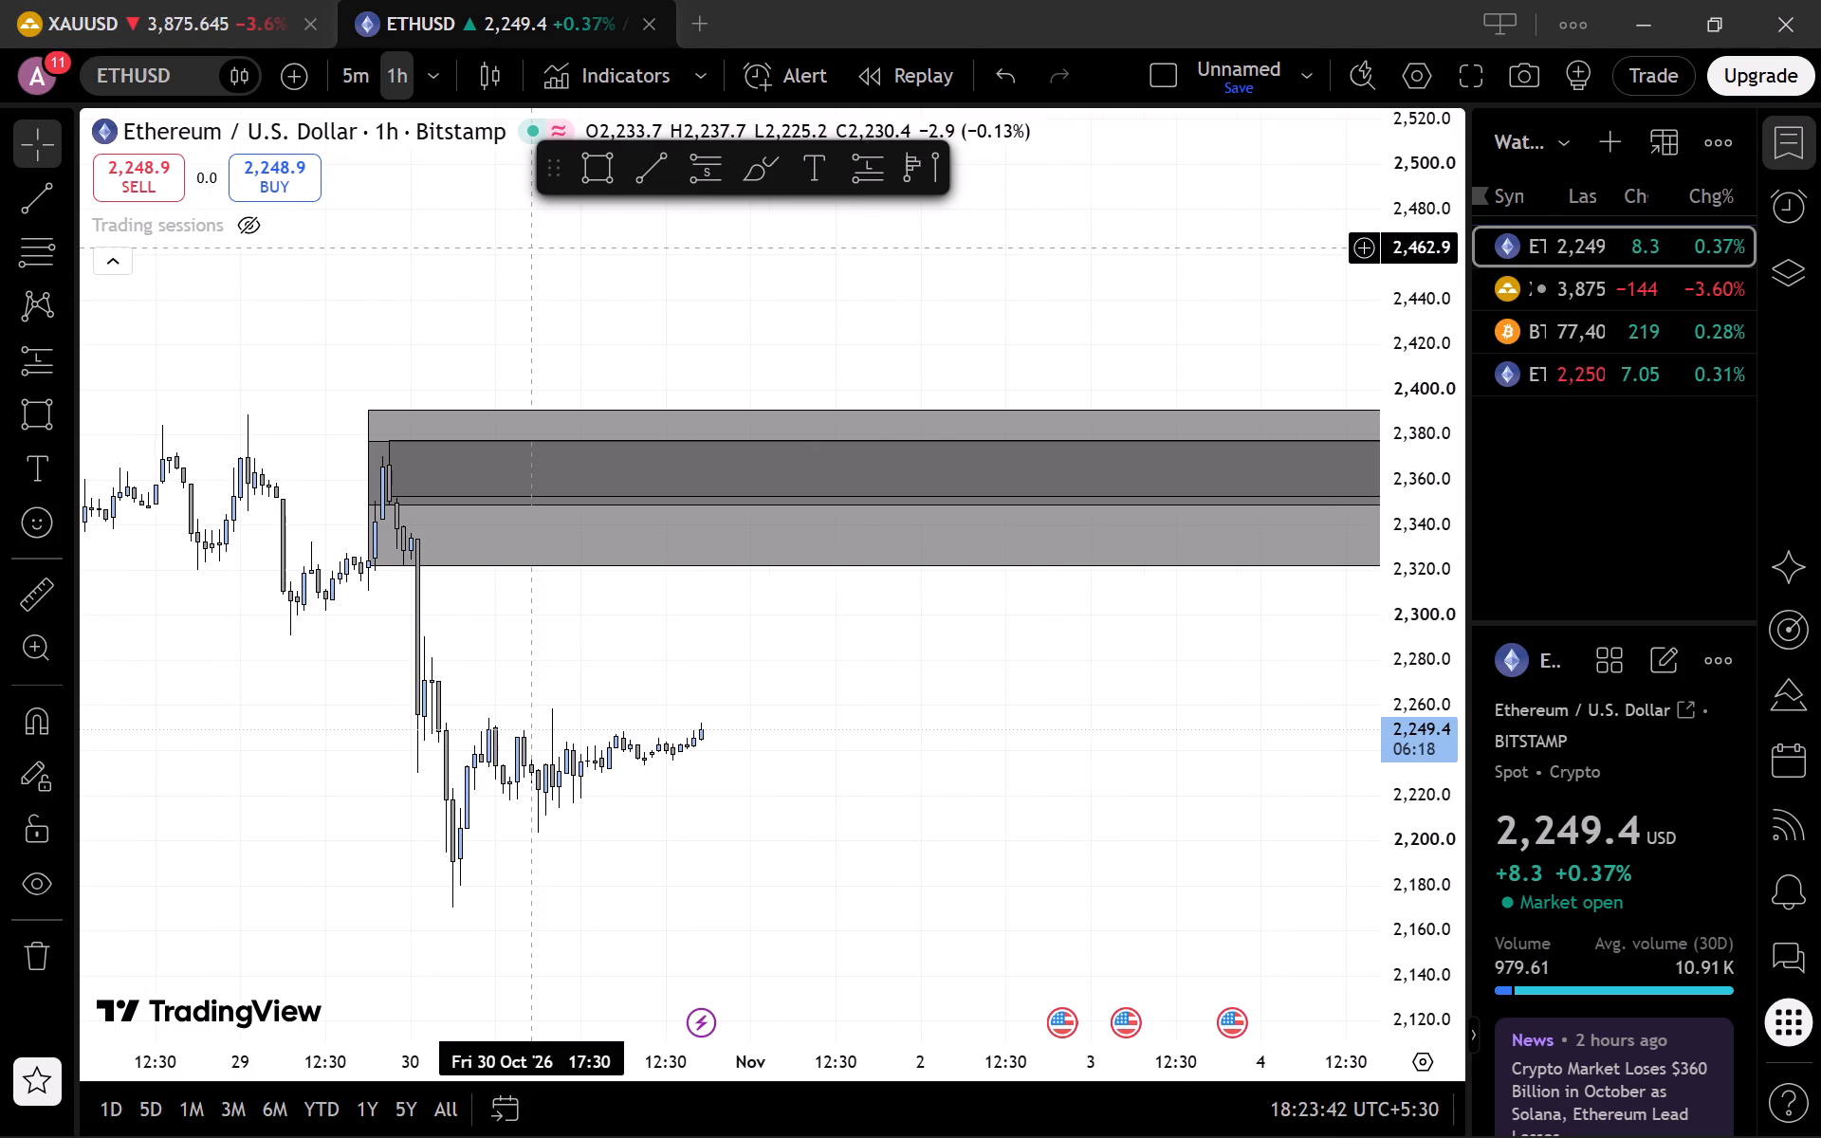
# Show the Trading sessions indicator to examine the sessions around the supply zones and recent price, and hide it again.
pyautogui.click(256, 225)
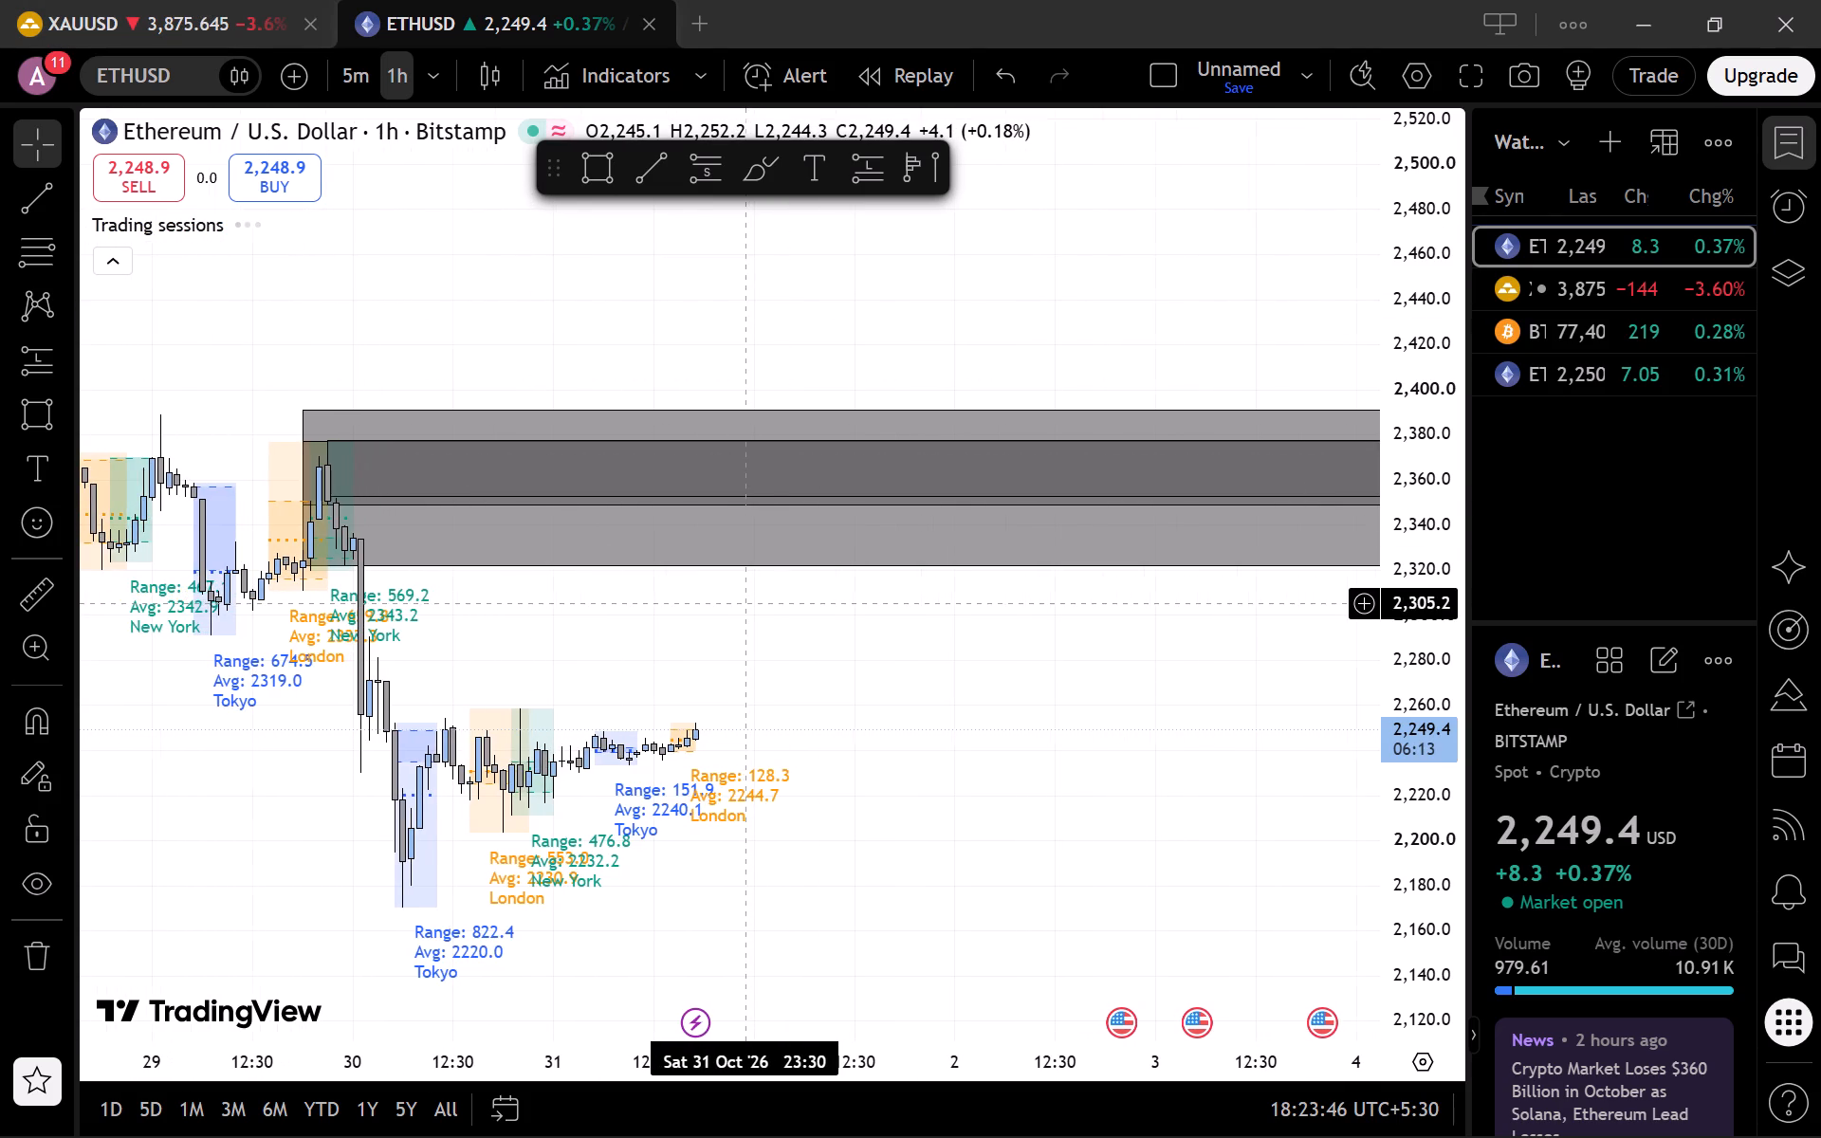
pyautogui.moveTo(746, 603); pyautogui.dragTo(689, 611)
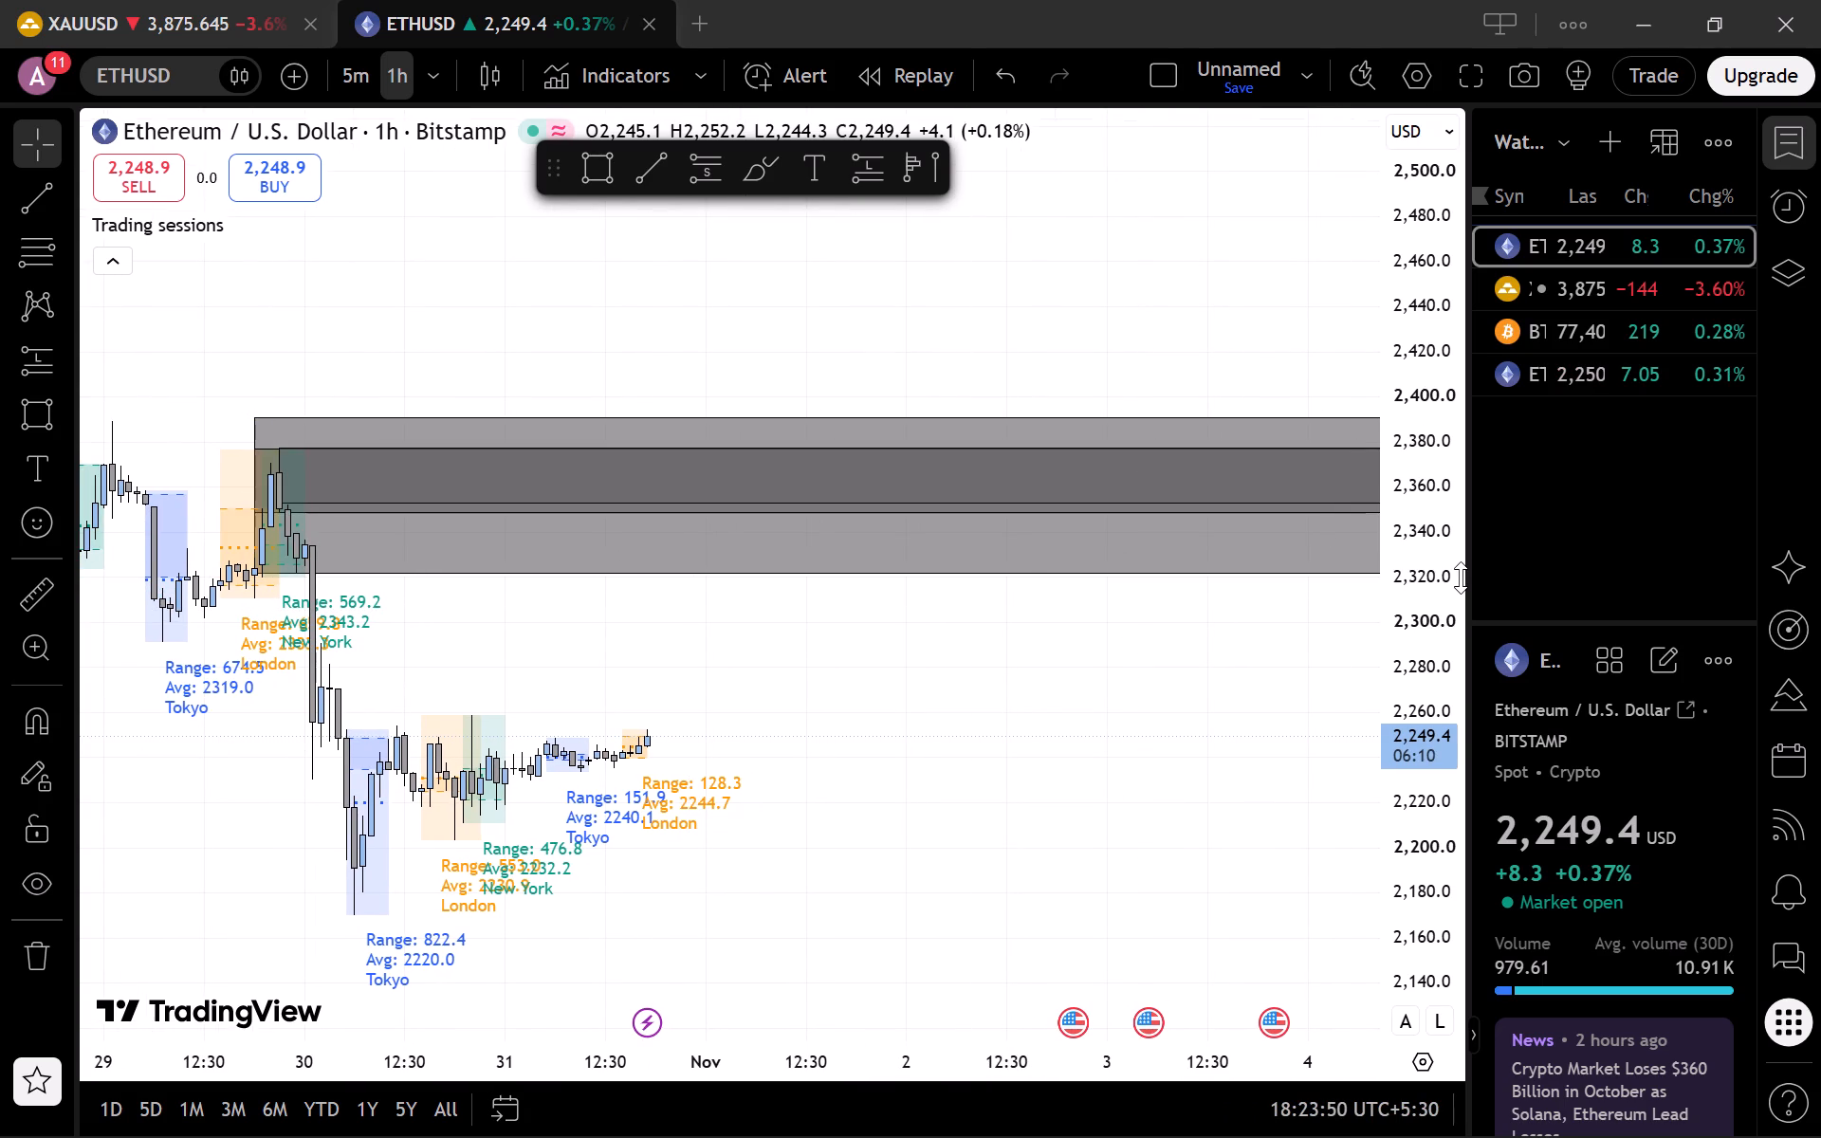
pyautogui.moveTo(1461, 578); pyautogui.dragTo(1415, 431)
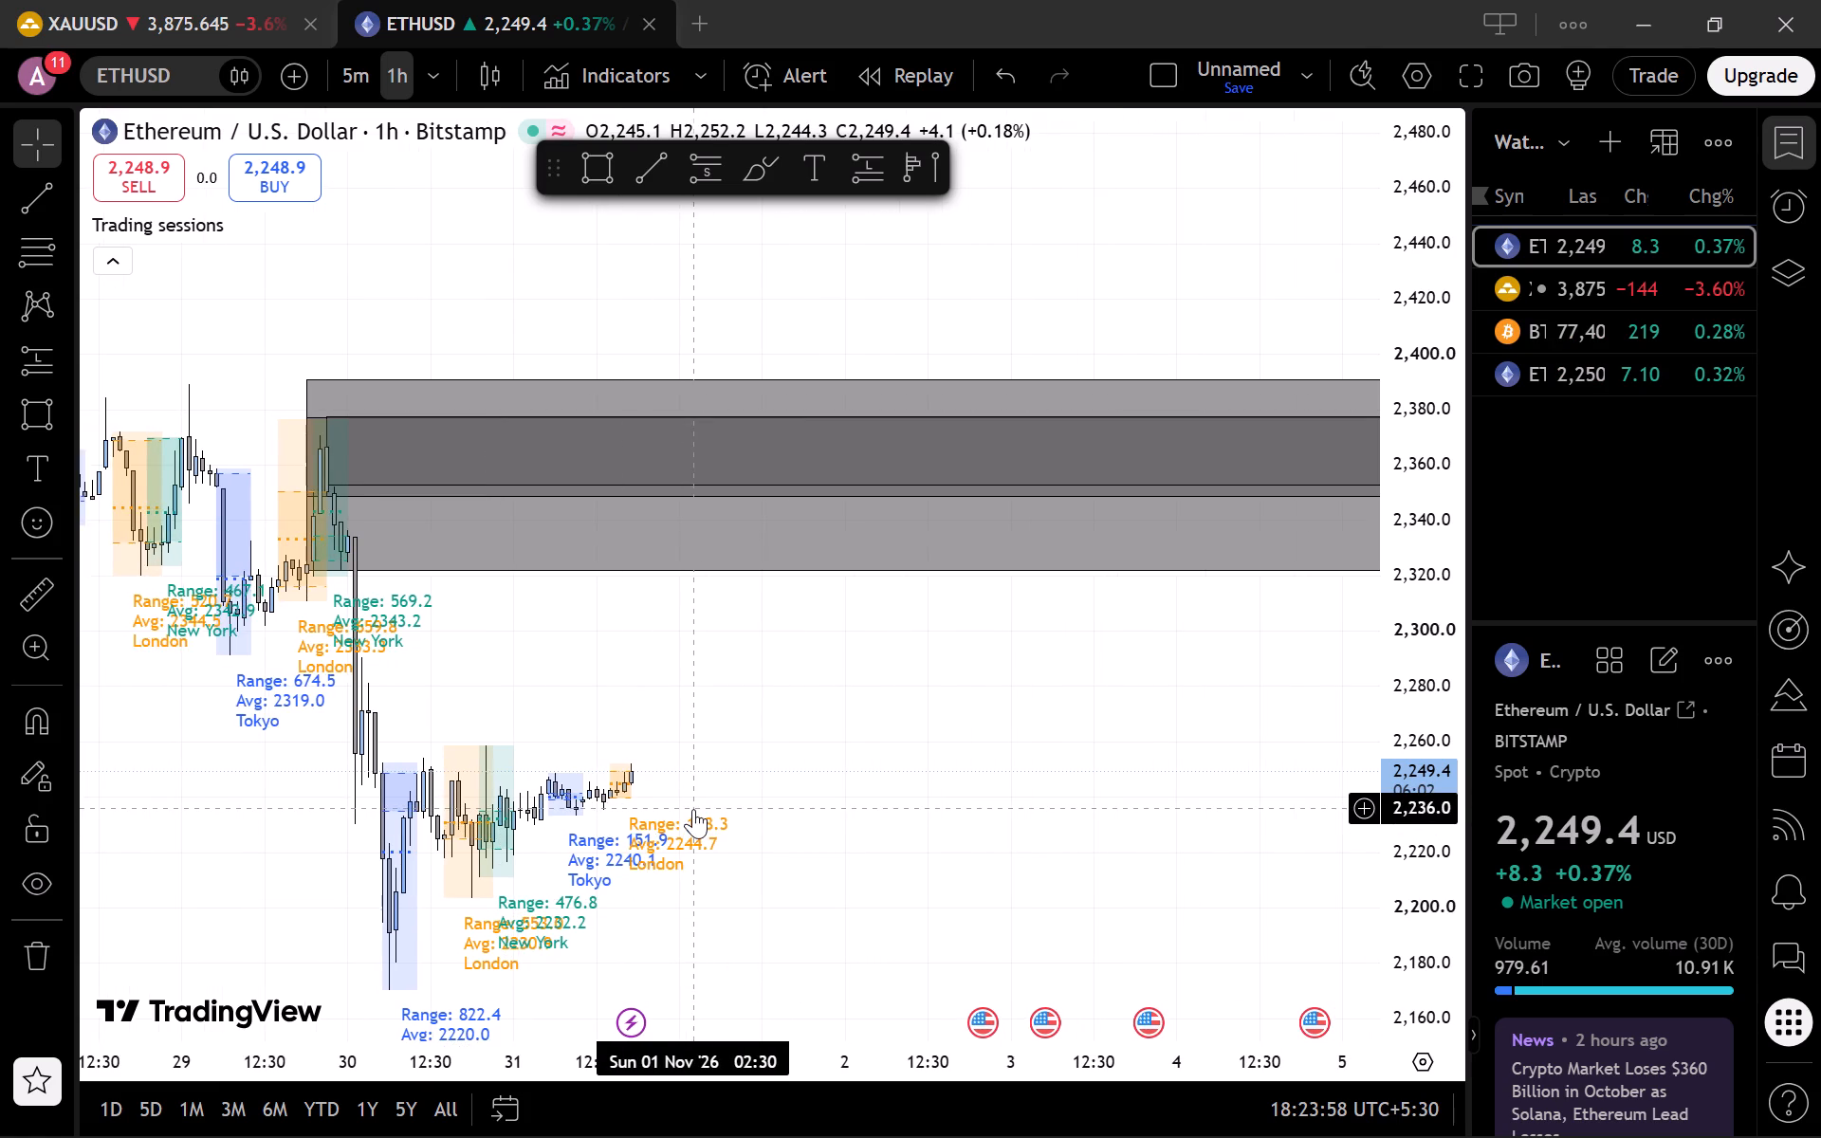
pyautogui.moveTo(693, 809); pyautogui.dragTo(813, 814)
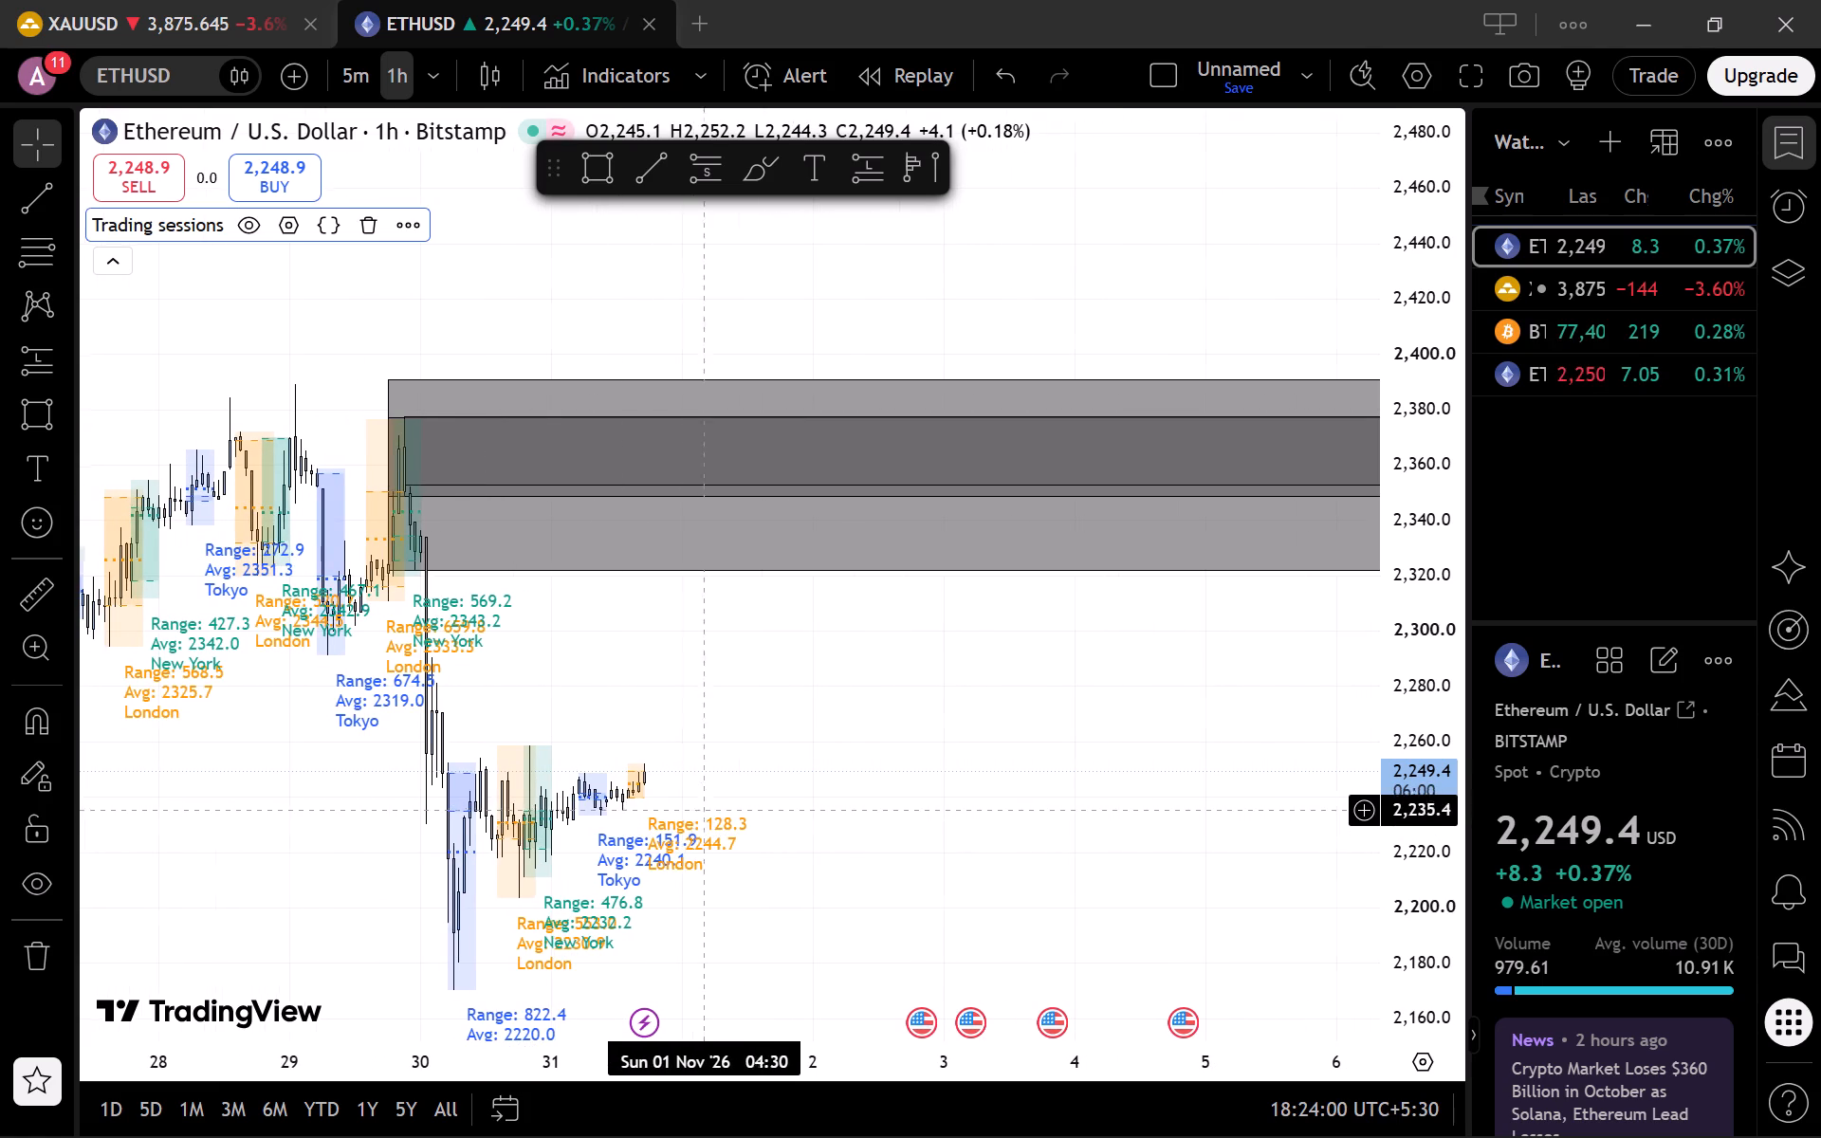
pyautogui.moveTo(813, 814); pyautogui.dragTo(870, 800)
pyautogui.moveTo(768, 765); pyautogui.dragTo(620, 746)
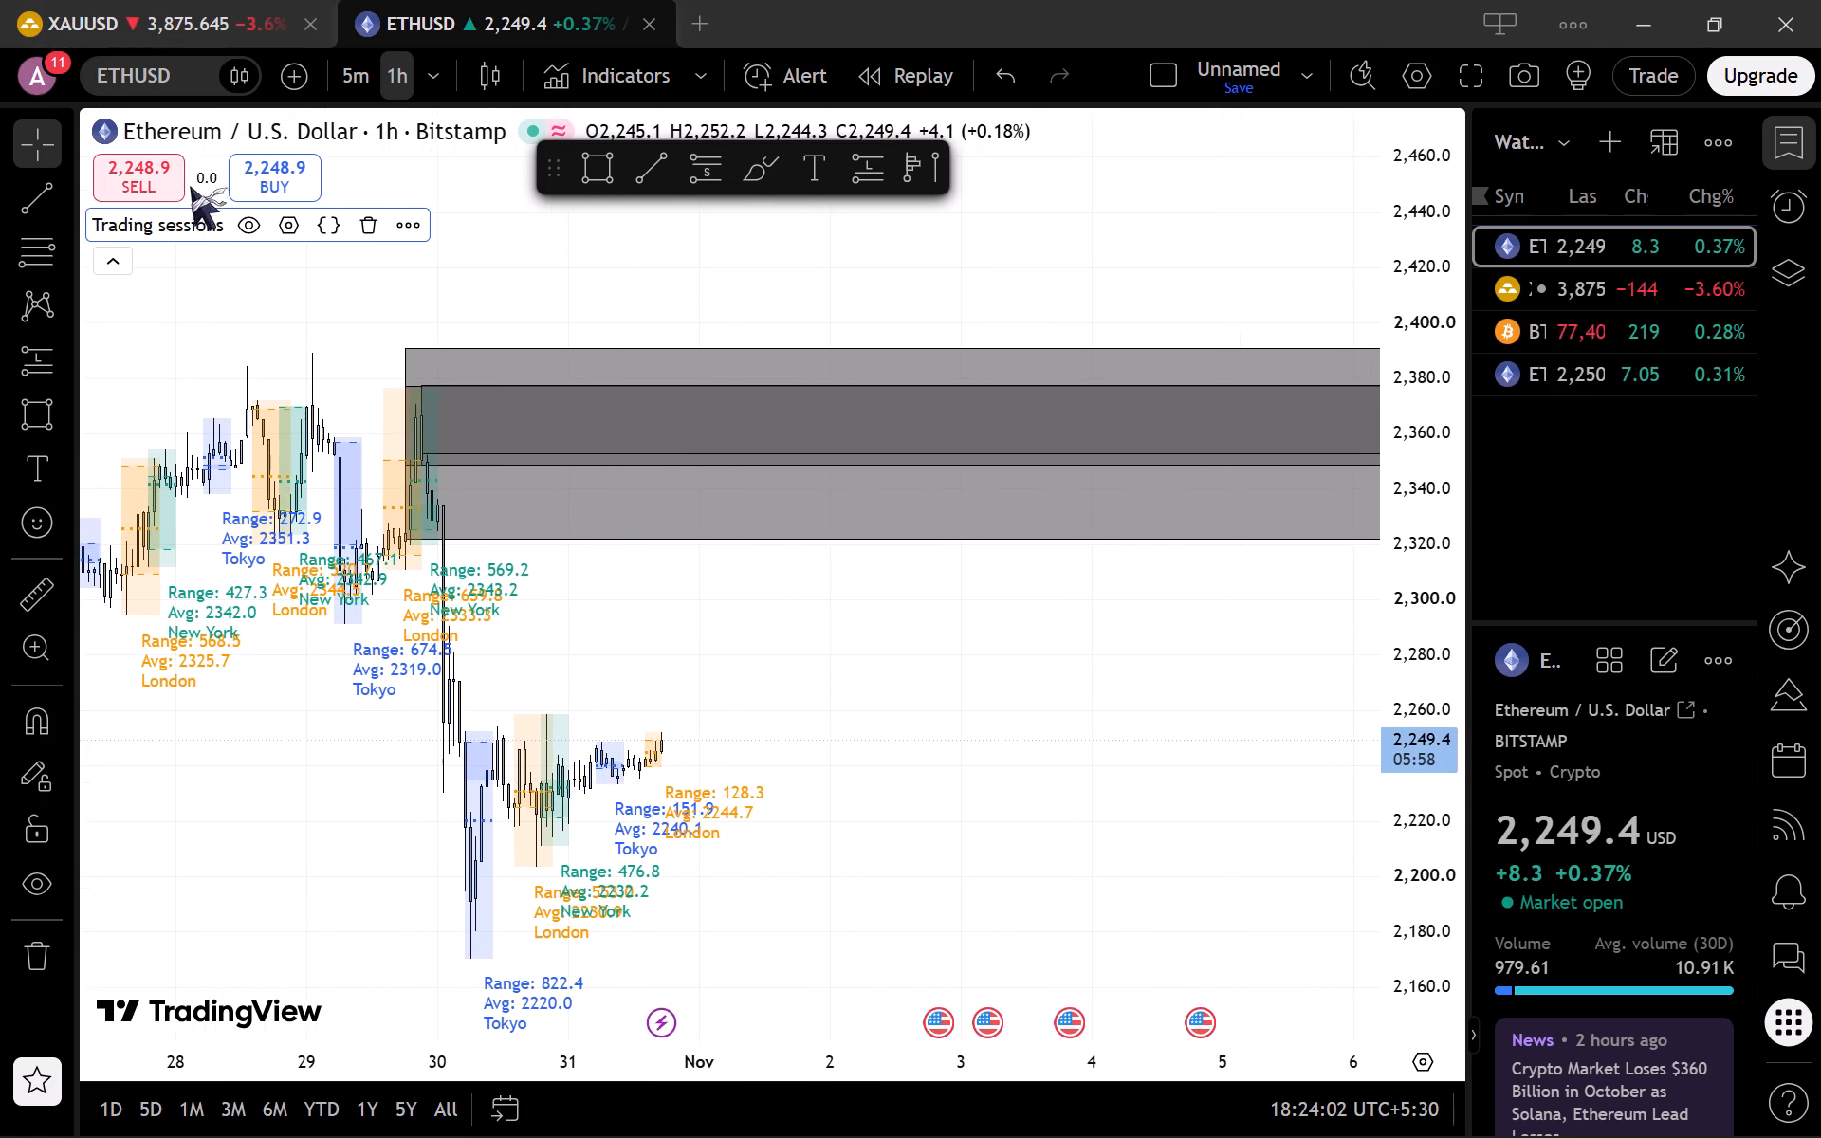
pyautogui.click(257, 229)
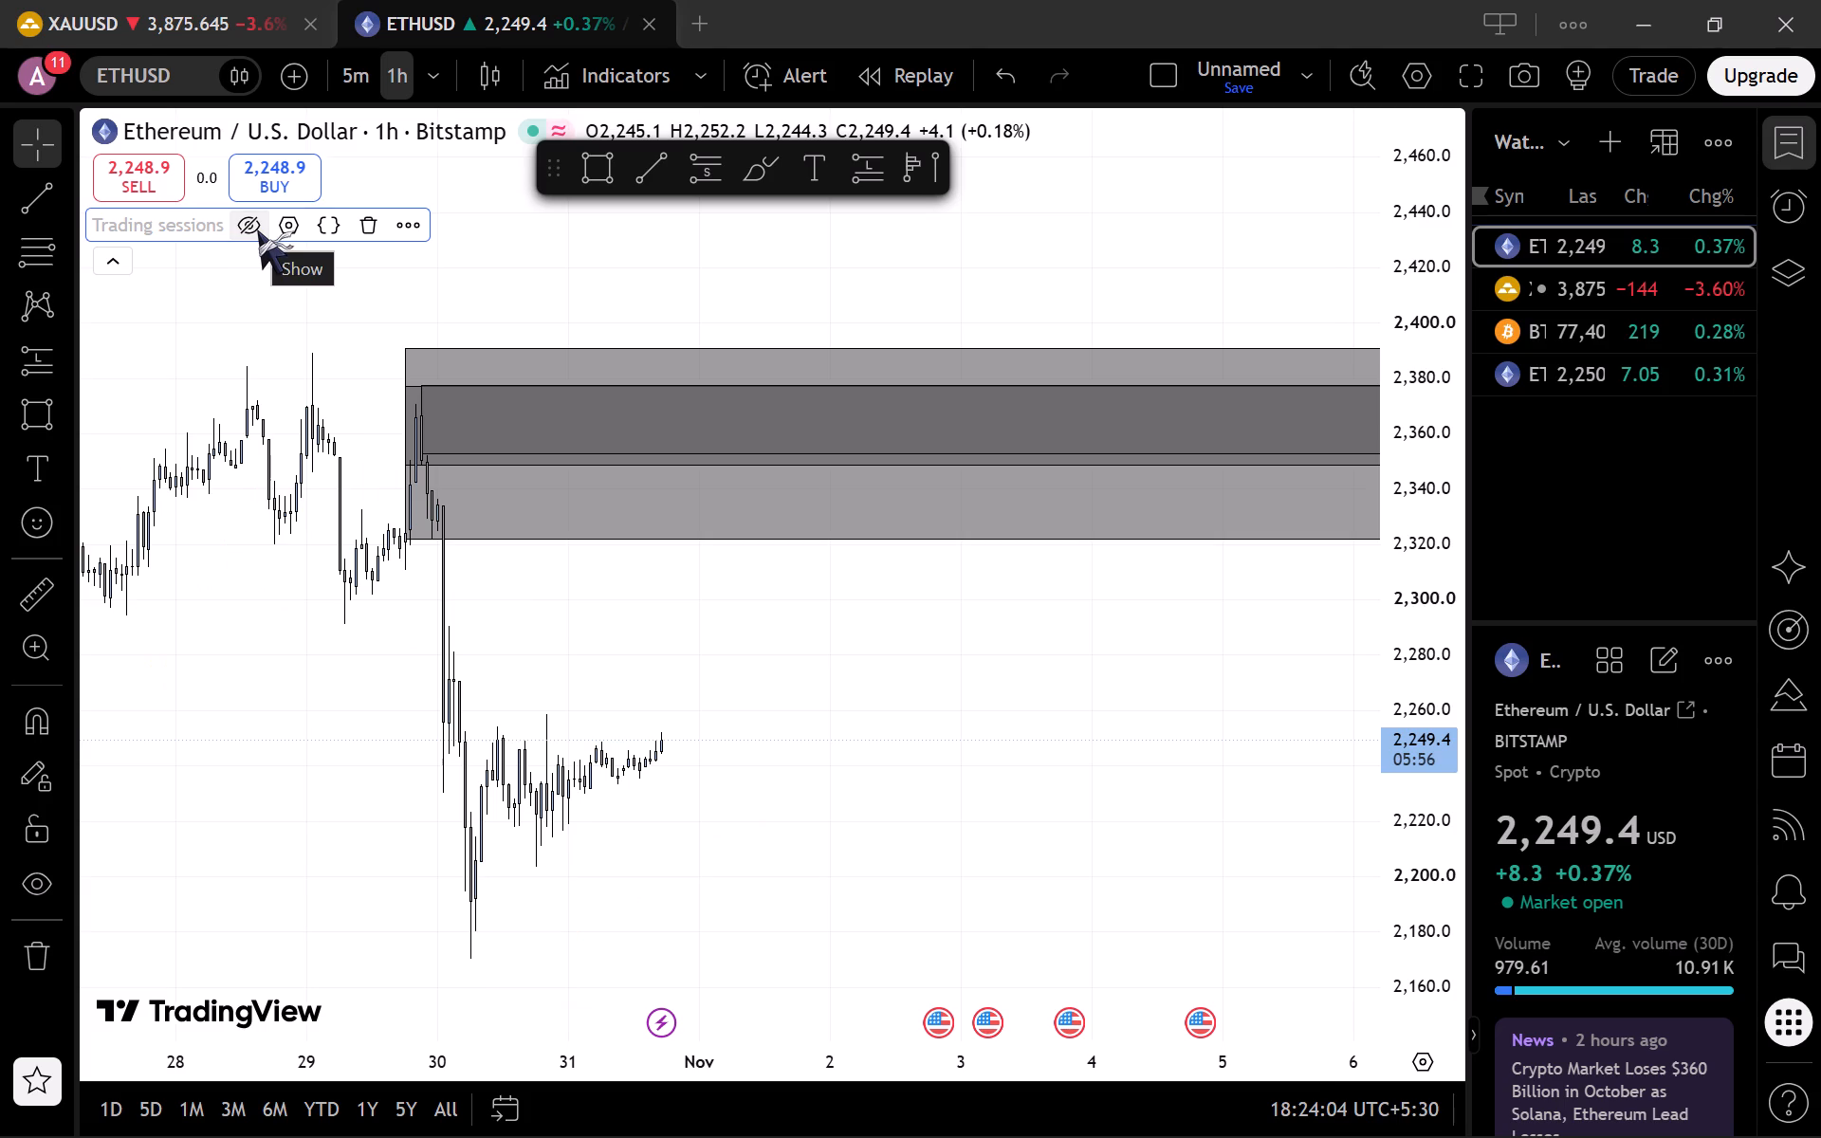
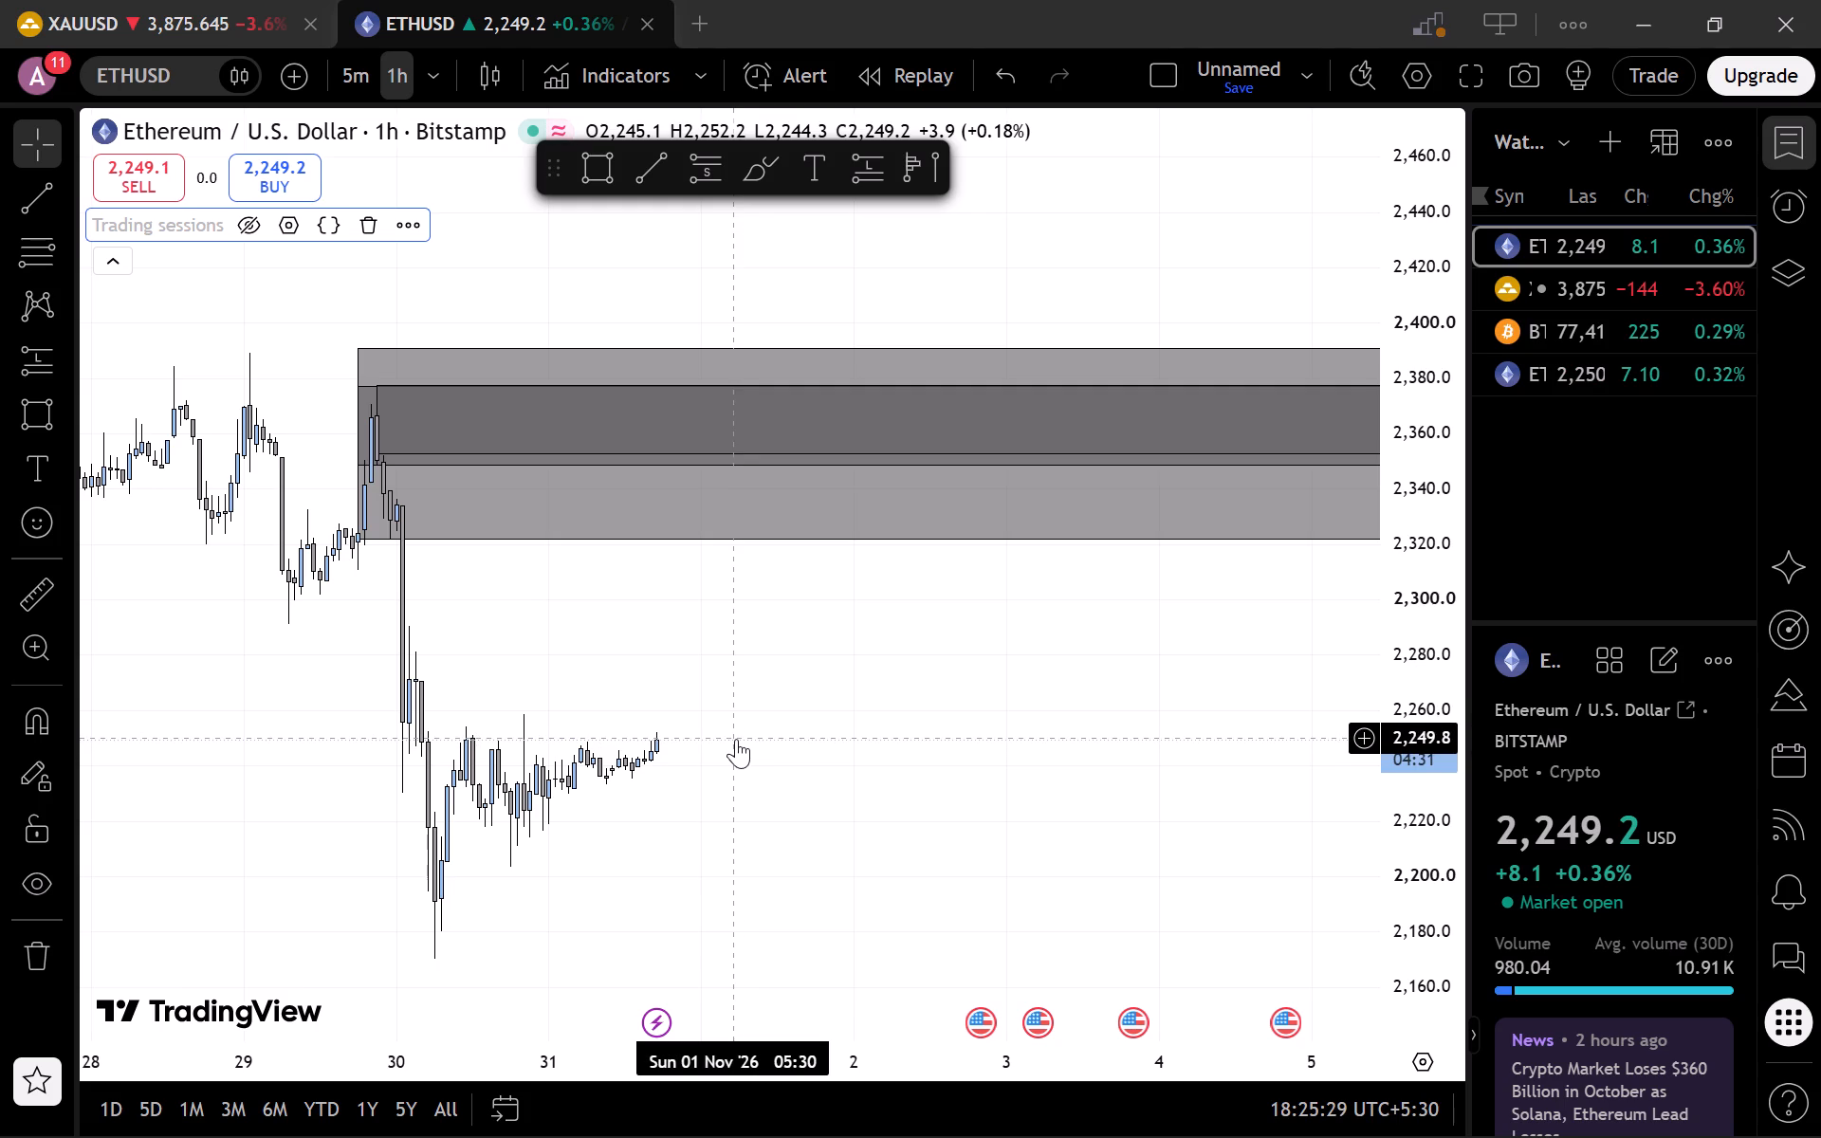
# Place a horizontal line across the ETHUSD chart at about 2,249.8, level with the current price below the supply zones.
pyautogui.hotkey('alt', 'h')
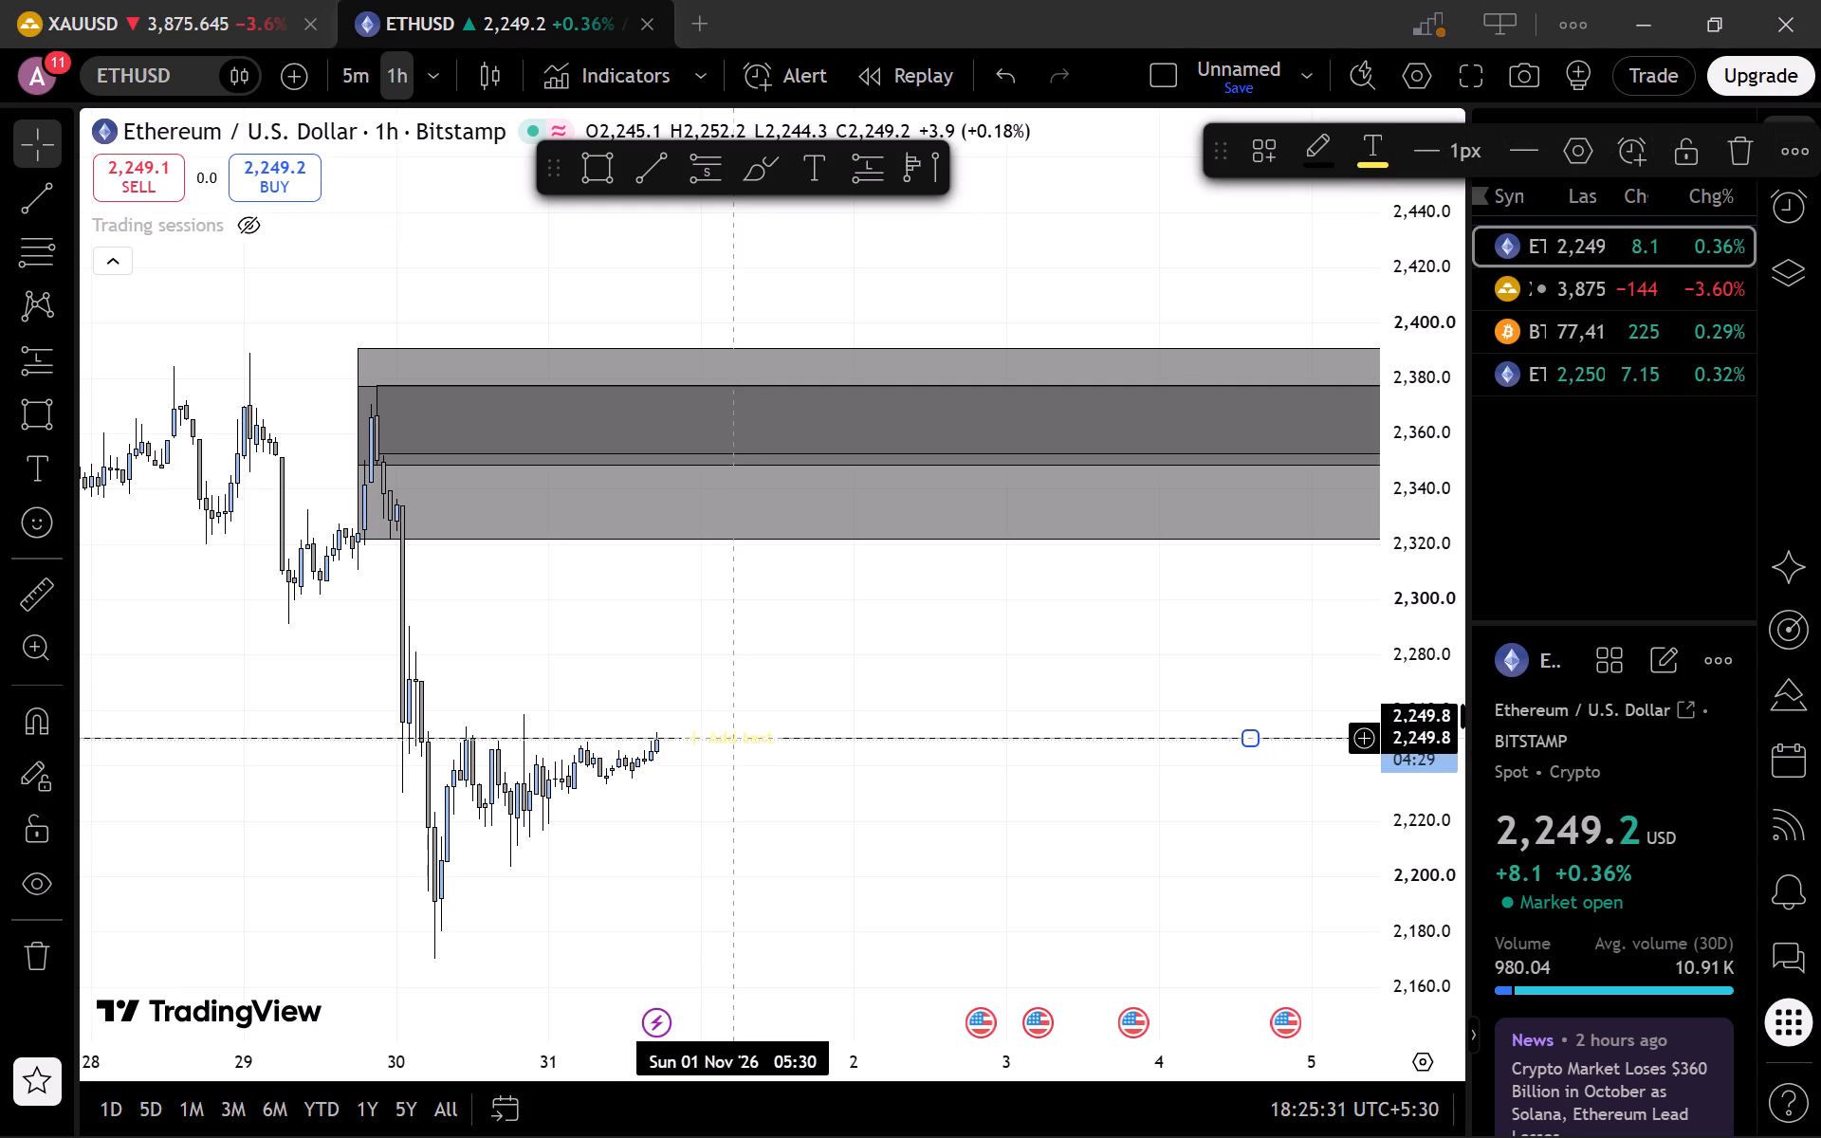
pyautogui.click(741, 762)
pyautogui.moveTo(760, 765); pyautogui.dragTo(924, 801)
pyautogui.click(835, 762)
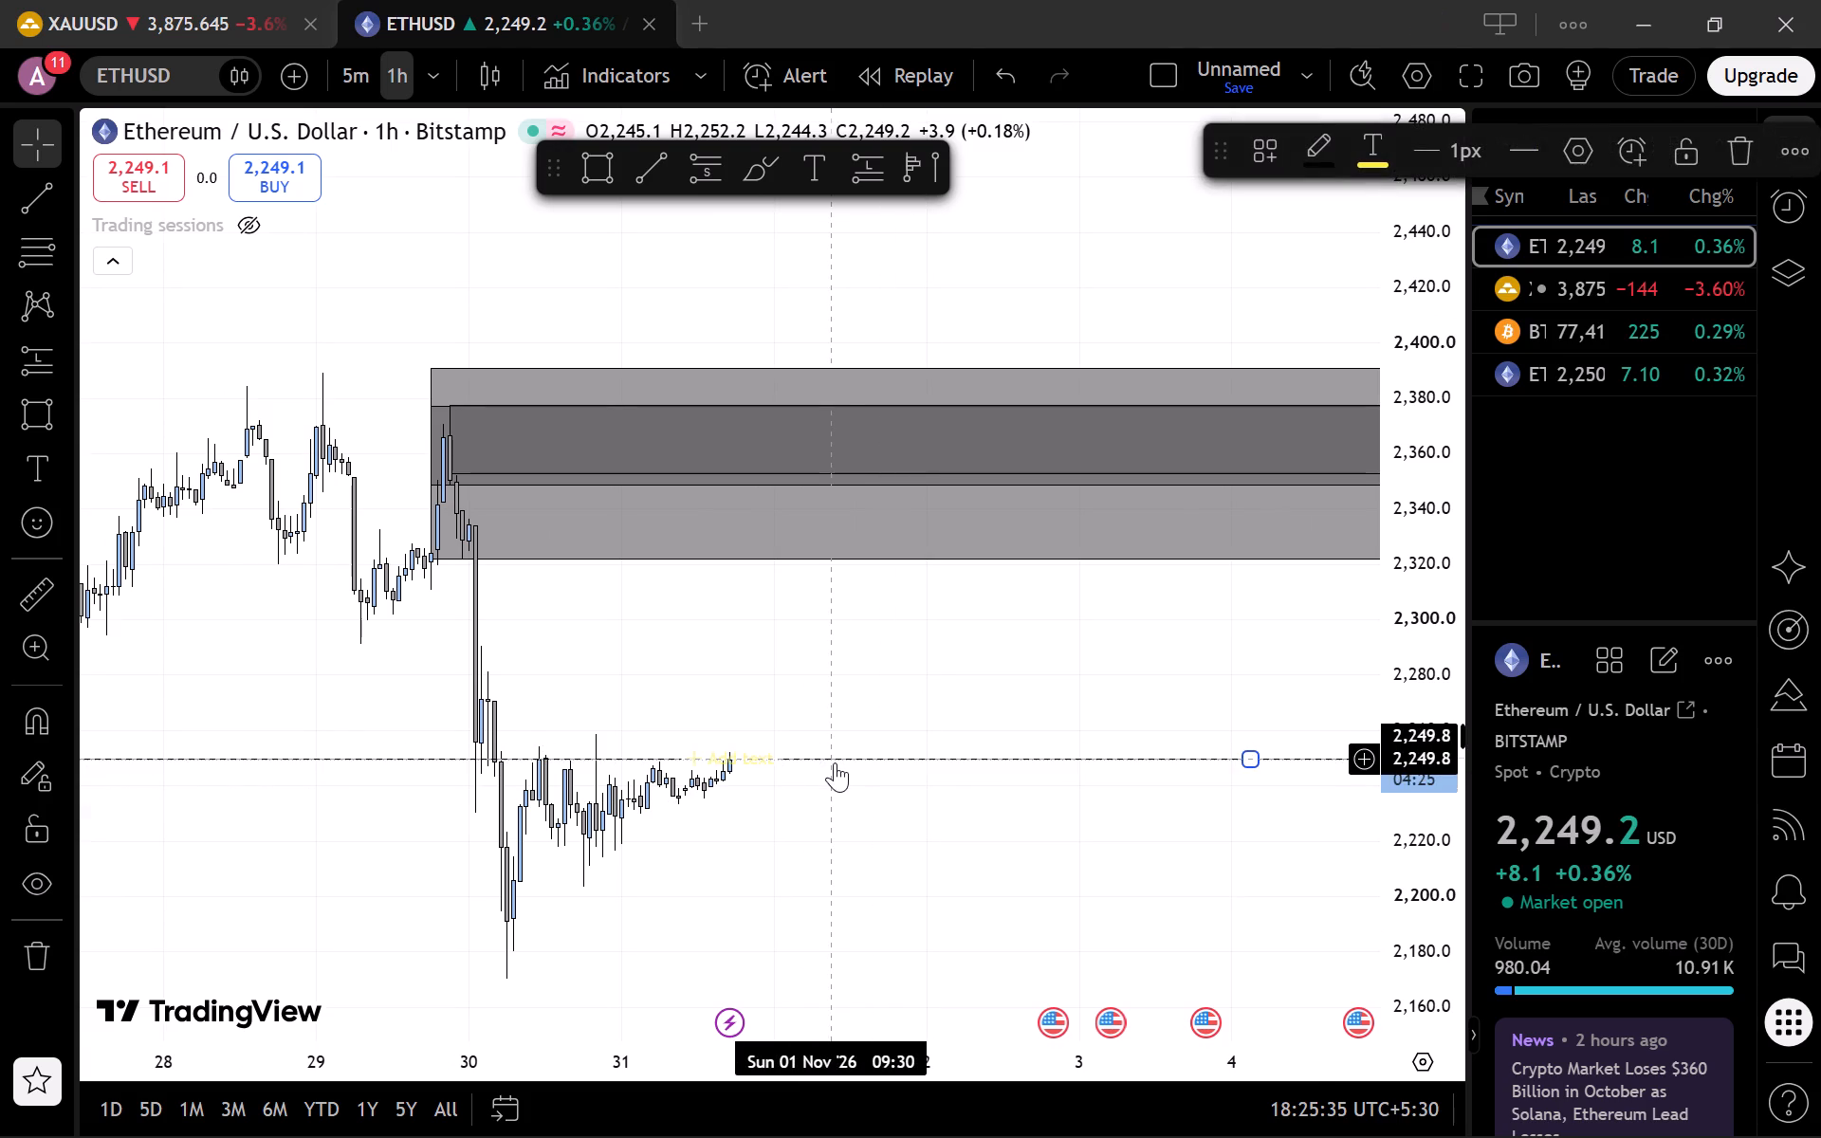
pyautogui.click(851, 846)
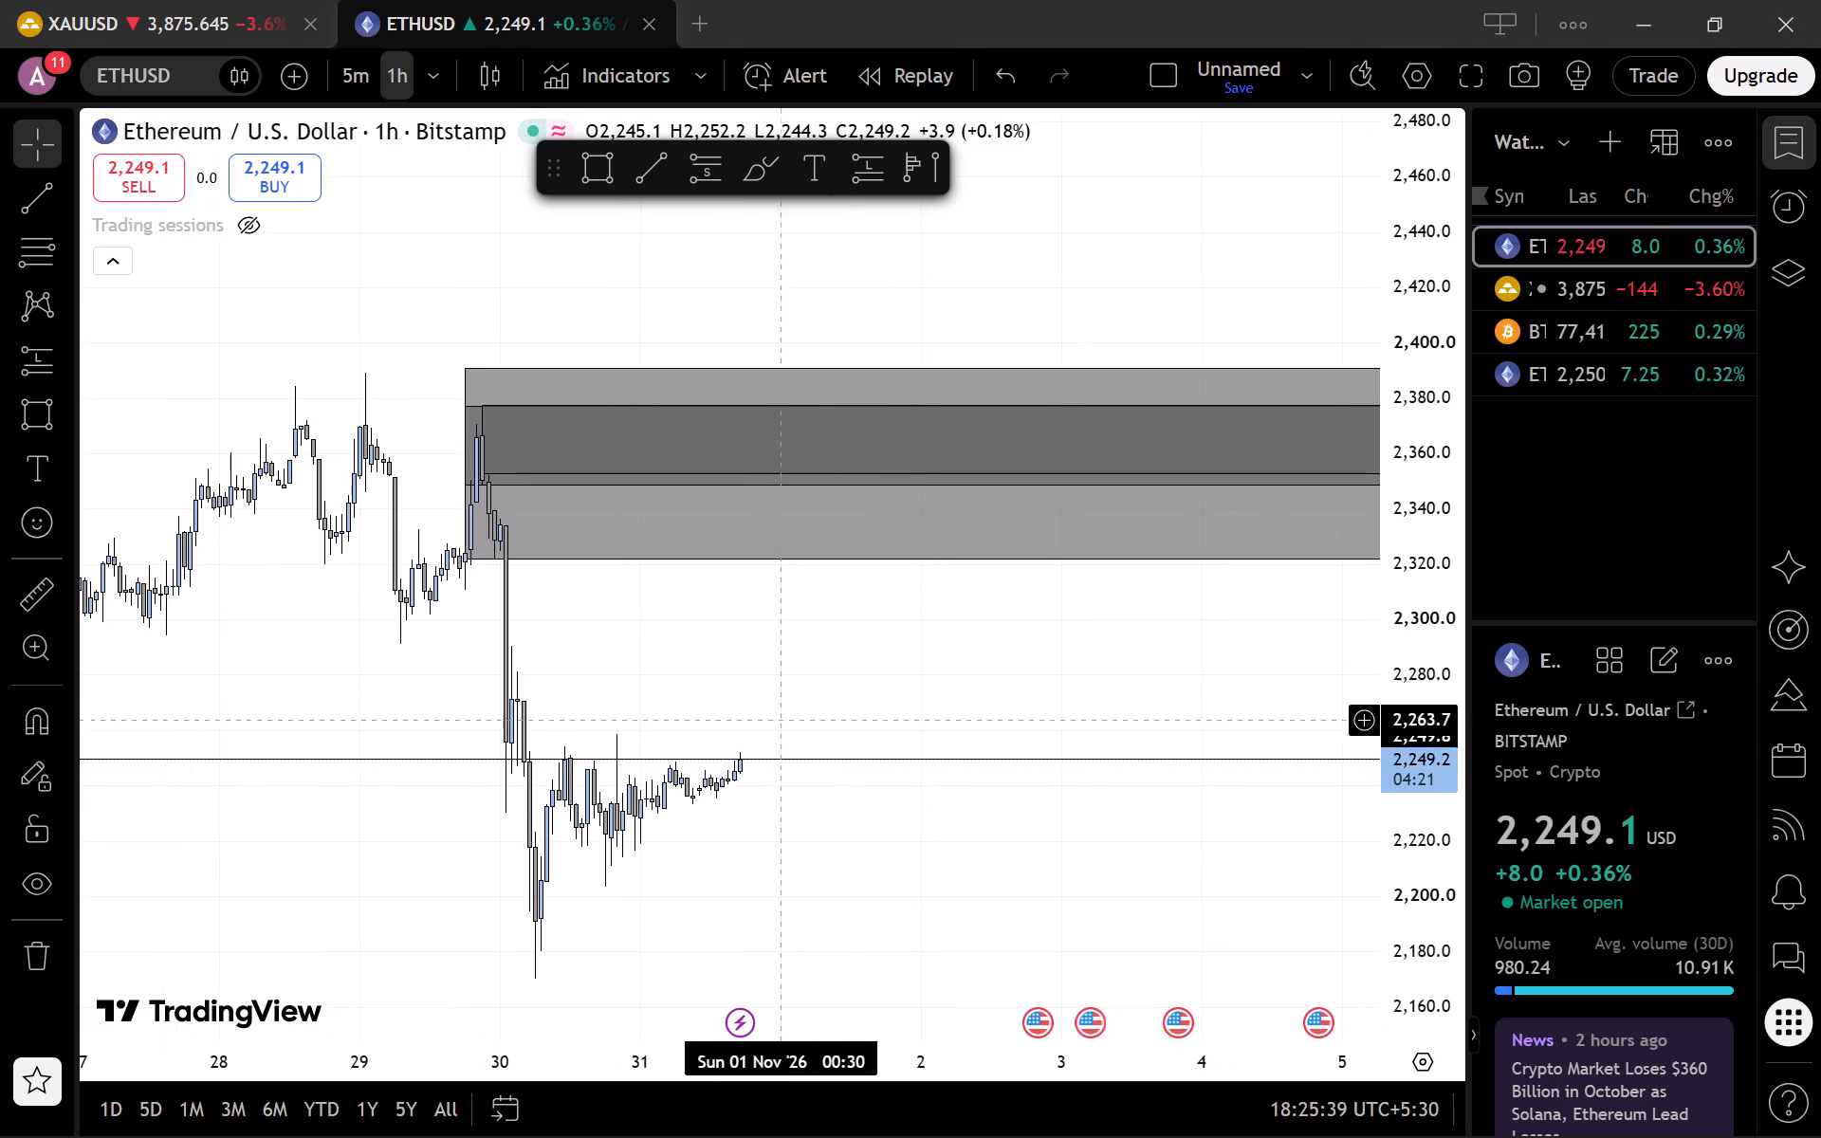
pyautogui.click(802, 761)
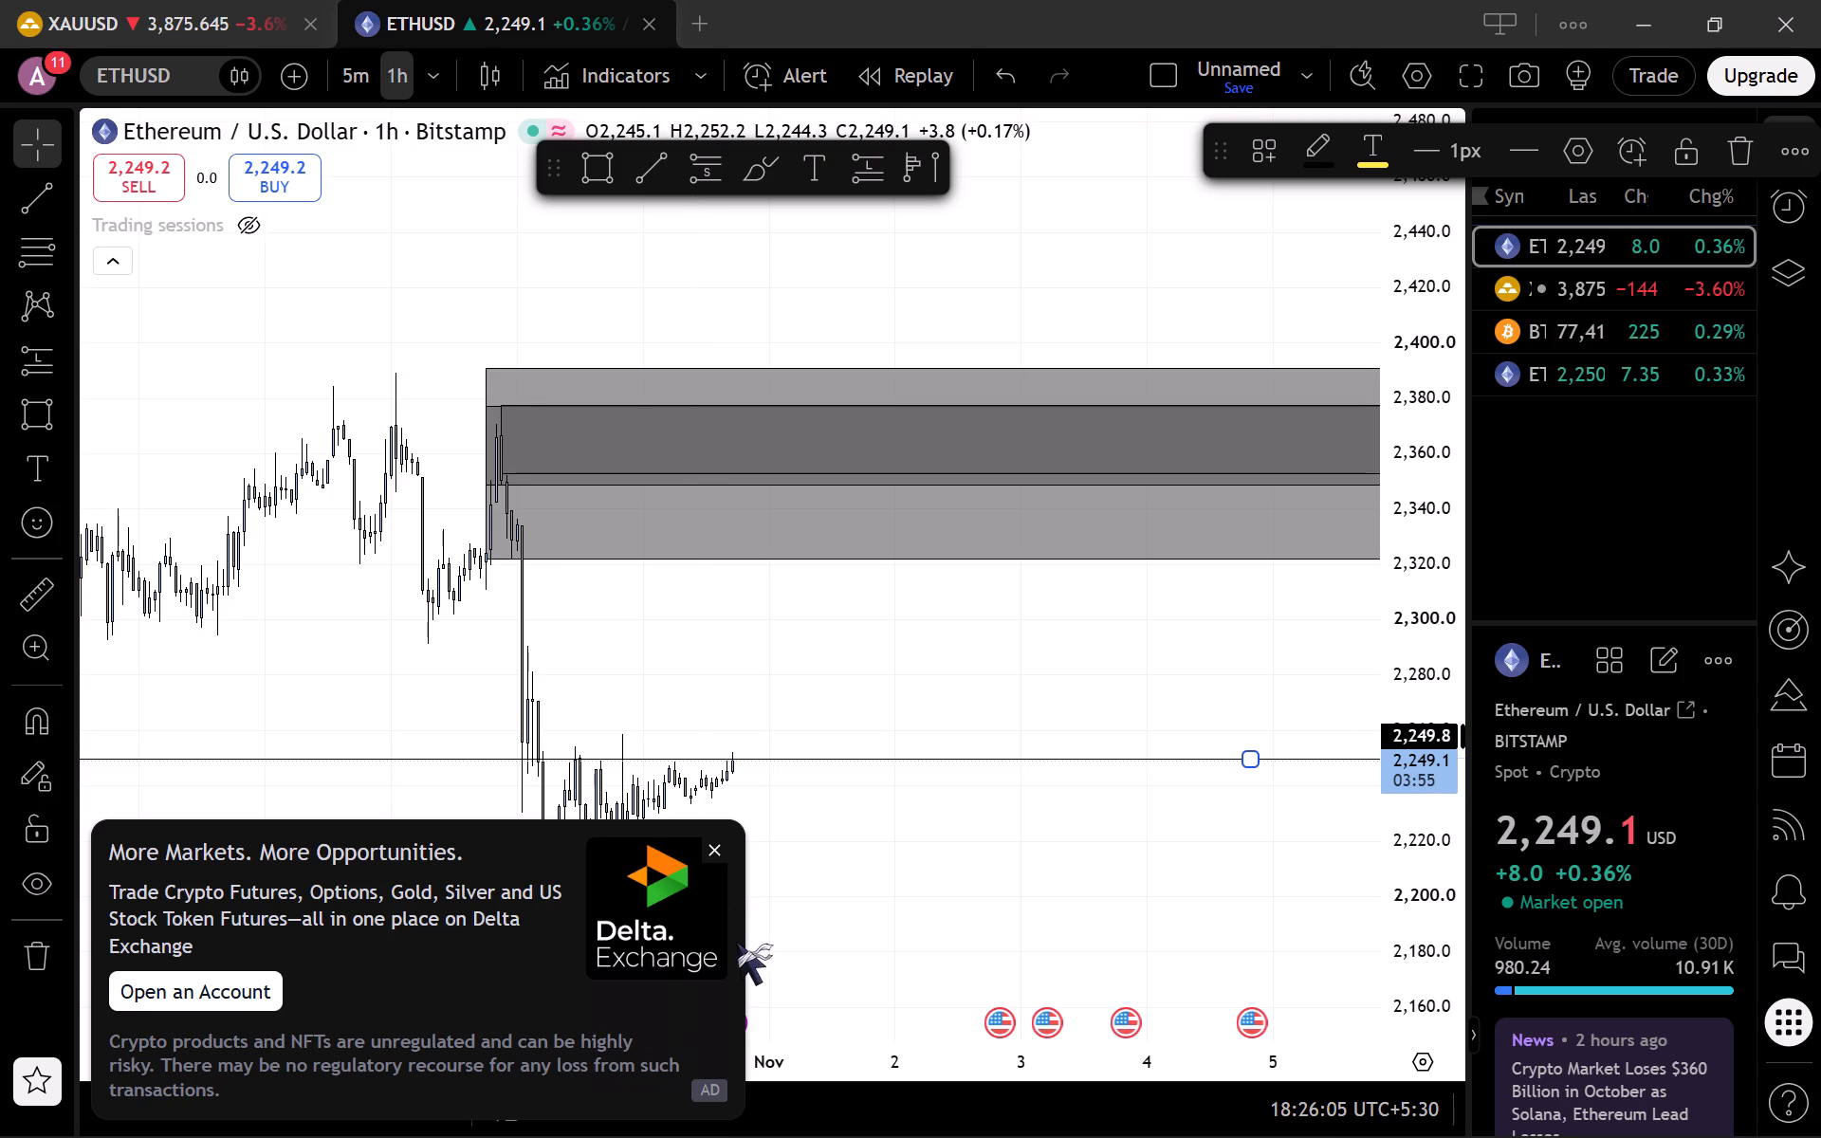
# Dismiss the Delta Exchange advertisement covering the lower part of the chart.
pyautogui.click(709, 841)
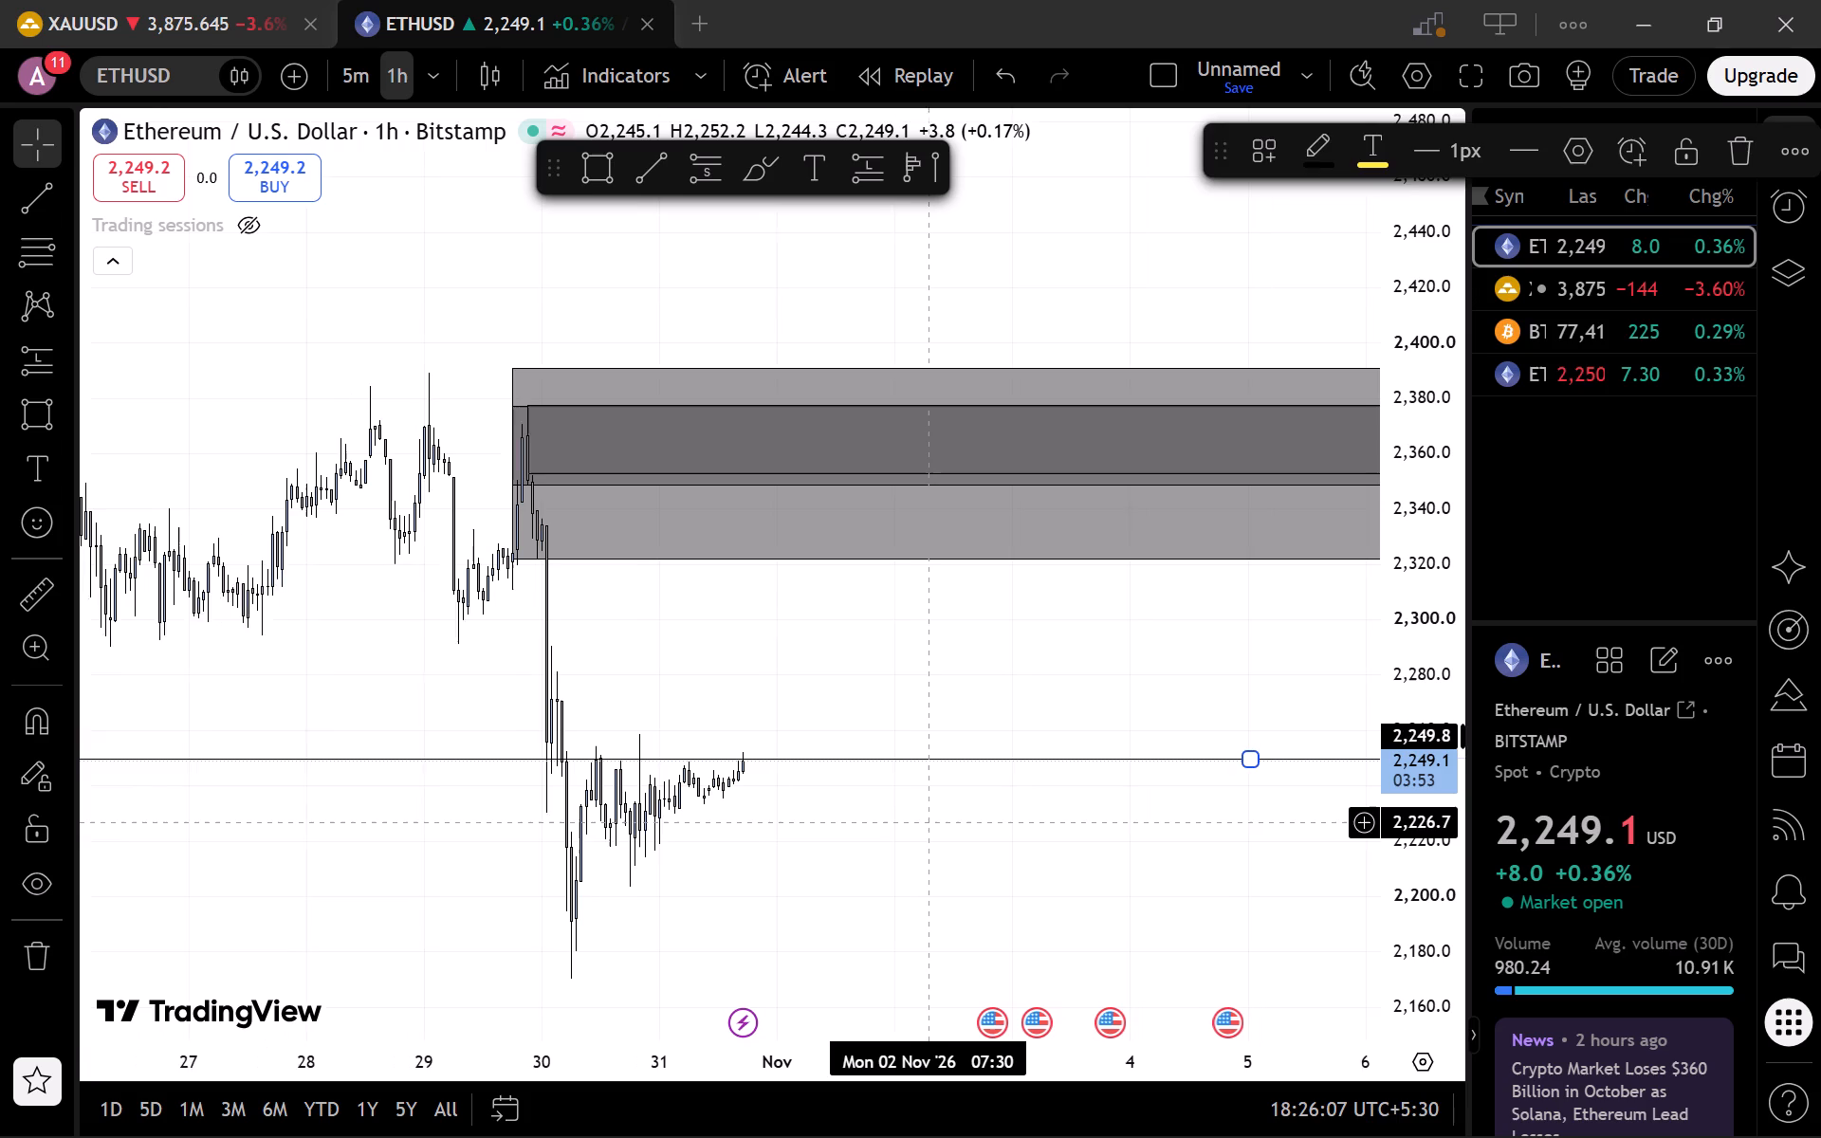
pyautogui.doubleClick(929, 823)
pyautogui.moveTo(929, 823); pyautogui.dragTo(1040, 842)
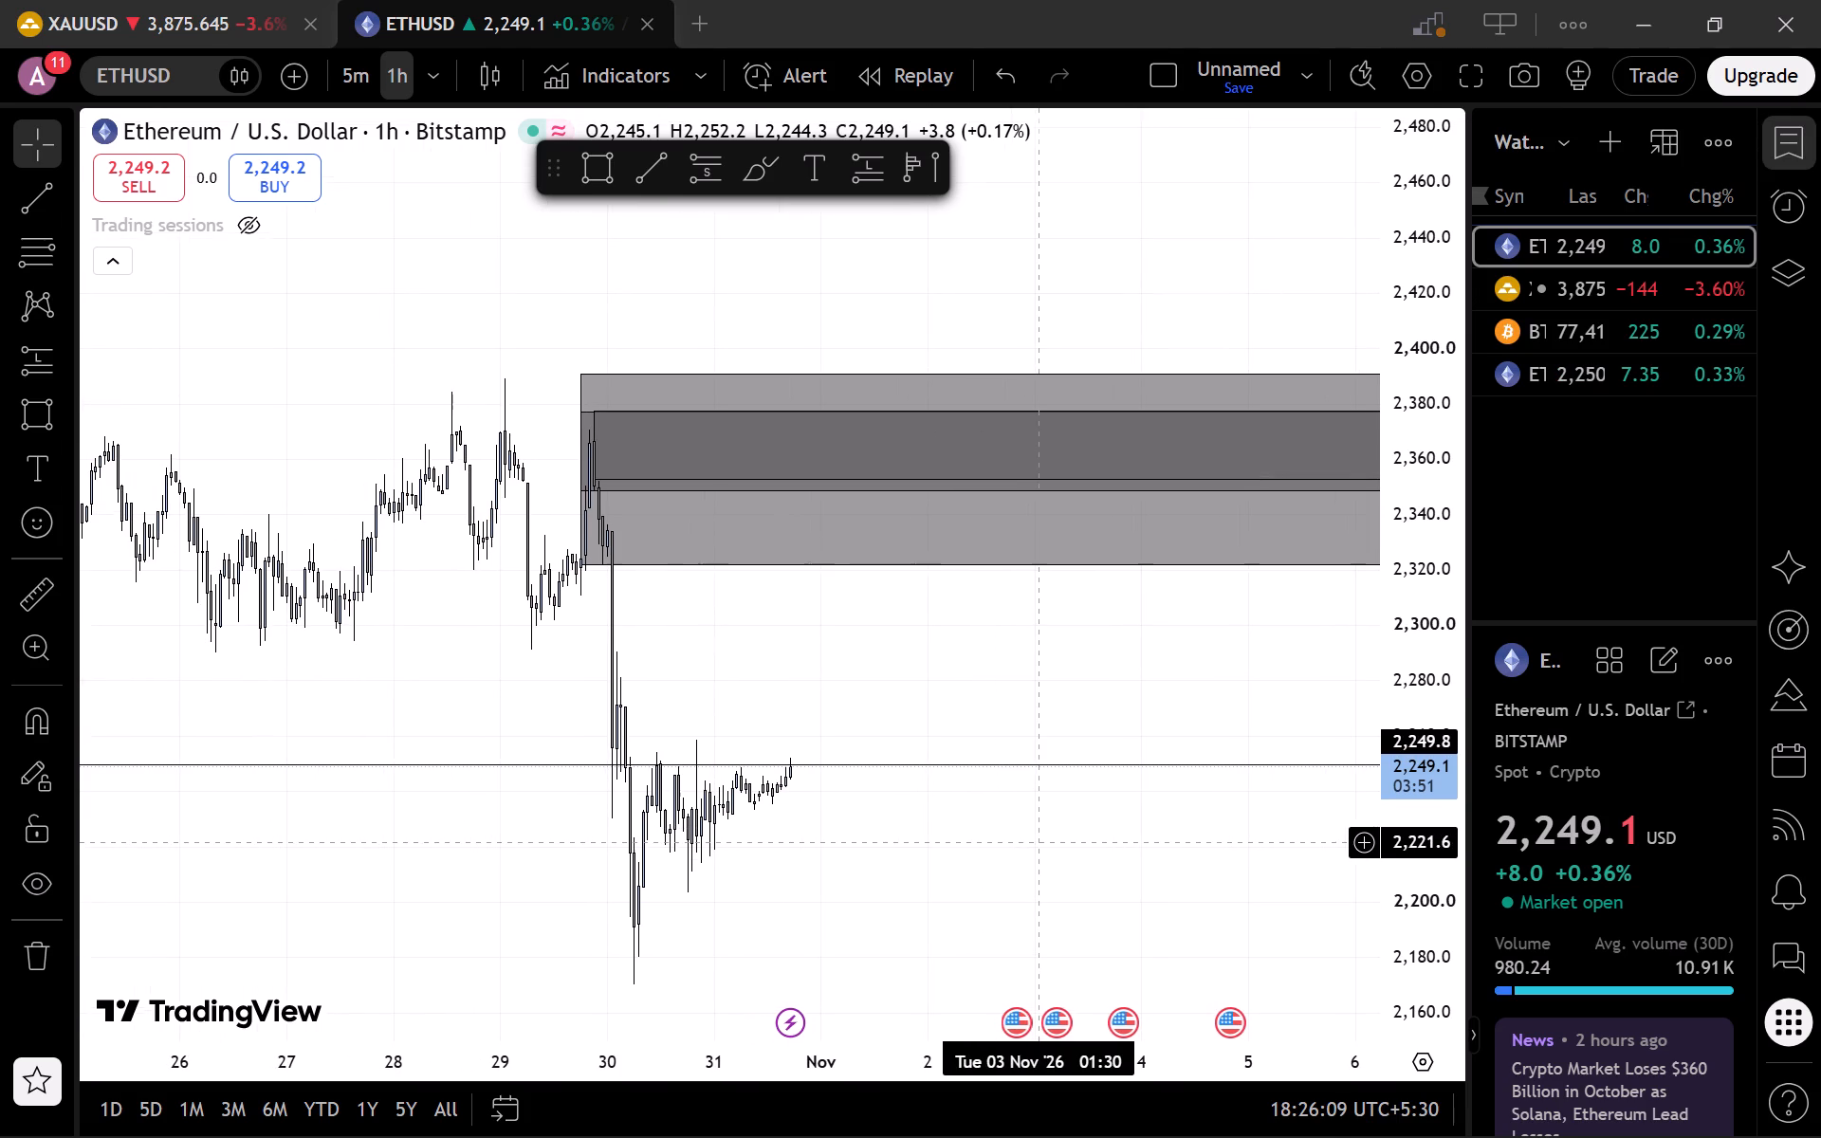
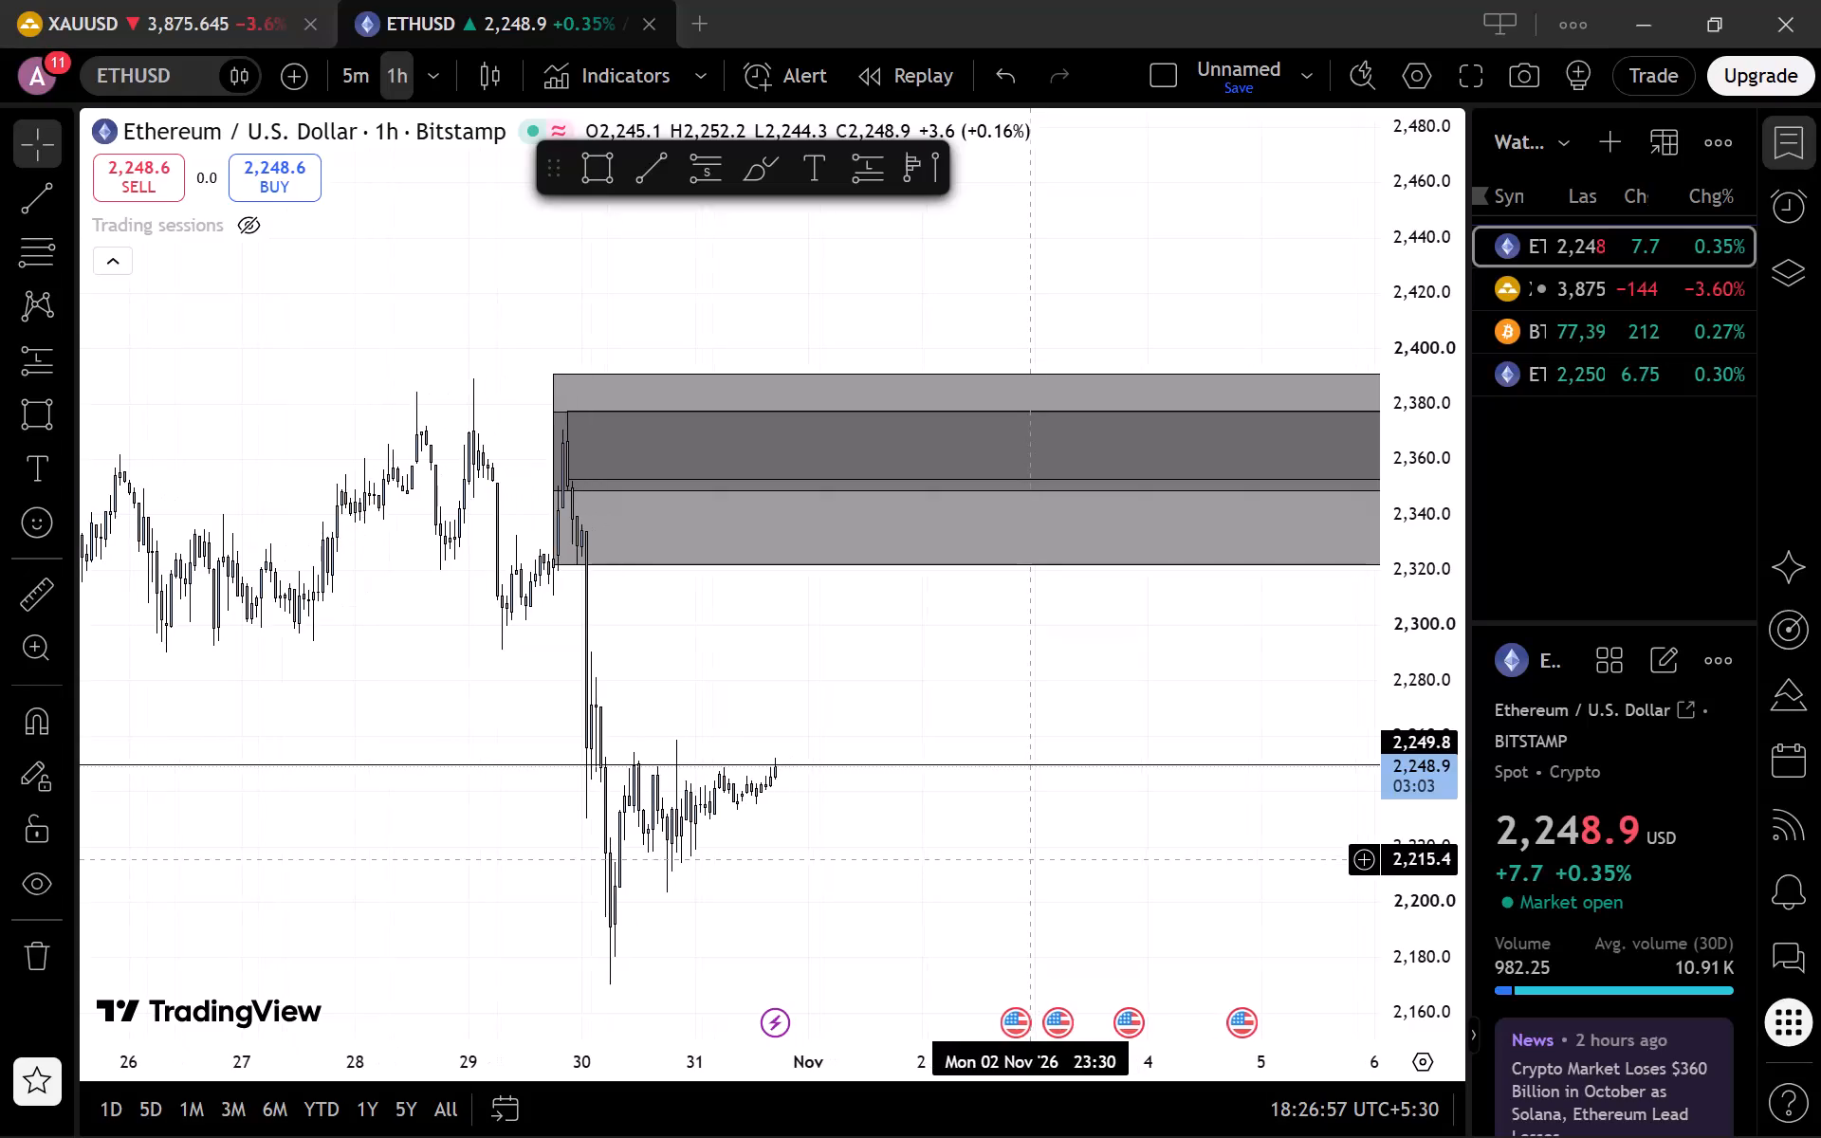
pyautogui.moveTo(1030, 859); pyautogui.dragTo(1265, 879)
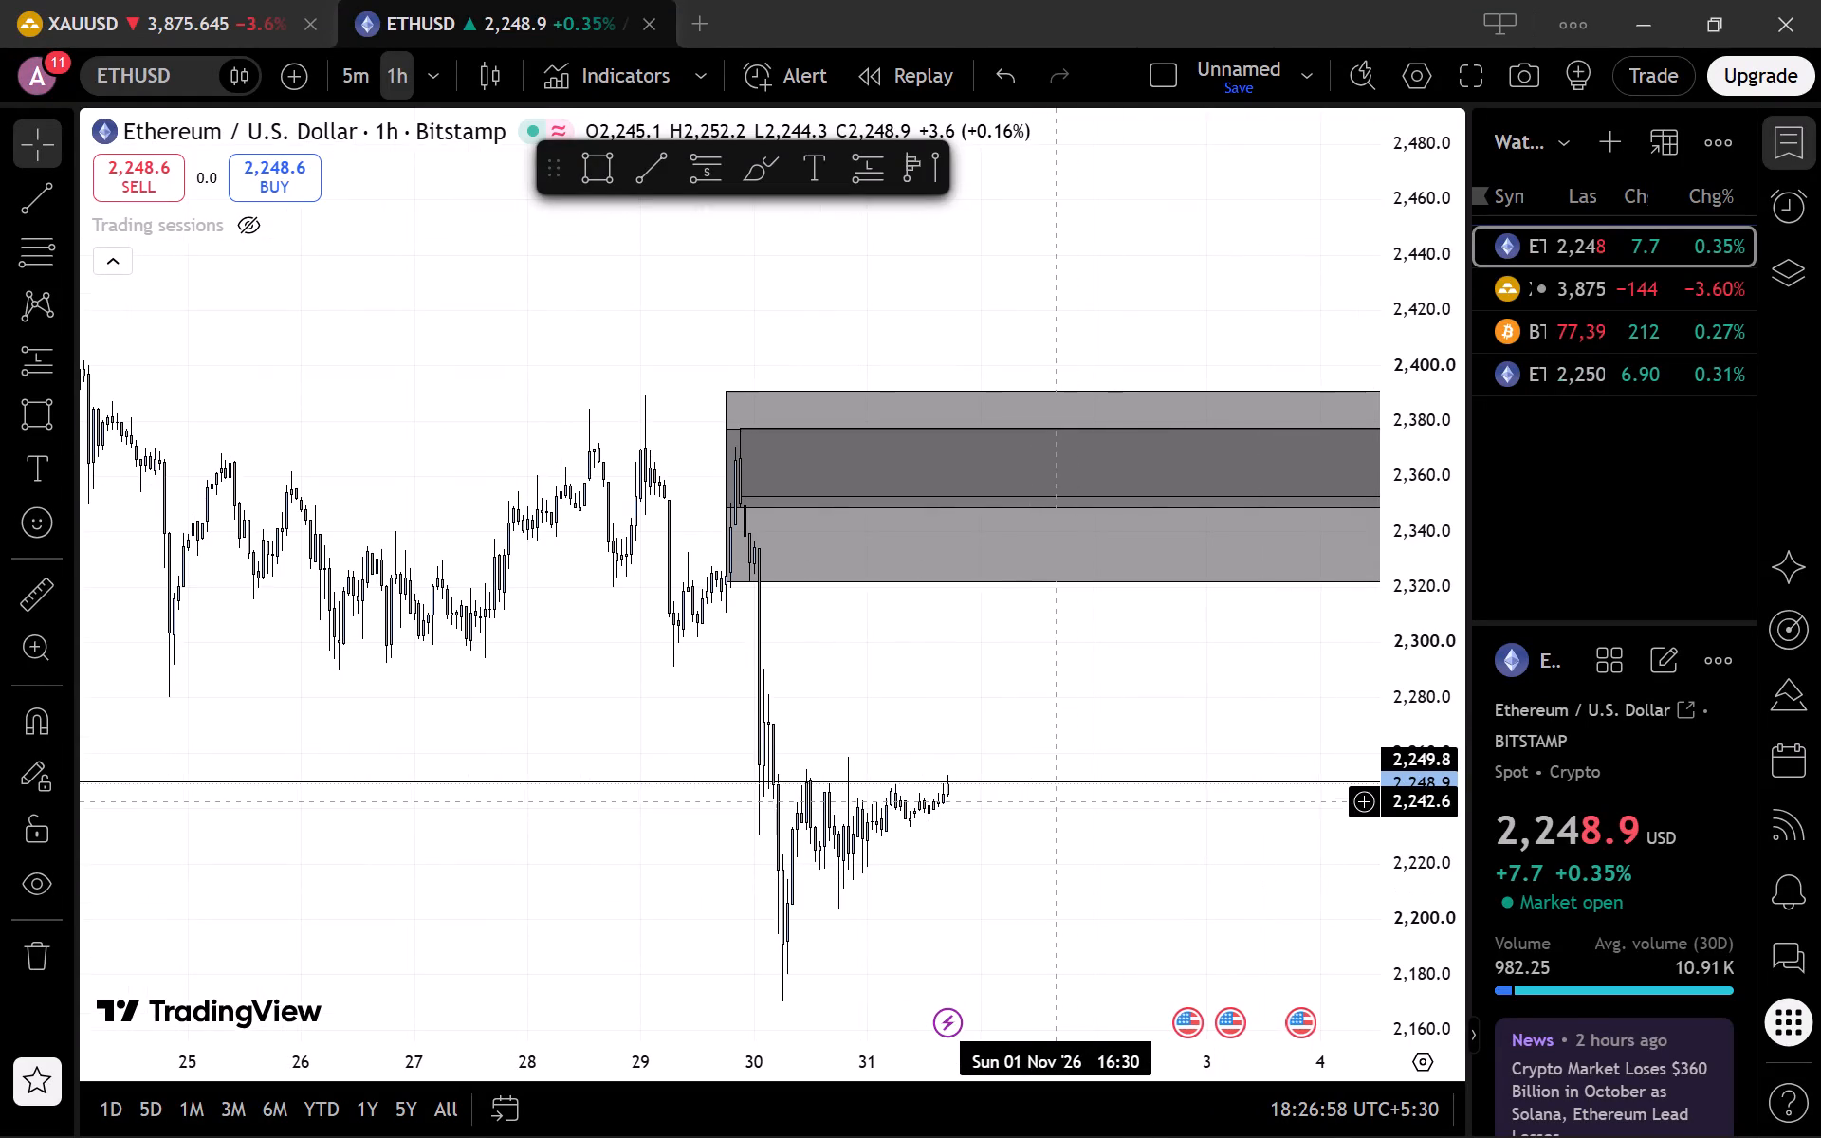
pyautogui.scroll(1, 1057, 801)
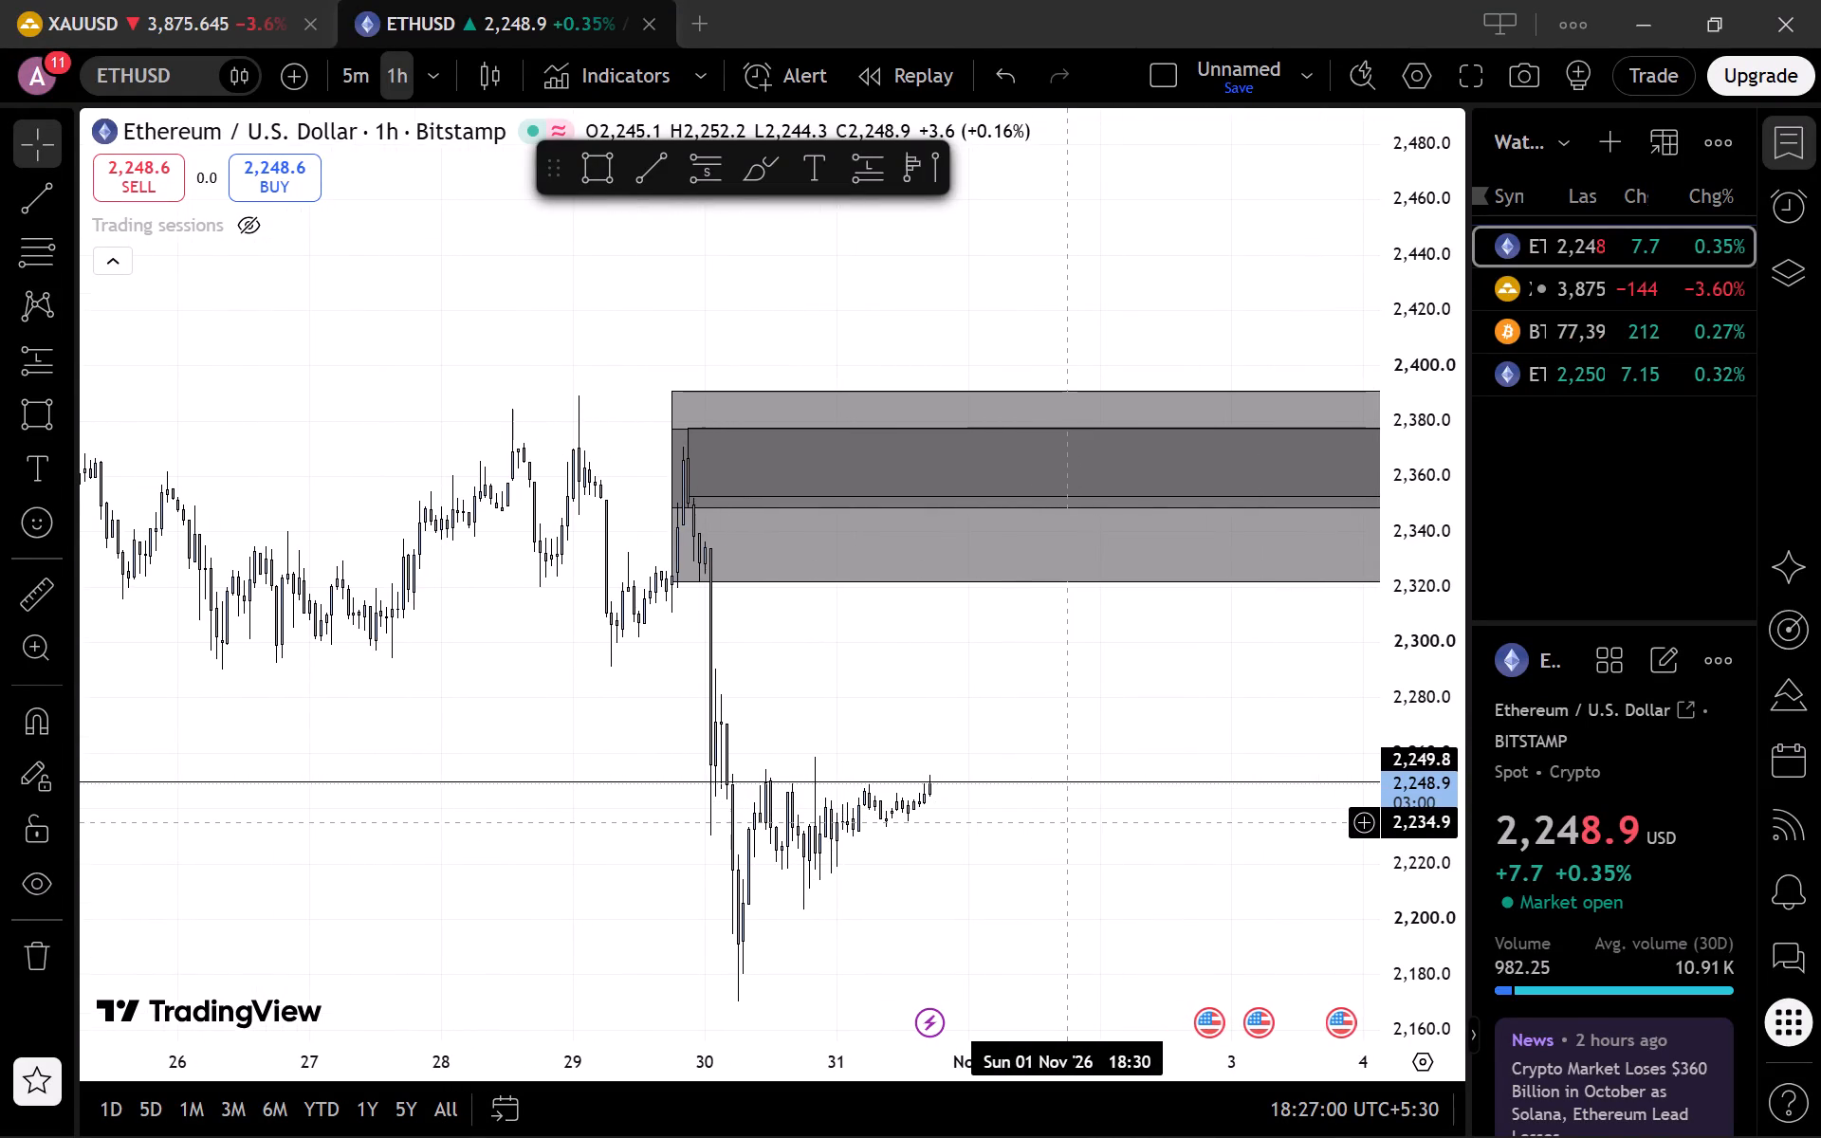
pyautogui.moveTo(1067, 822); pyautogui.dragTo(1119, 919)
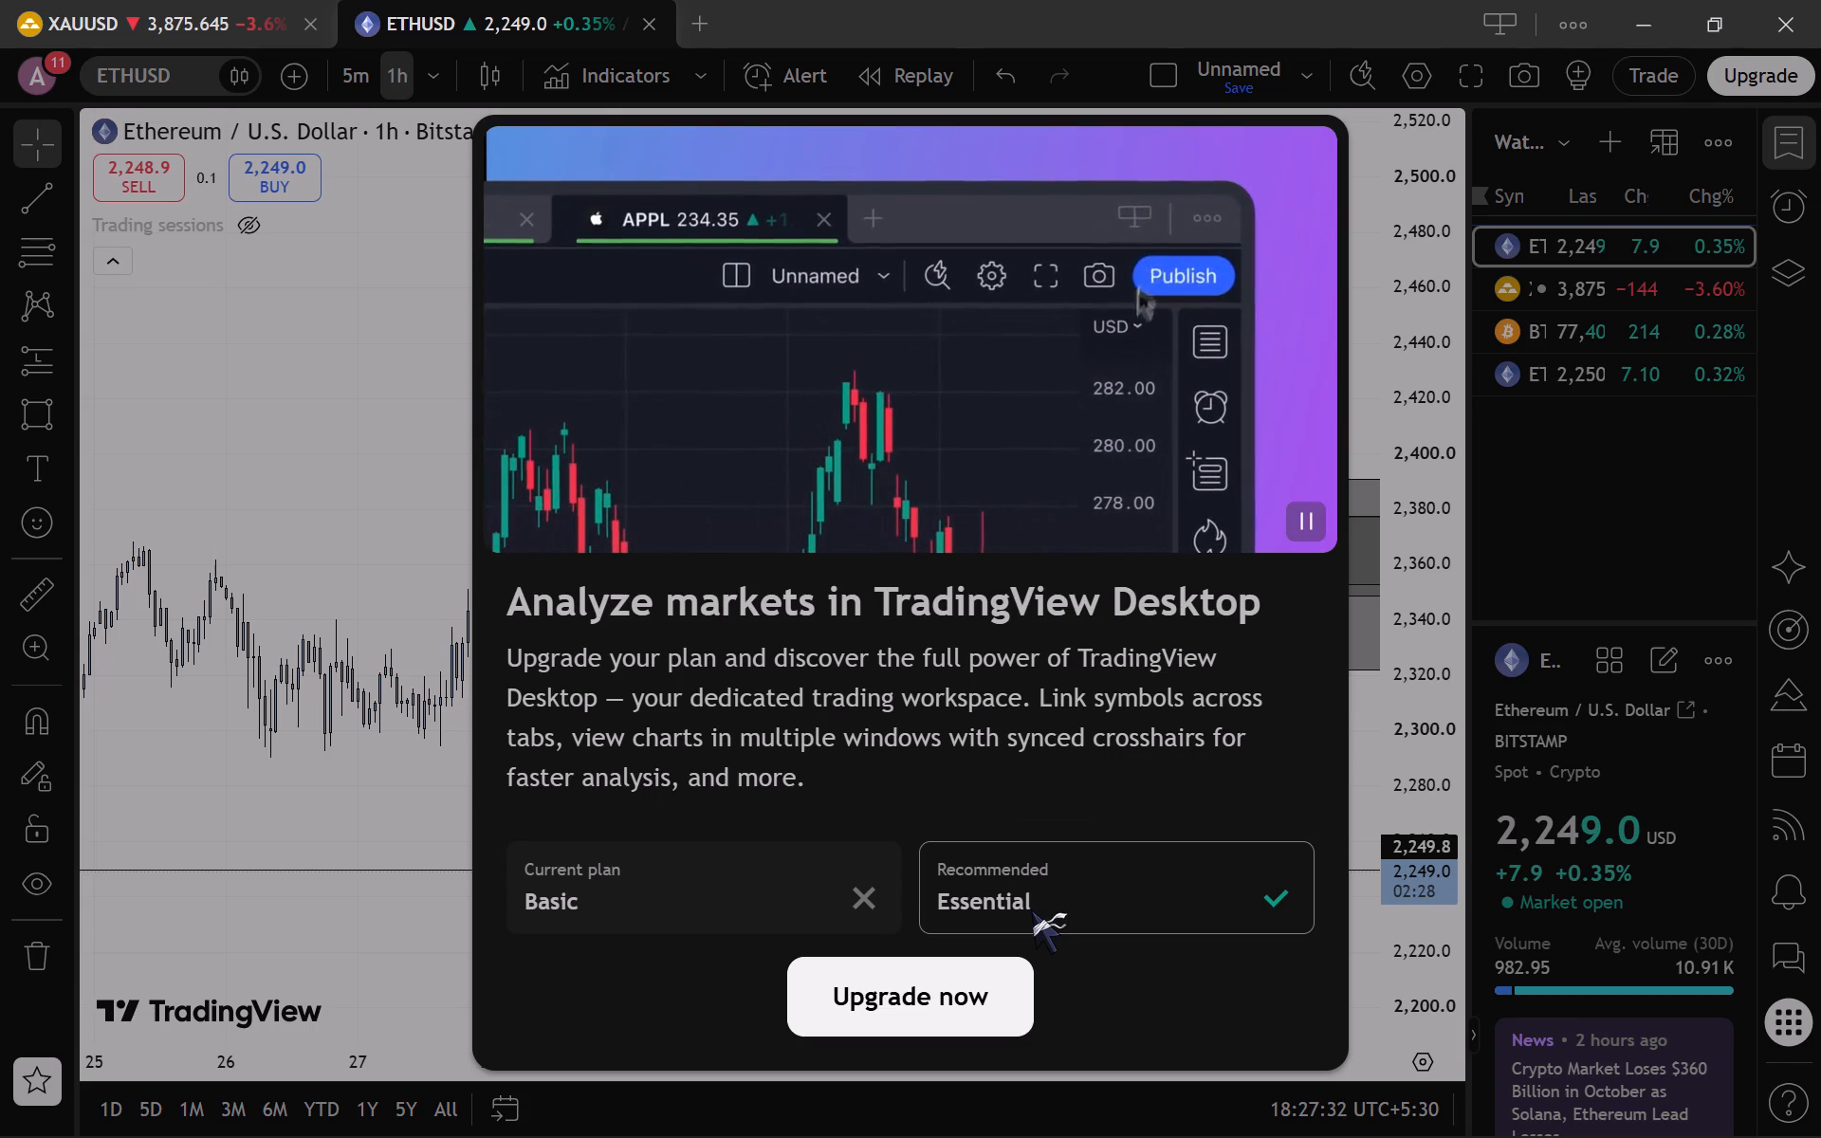
# Clear the plan upgrade offer covering the ETHUSD chart by reloading the chart.
pyautogui.click(1299, 531)
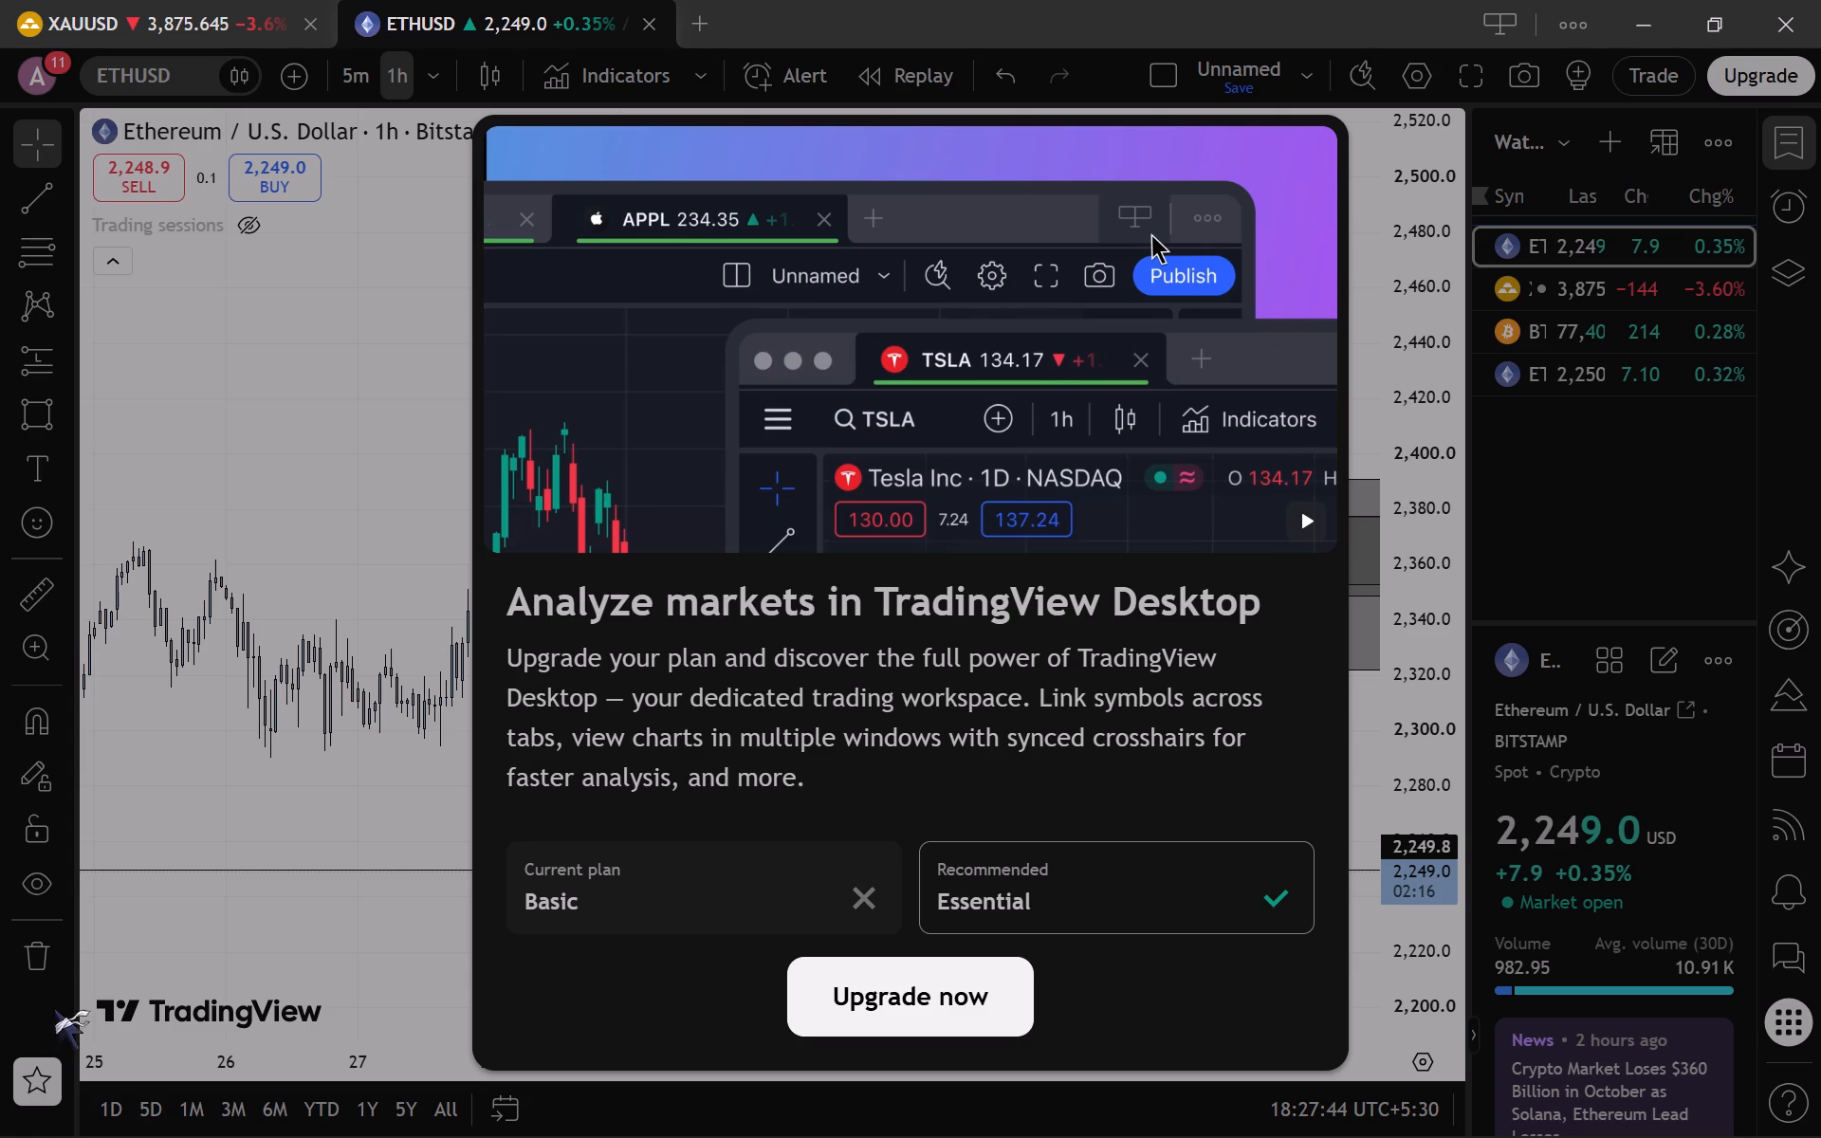
pyautogui.click(823, 902)
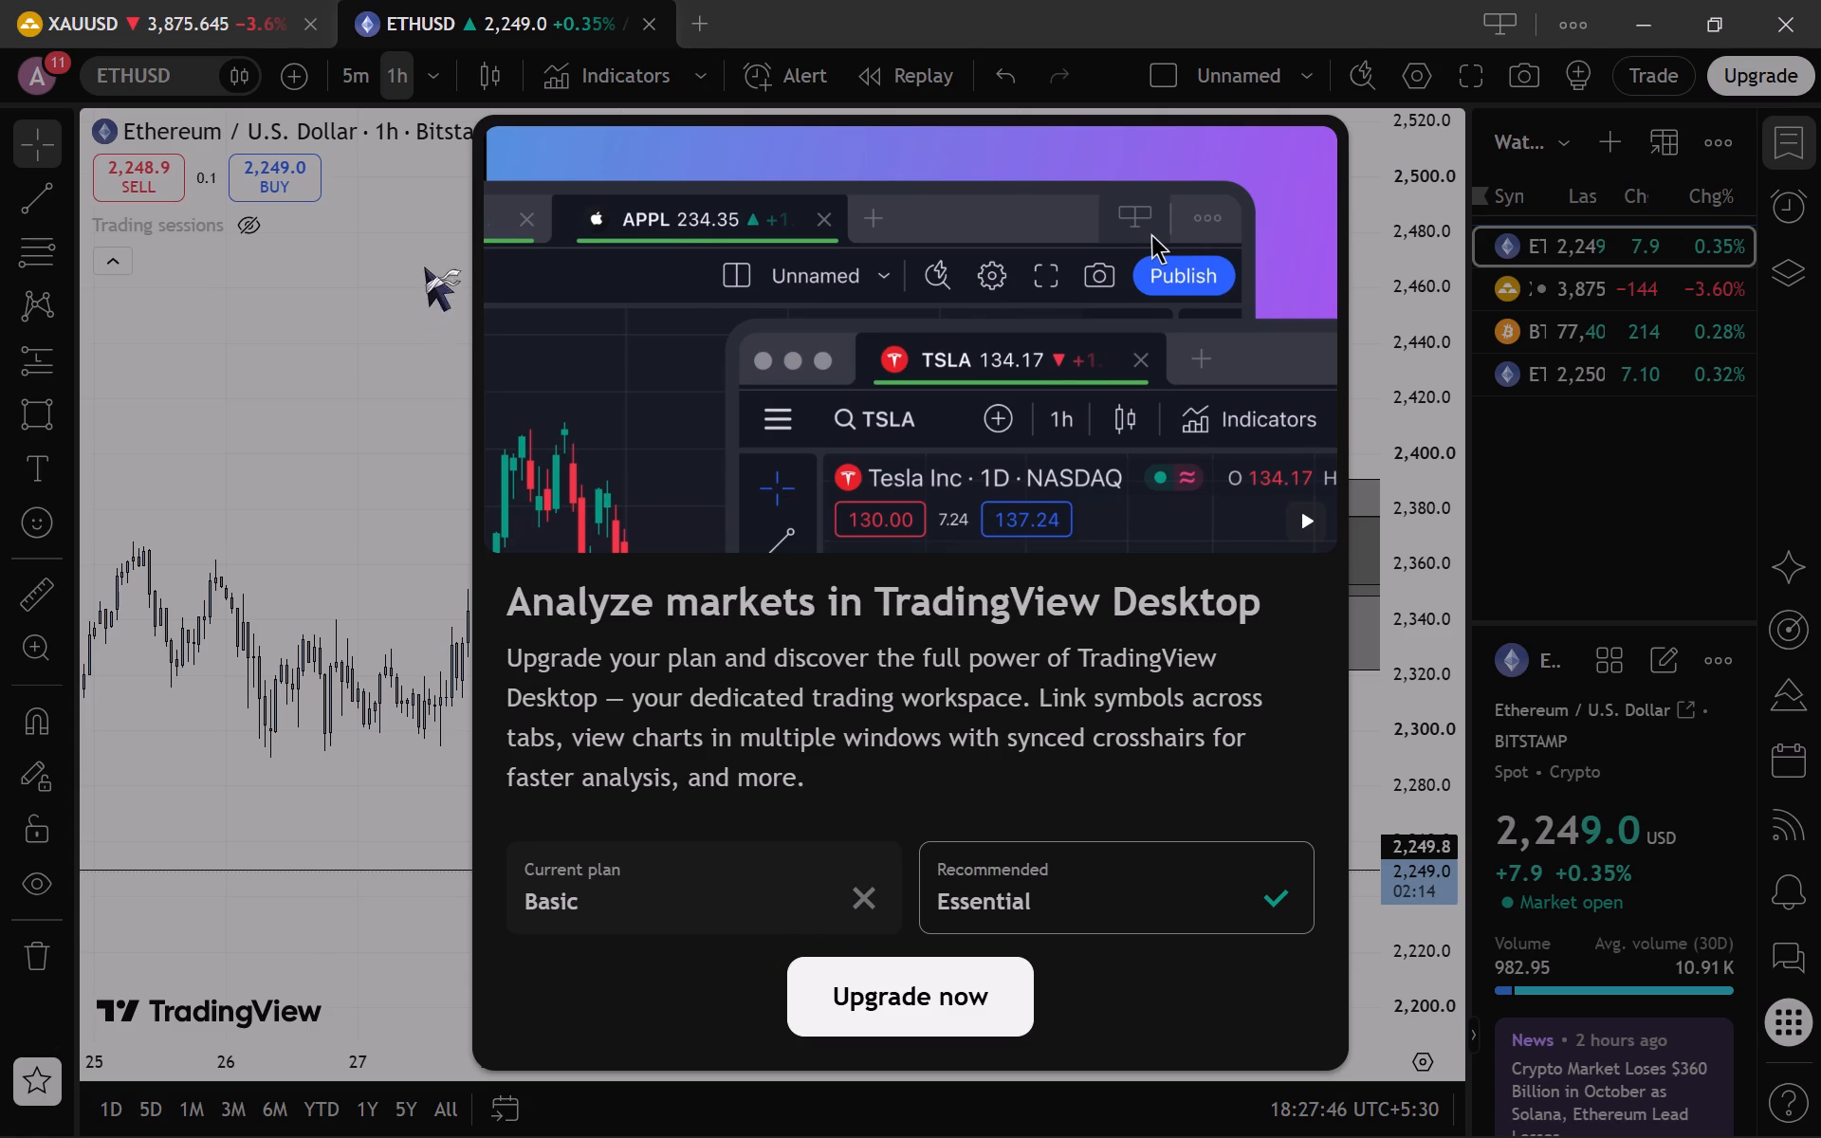
pyautogui.press('F5')
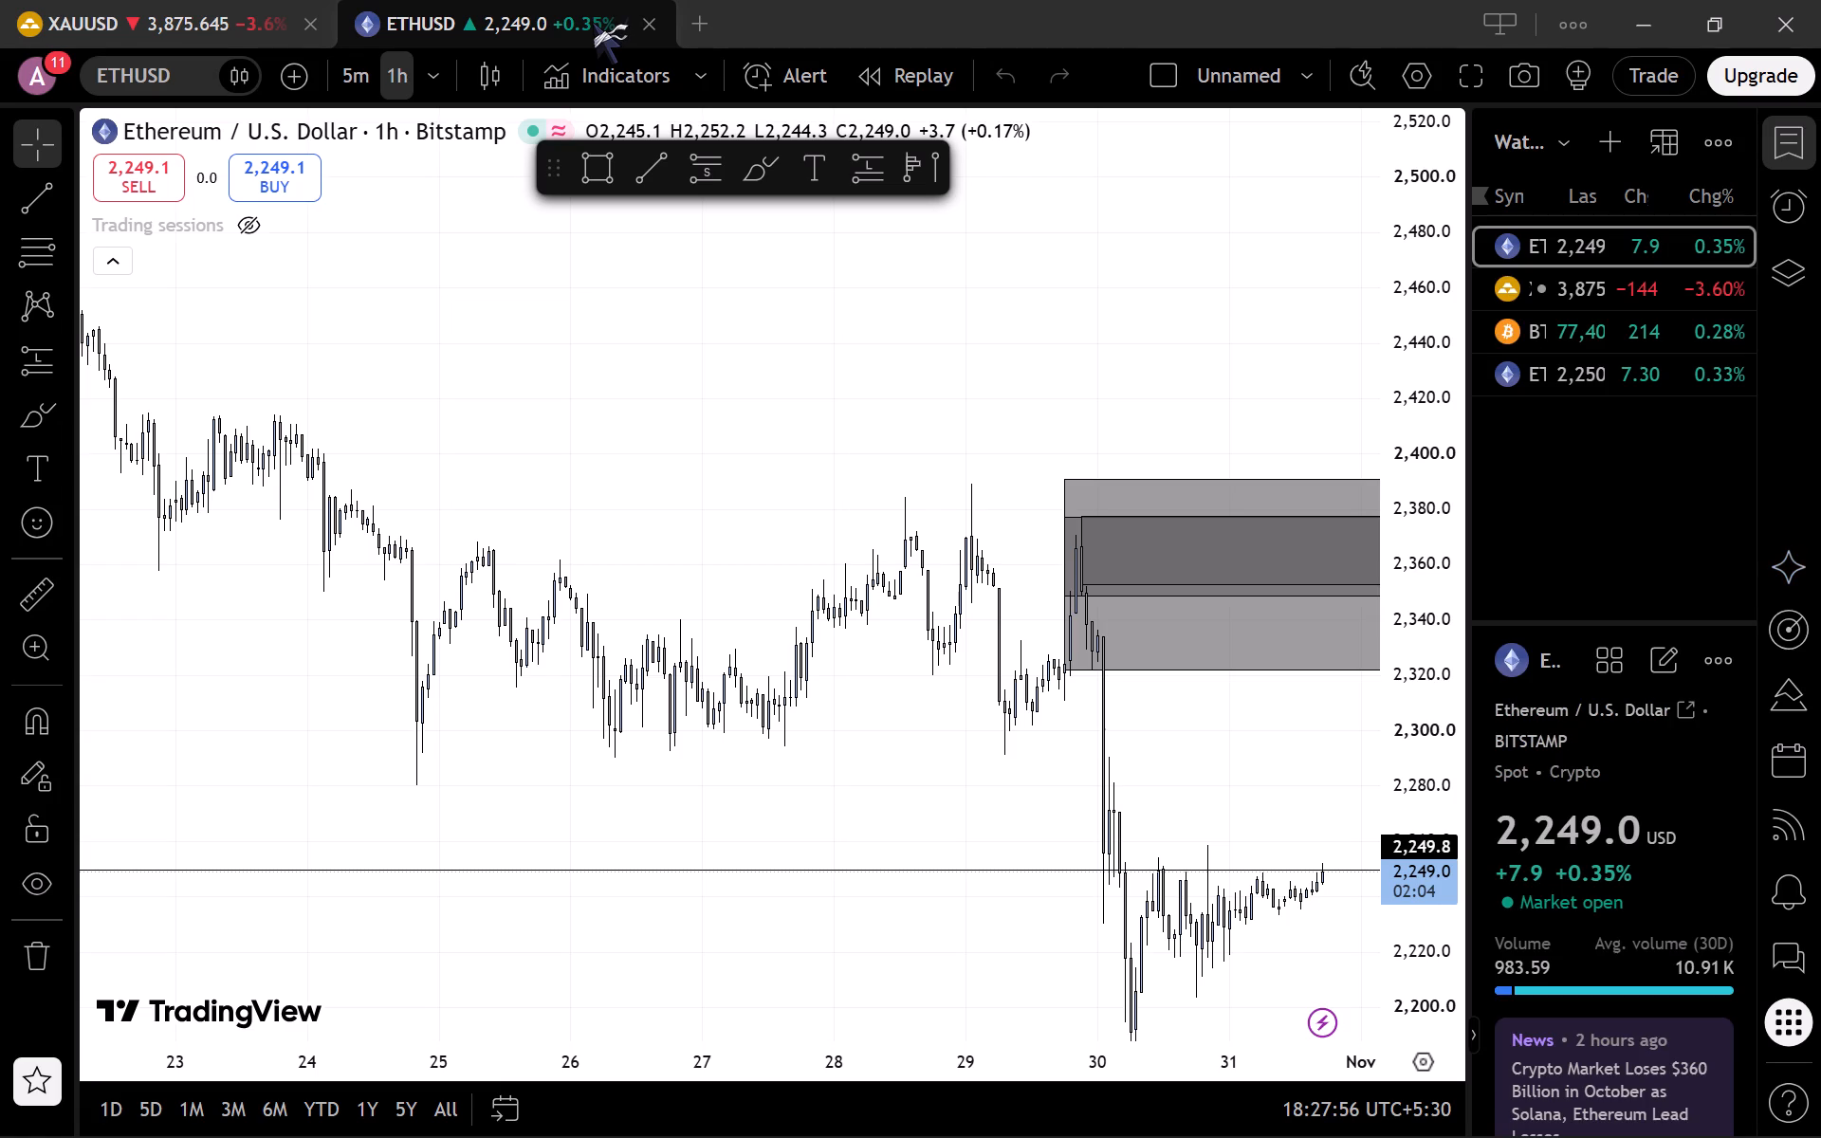
# Examine the ETHUSD 1-hour price action around the horizontal line at 2,249.8 and the nested supply zones above it.
pyautogui.moveTo(1273, 351); pyautogui.dragTo(890, 281)
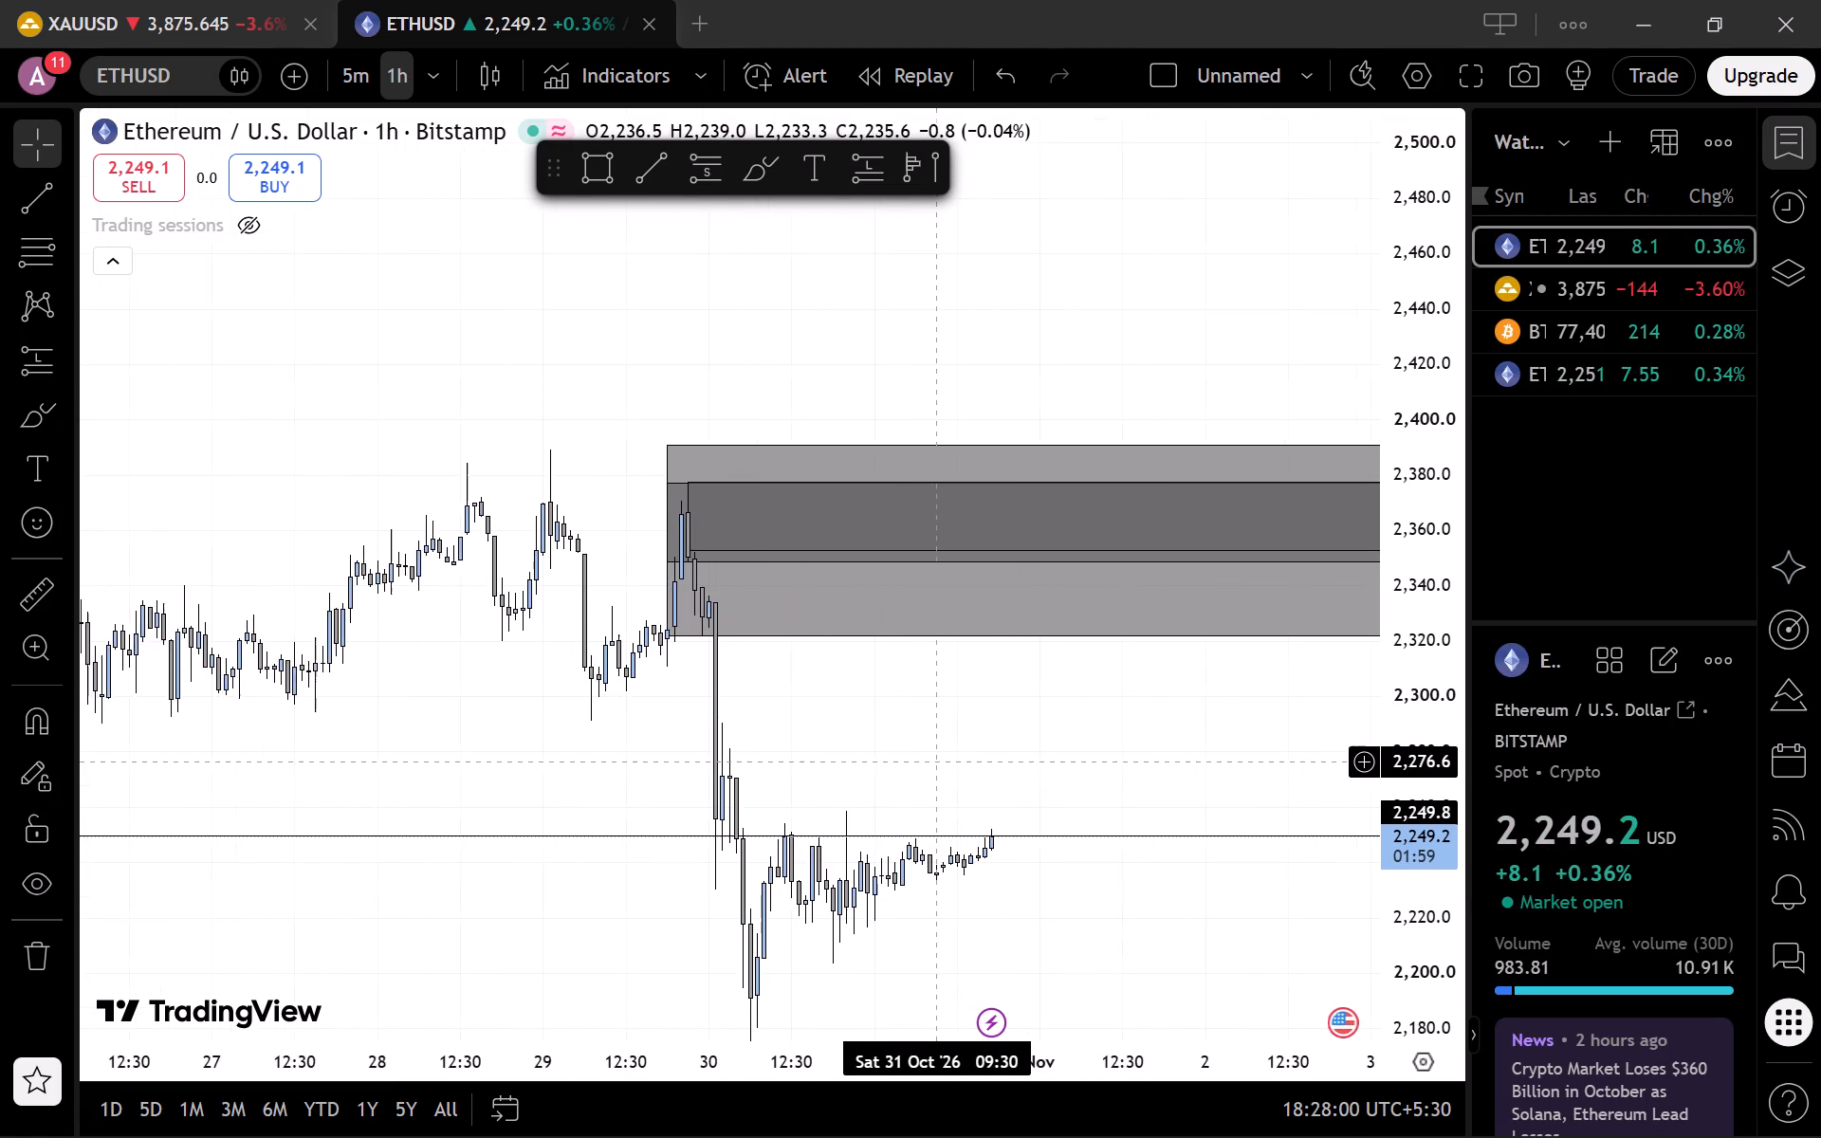
pyautogui.moveTo(936, 762); pyautogui.dragTo(855, 625)
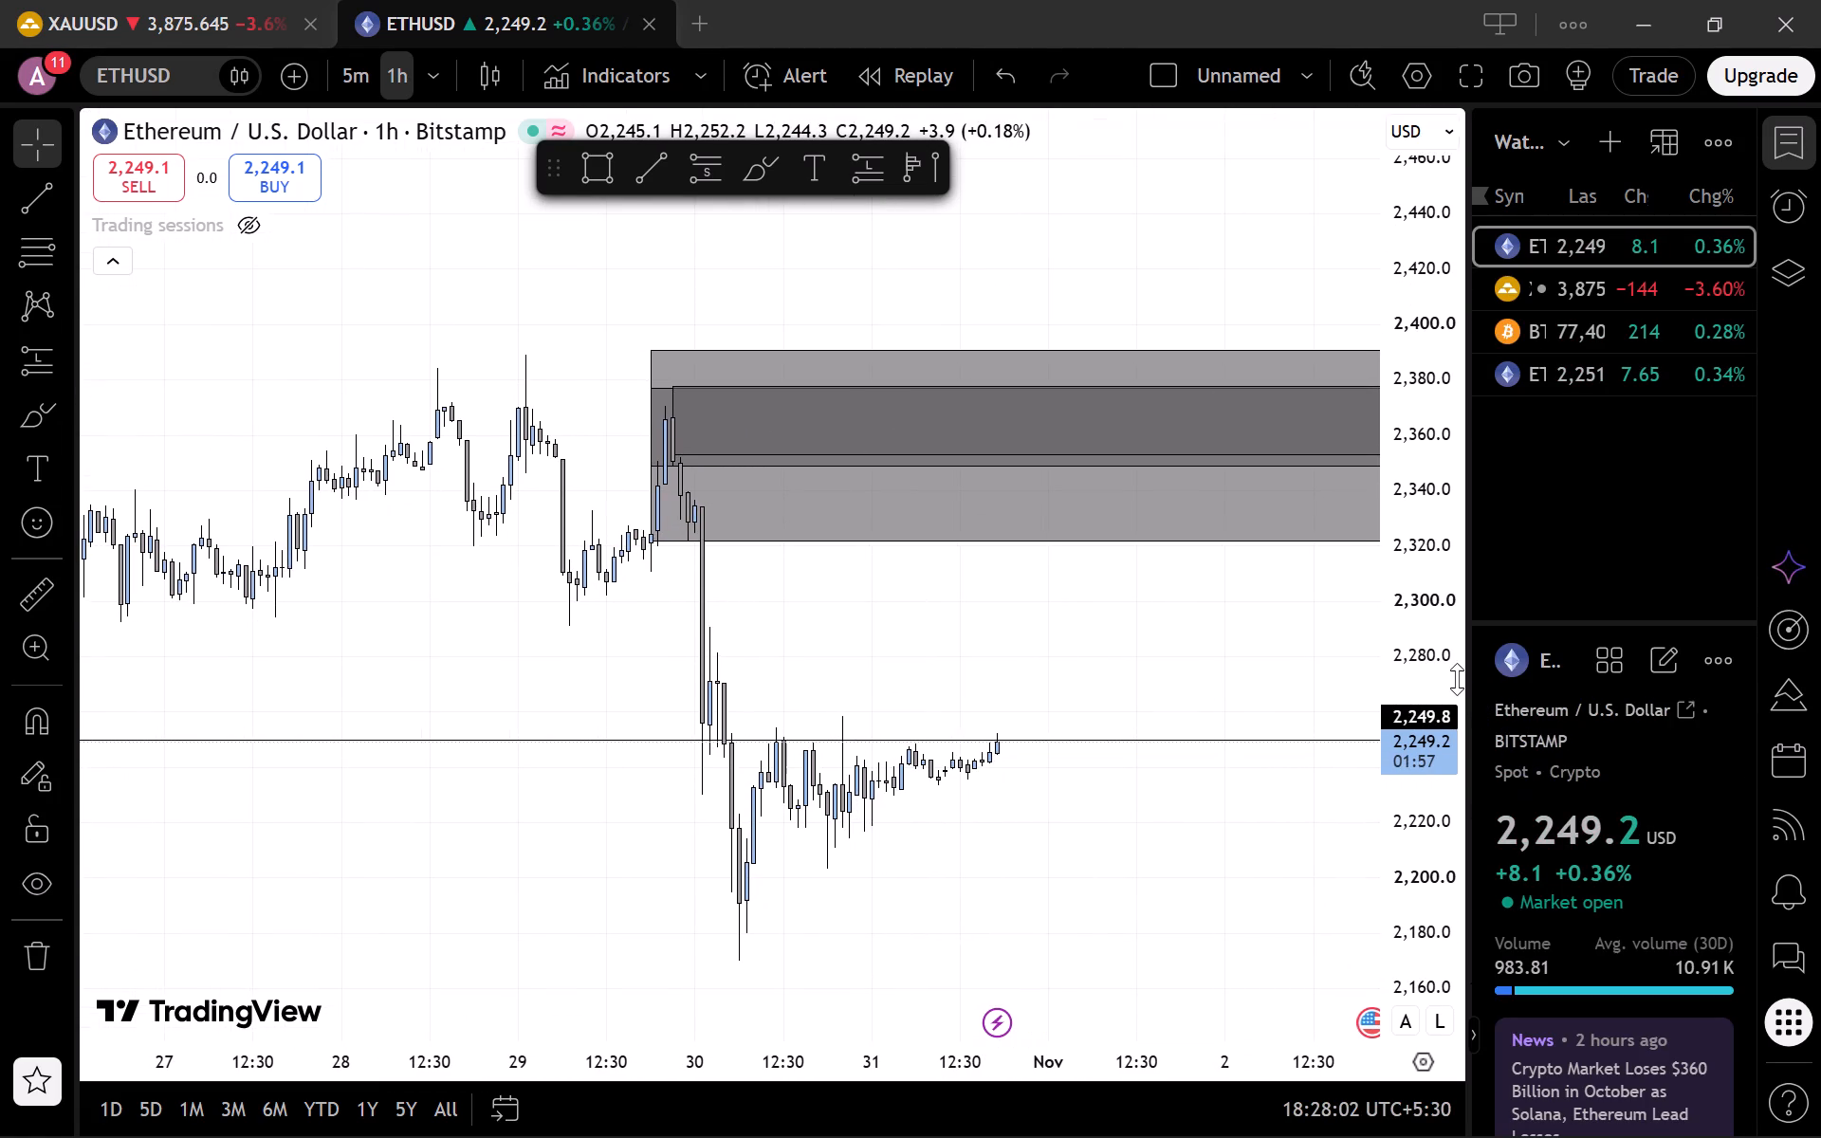
pyautogui.moveTo(1423, 683); pyautogui.dragTo(1388, 371)
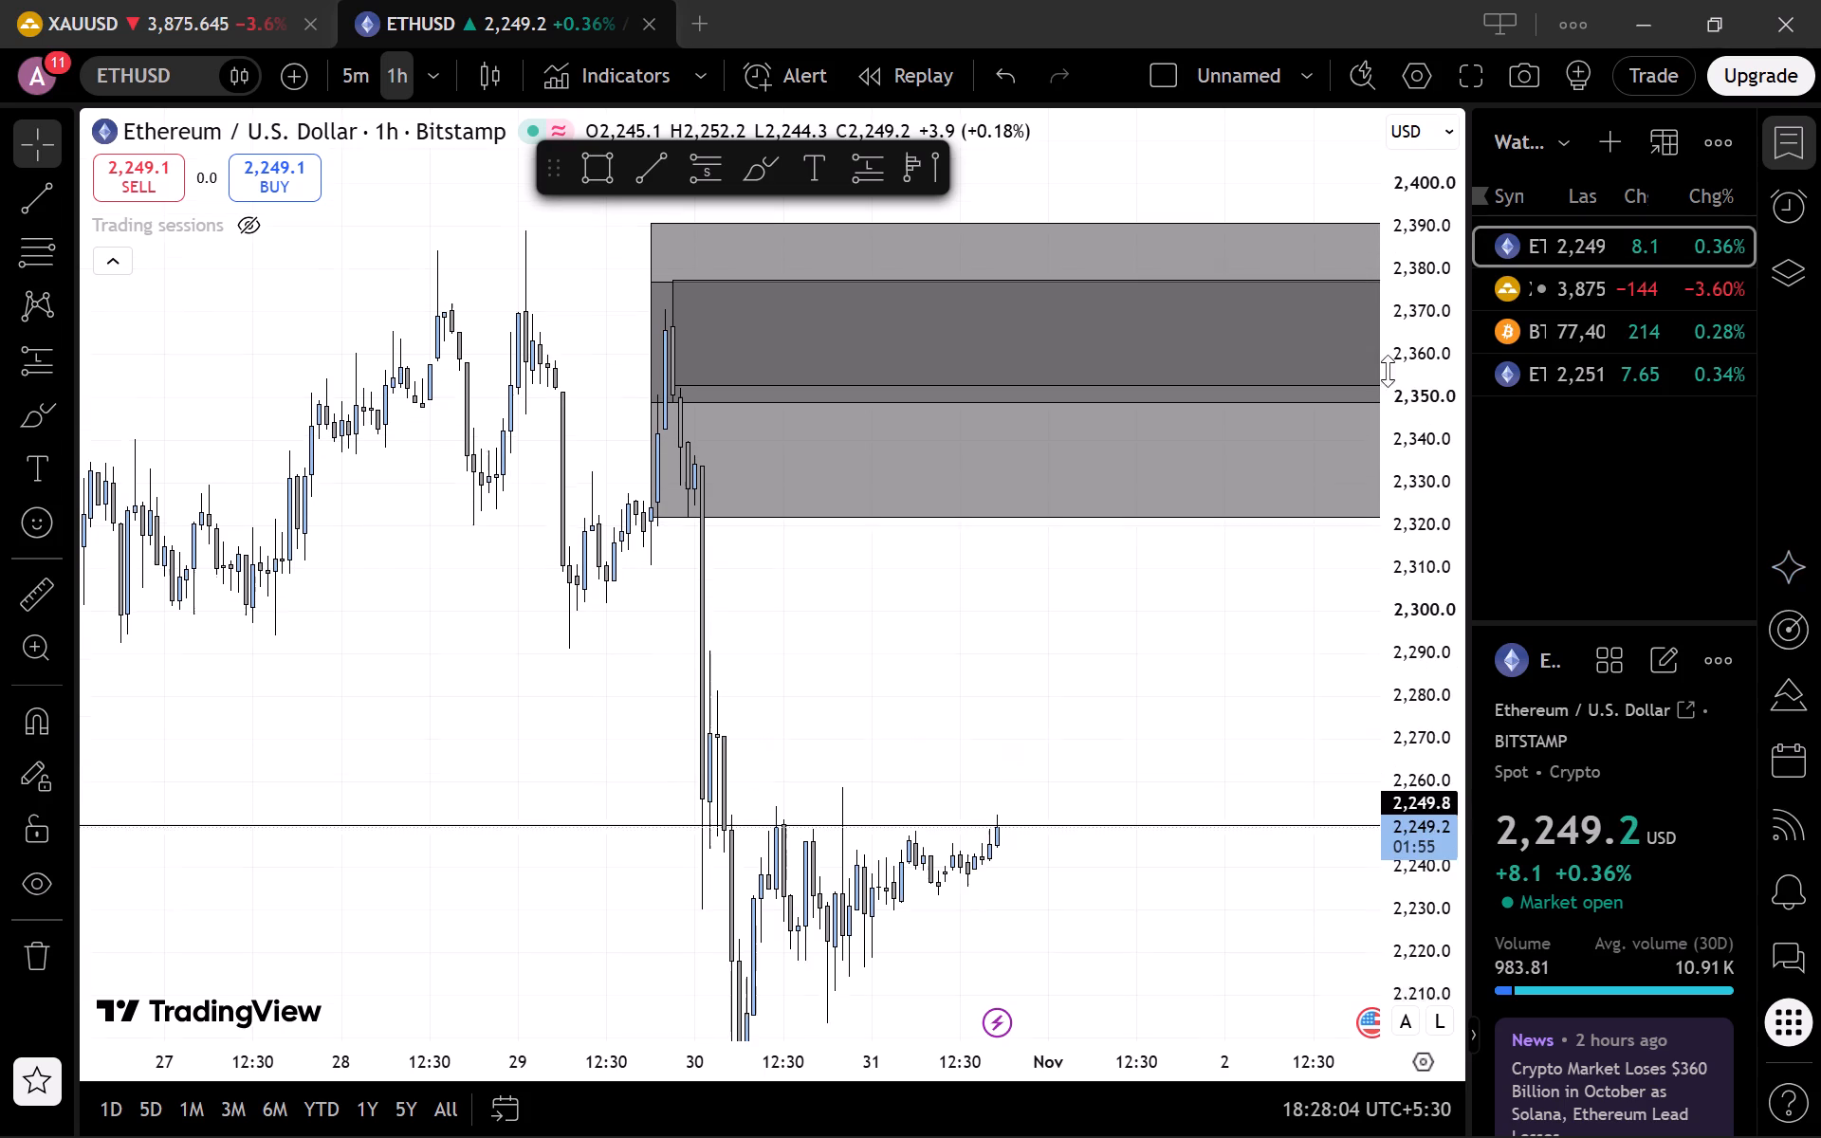
pyautogui.moveTo(1388, 371); pyautogui.dragTo(1388, 359)
pyautogui.click(1388, 359)
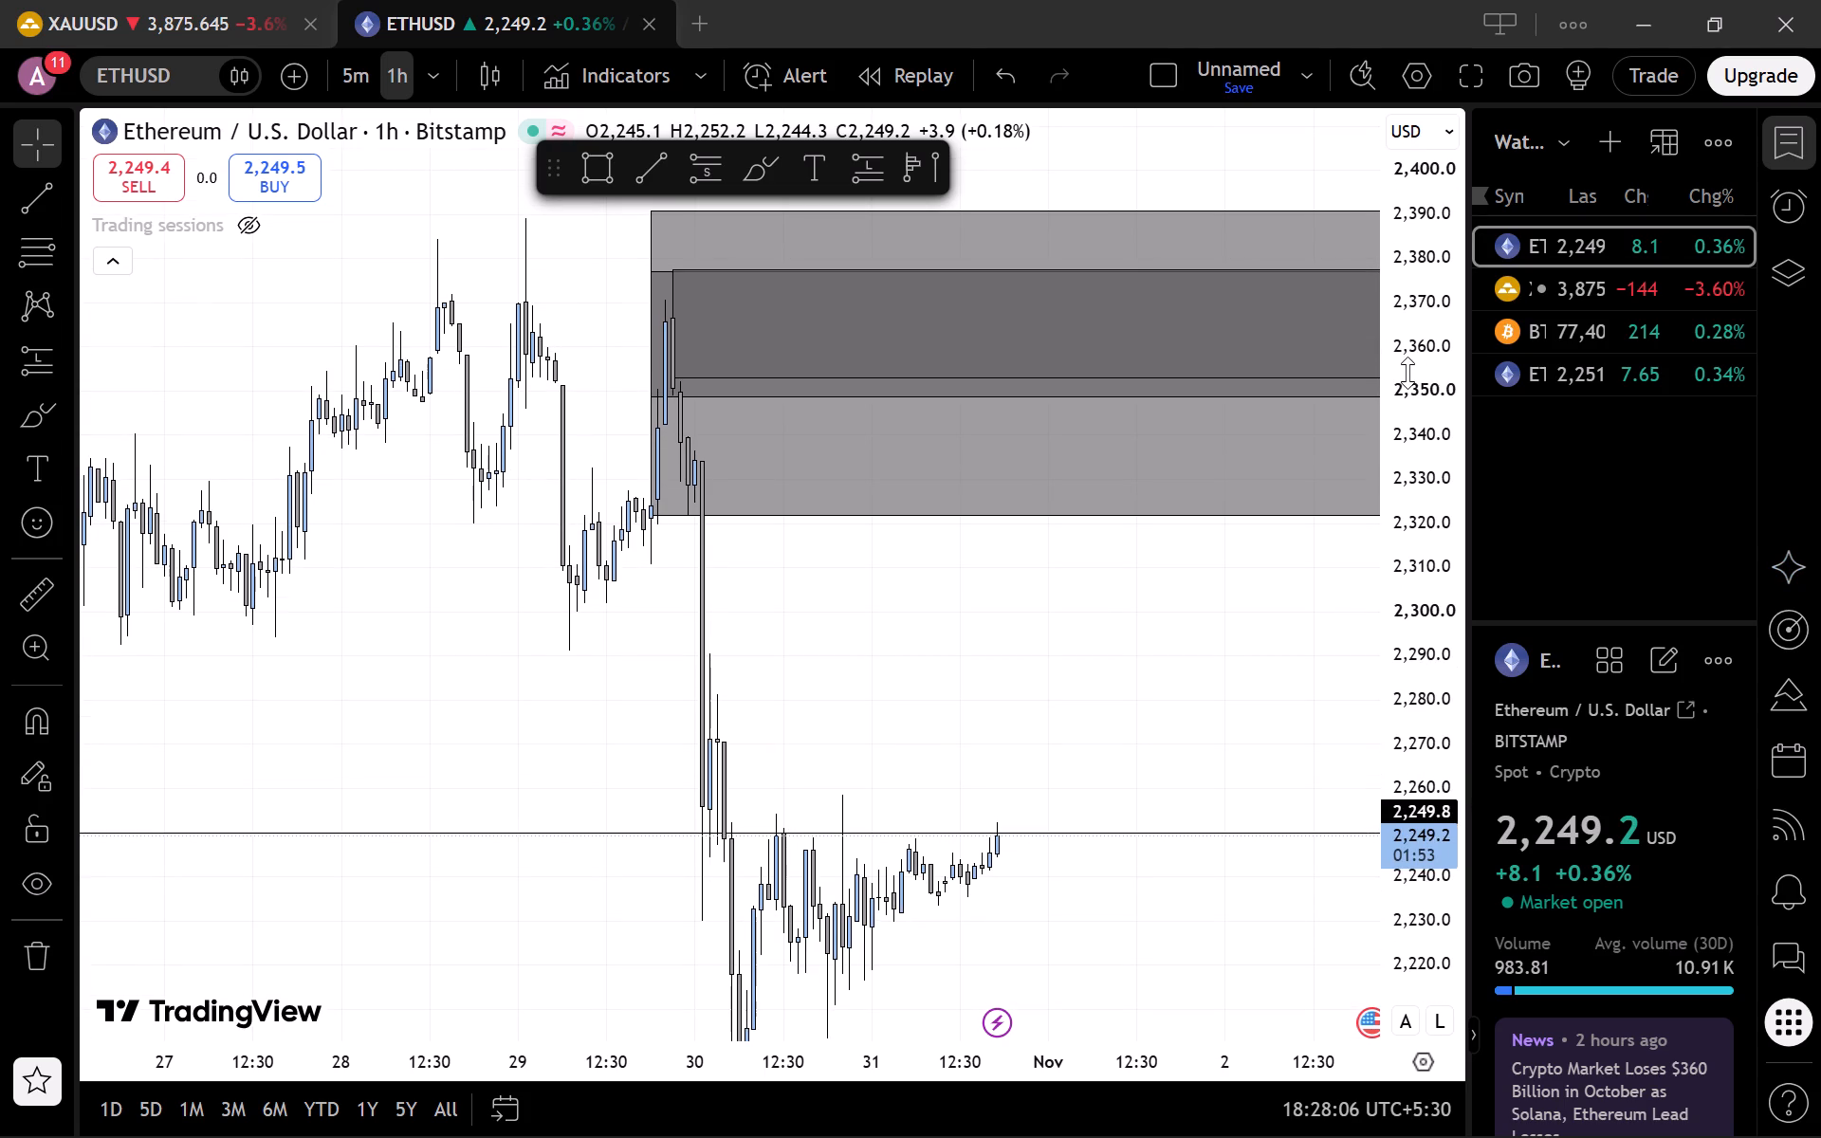
pyautogui.moveTo(1407, 373); pyautogui.dragTo(1420, 624)
pyautogui.moveTo(1163, 639); pyautogui.dragTo(1021, 609)
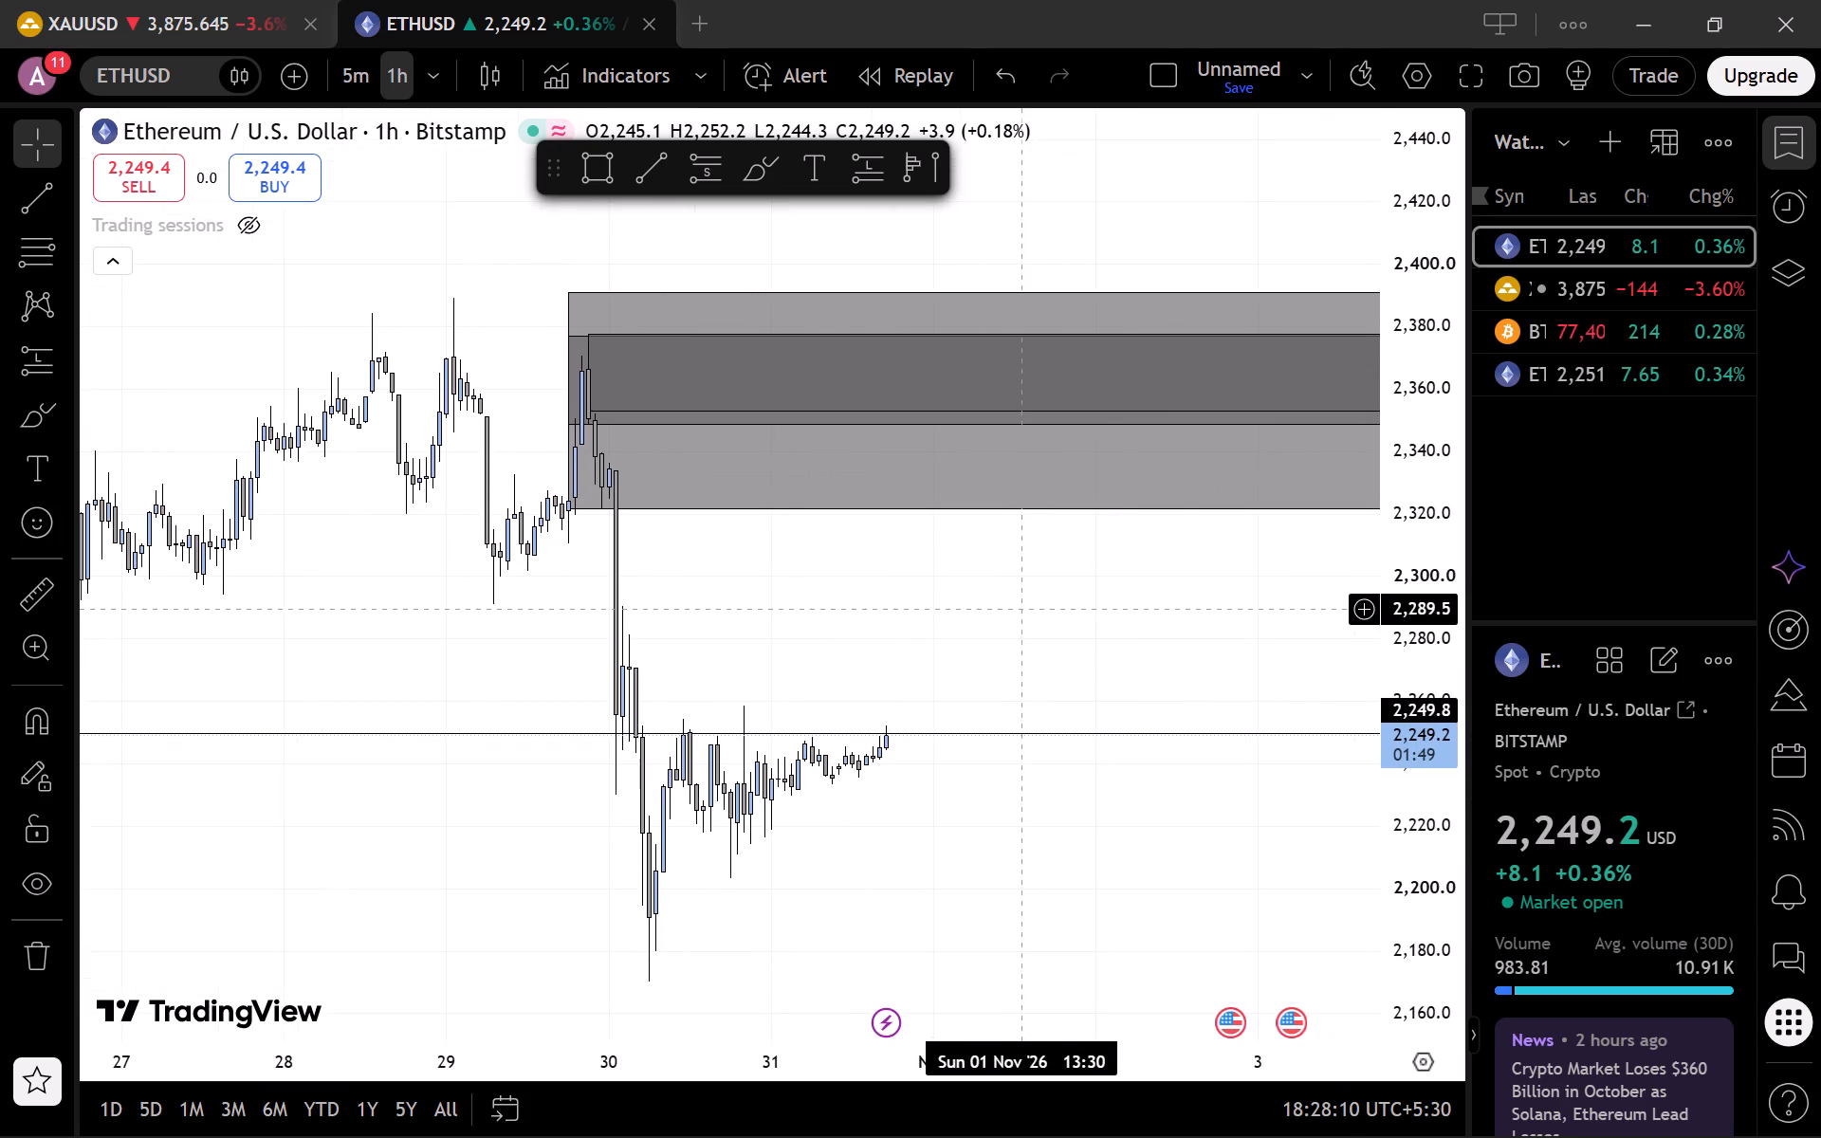
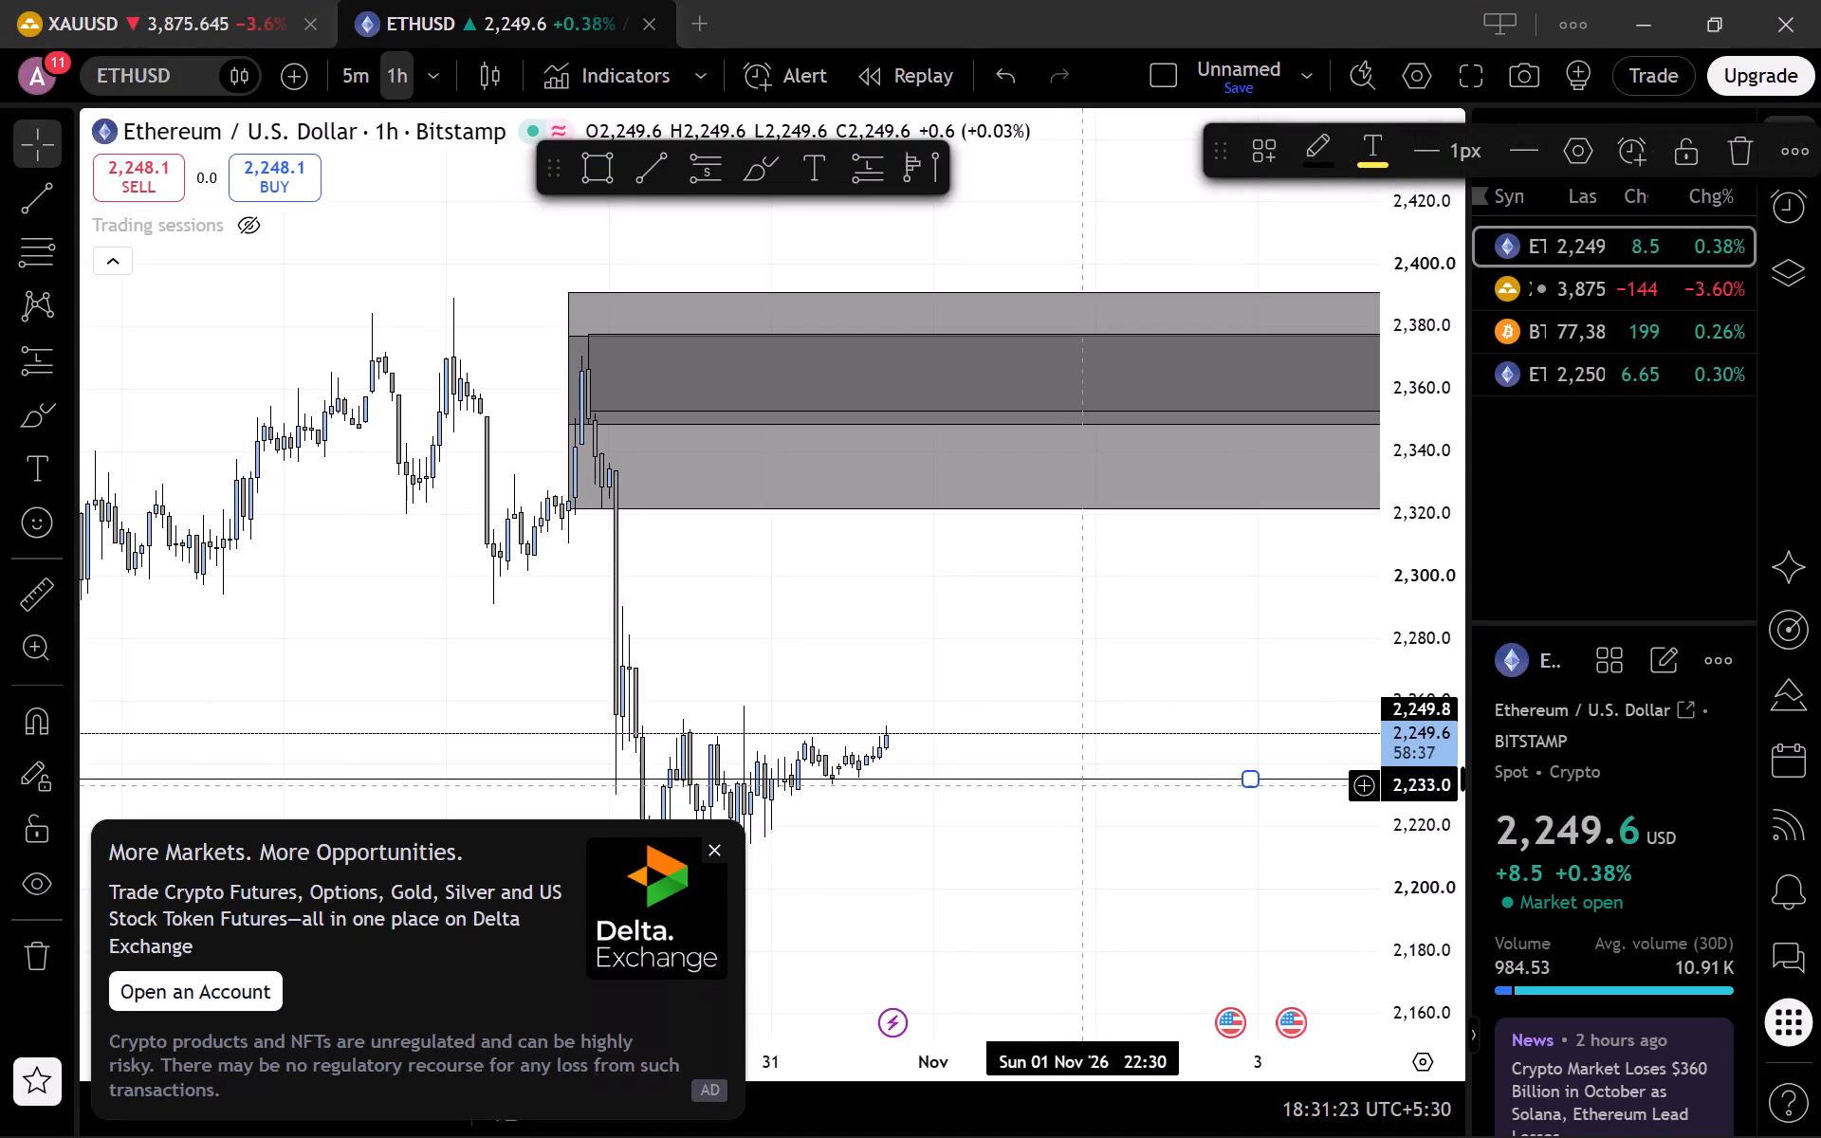
# Adjust the lower horizontal line beneath current price on the ETHUSD 1-hour chart to 2,235.8.
pyautogui.click(1250, 778)
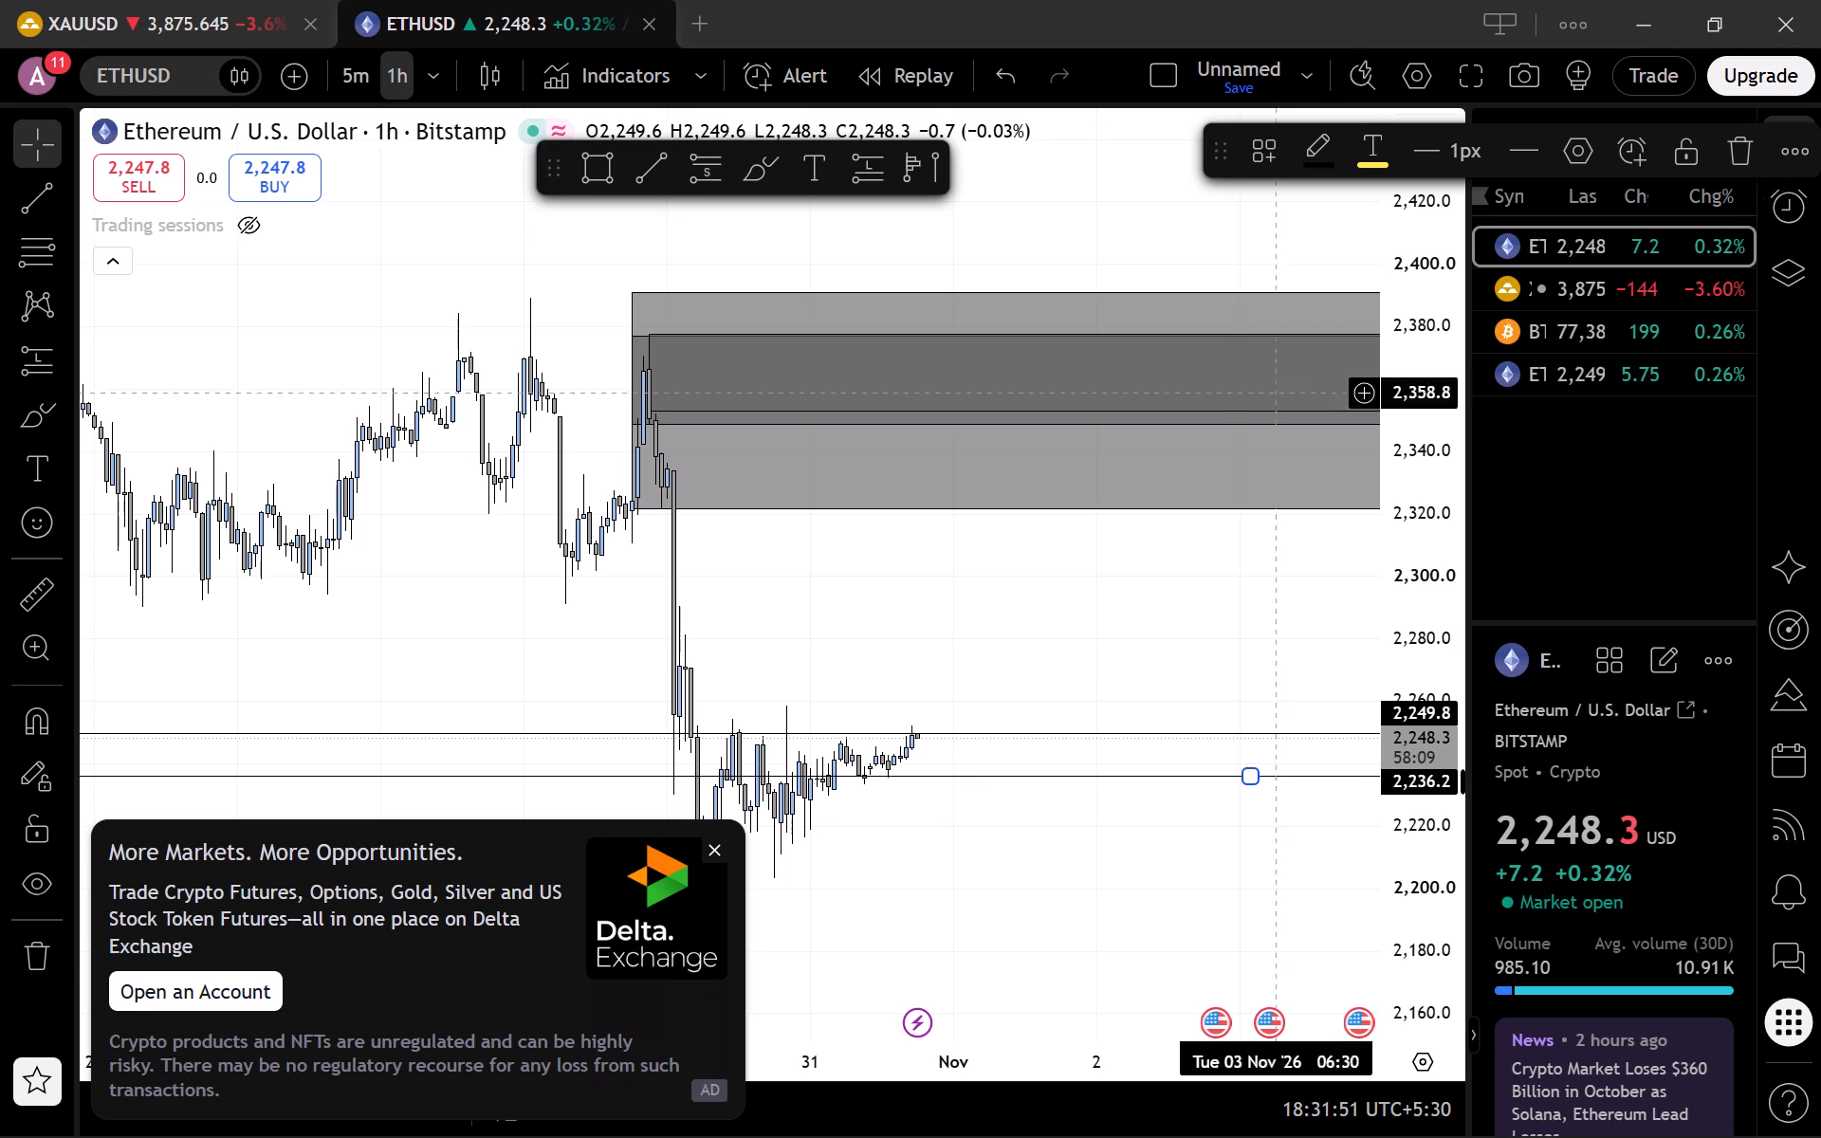
pyautogui.click(1225, 780)
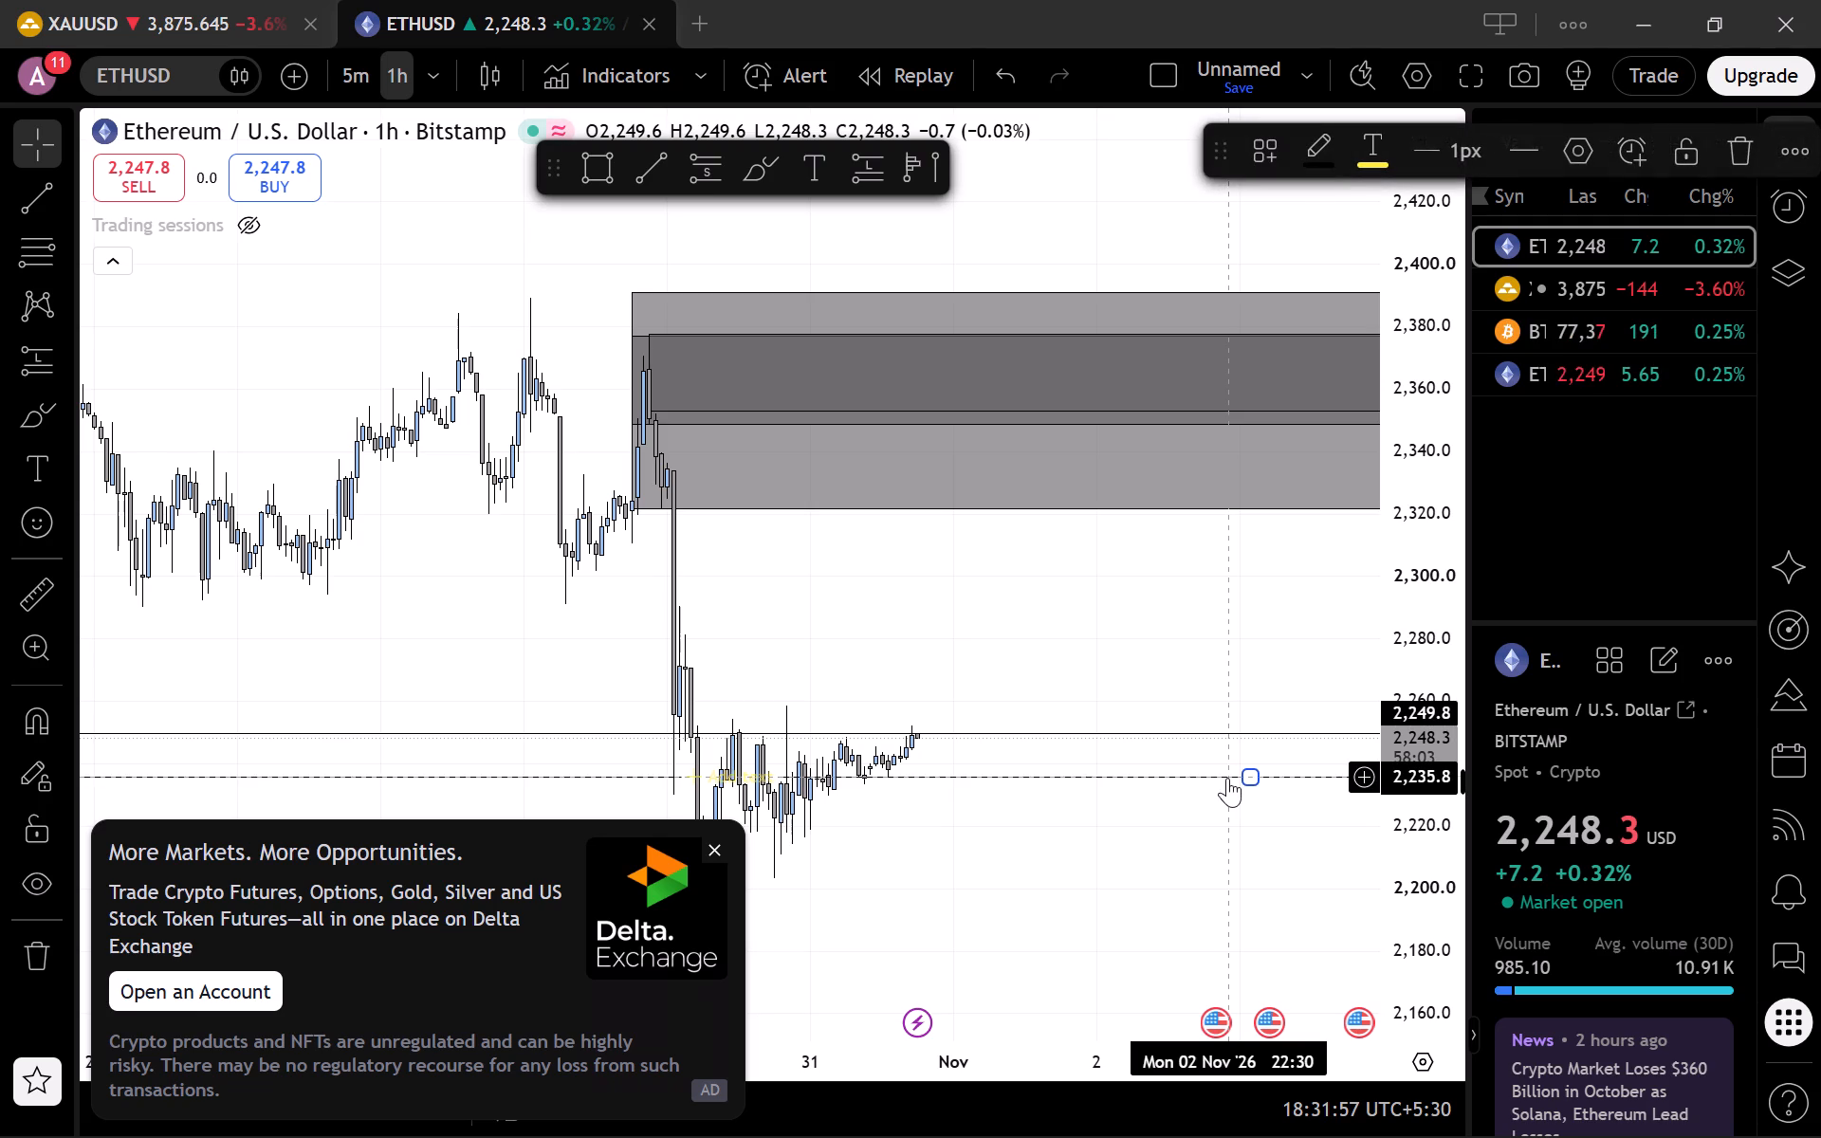
pyautogui.click(1262, 757)
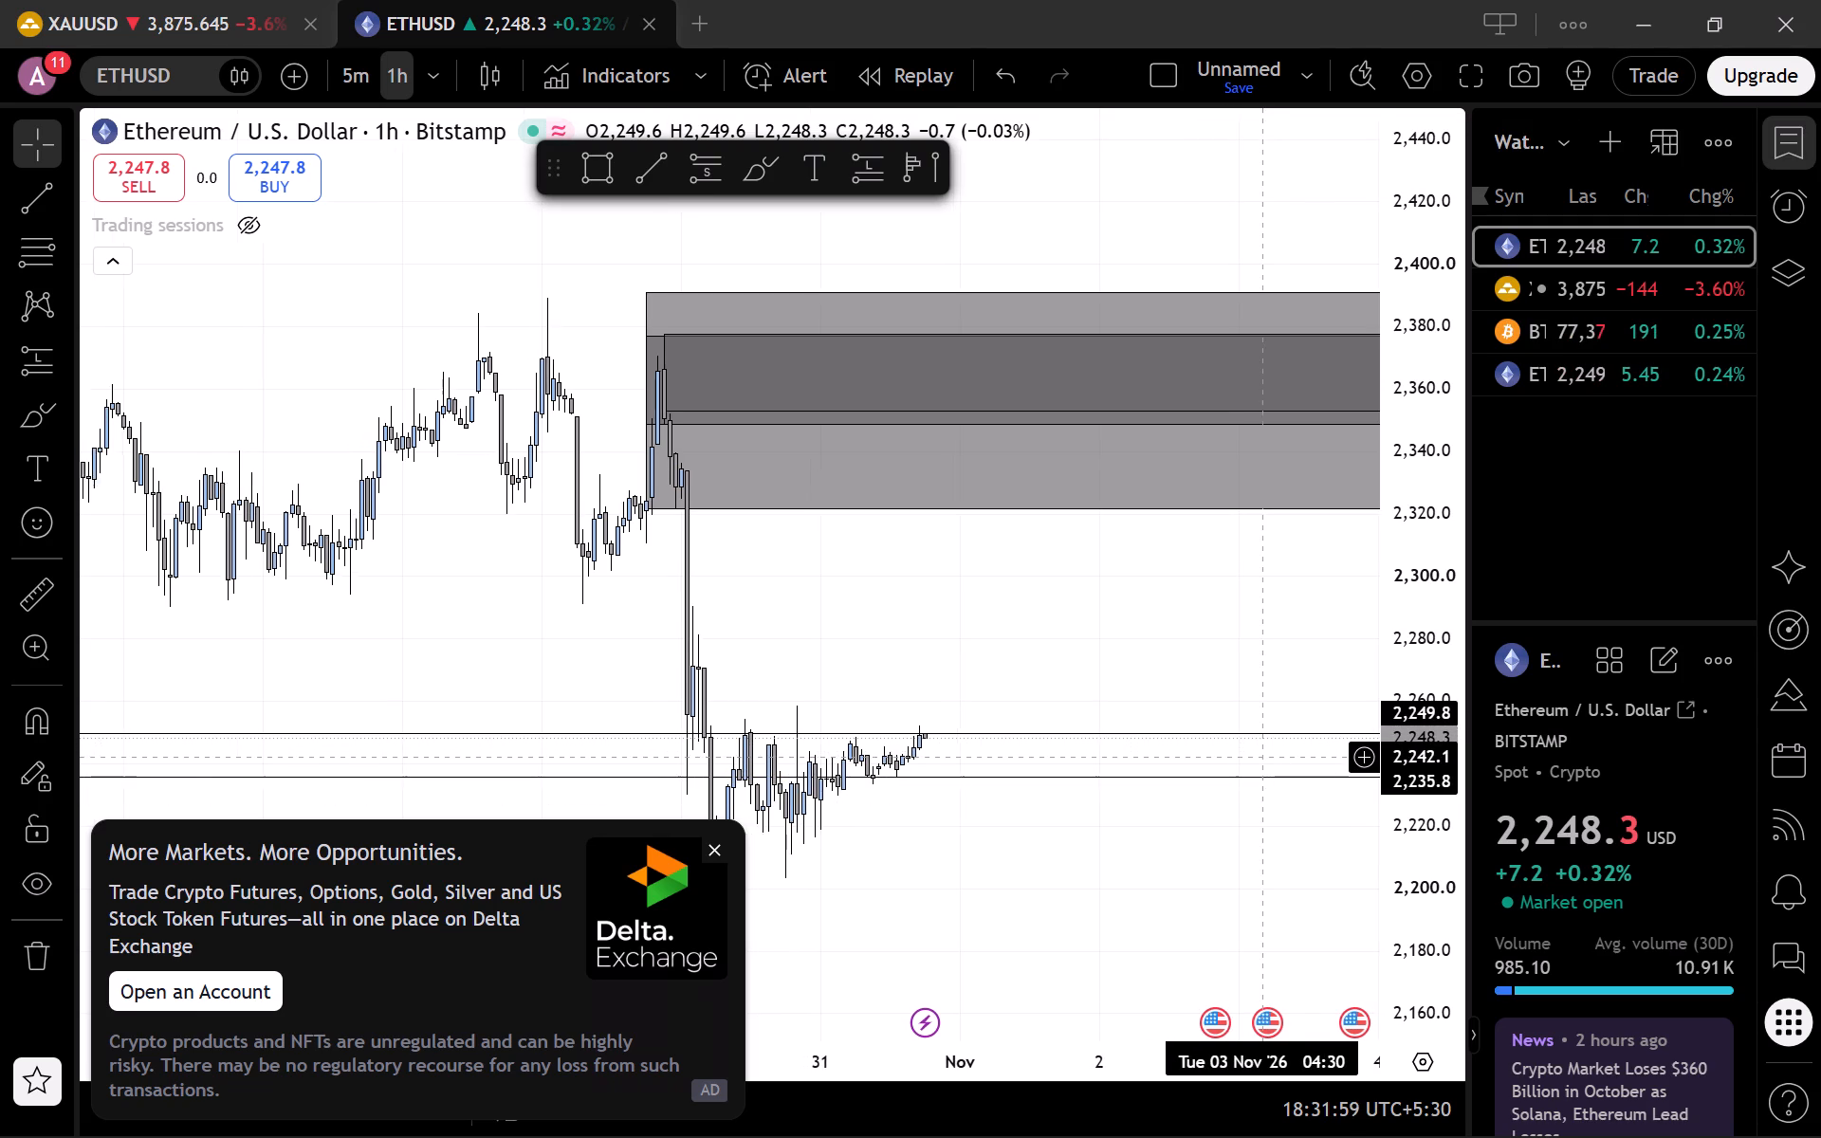
# Lower the upper horizontal line near the latest ETHUSD candles to 2,247.1.
pyautogui.moveTo(1144, 651); pyautogui.dragTo(1031, 660)
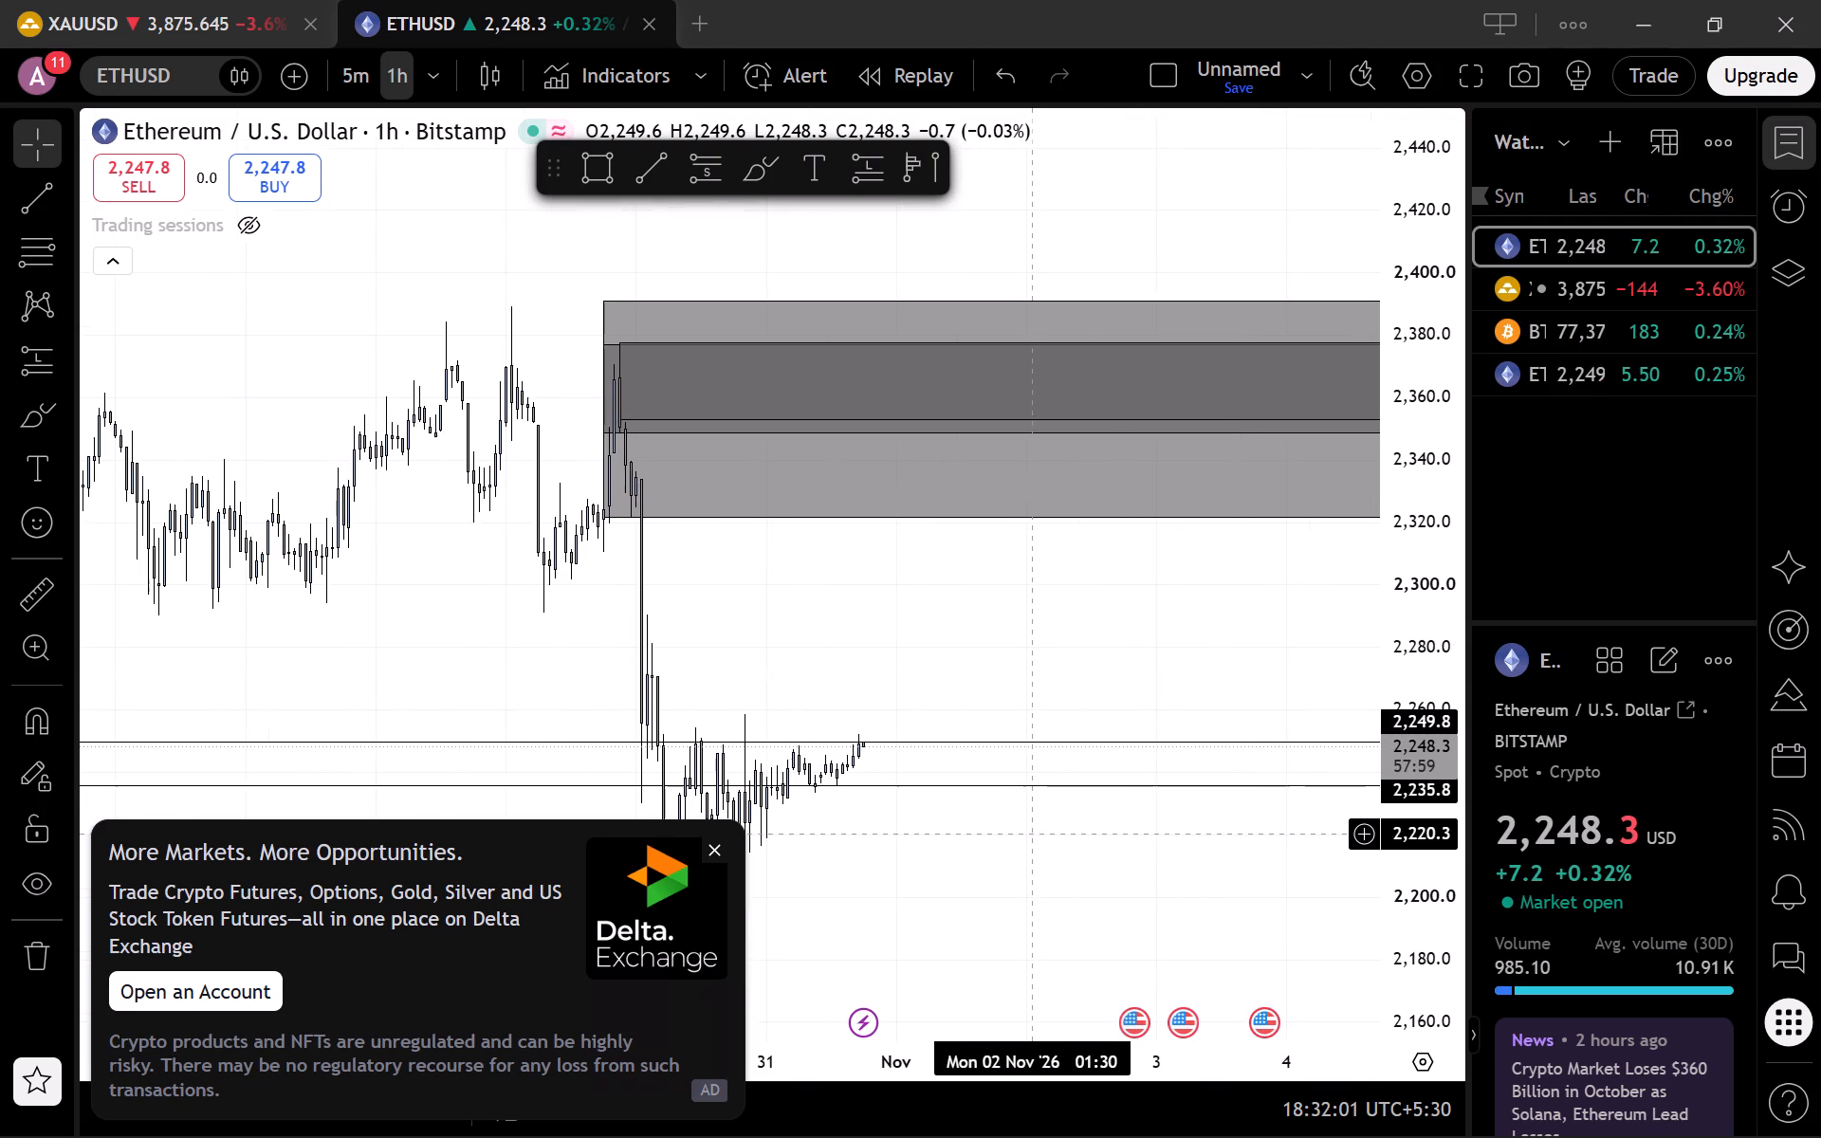
pyautogui.moveTo(1032, 835); pyautogui.dragTo(1138, 828)
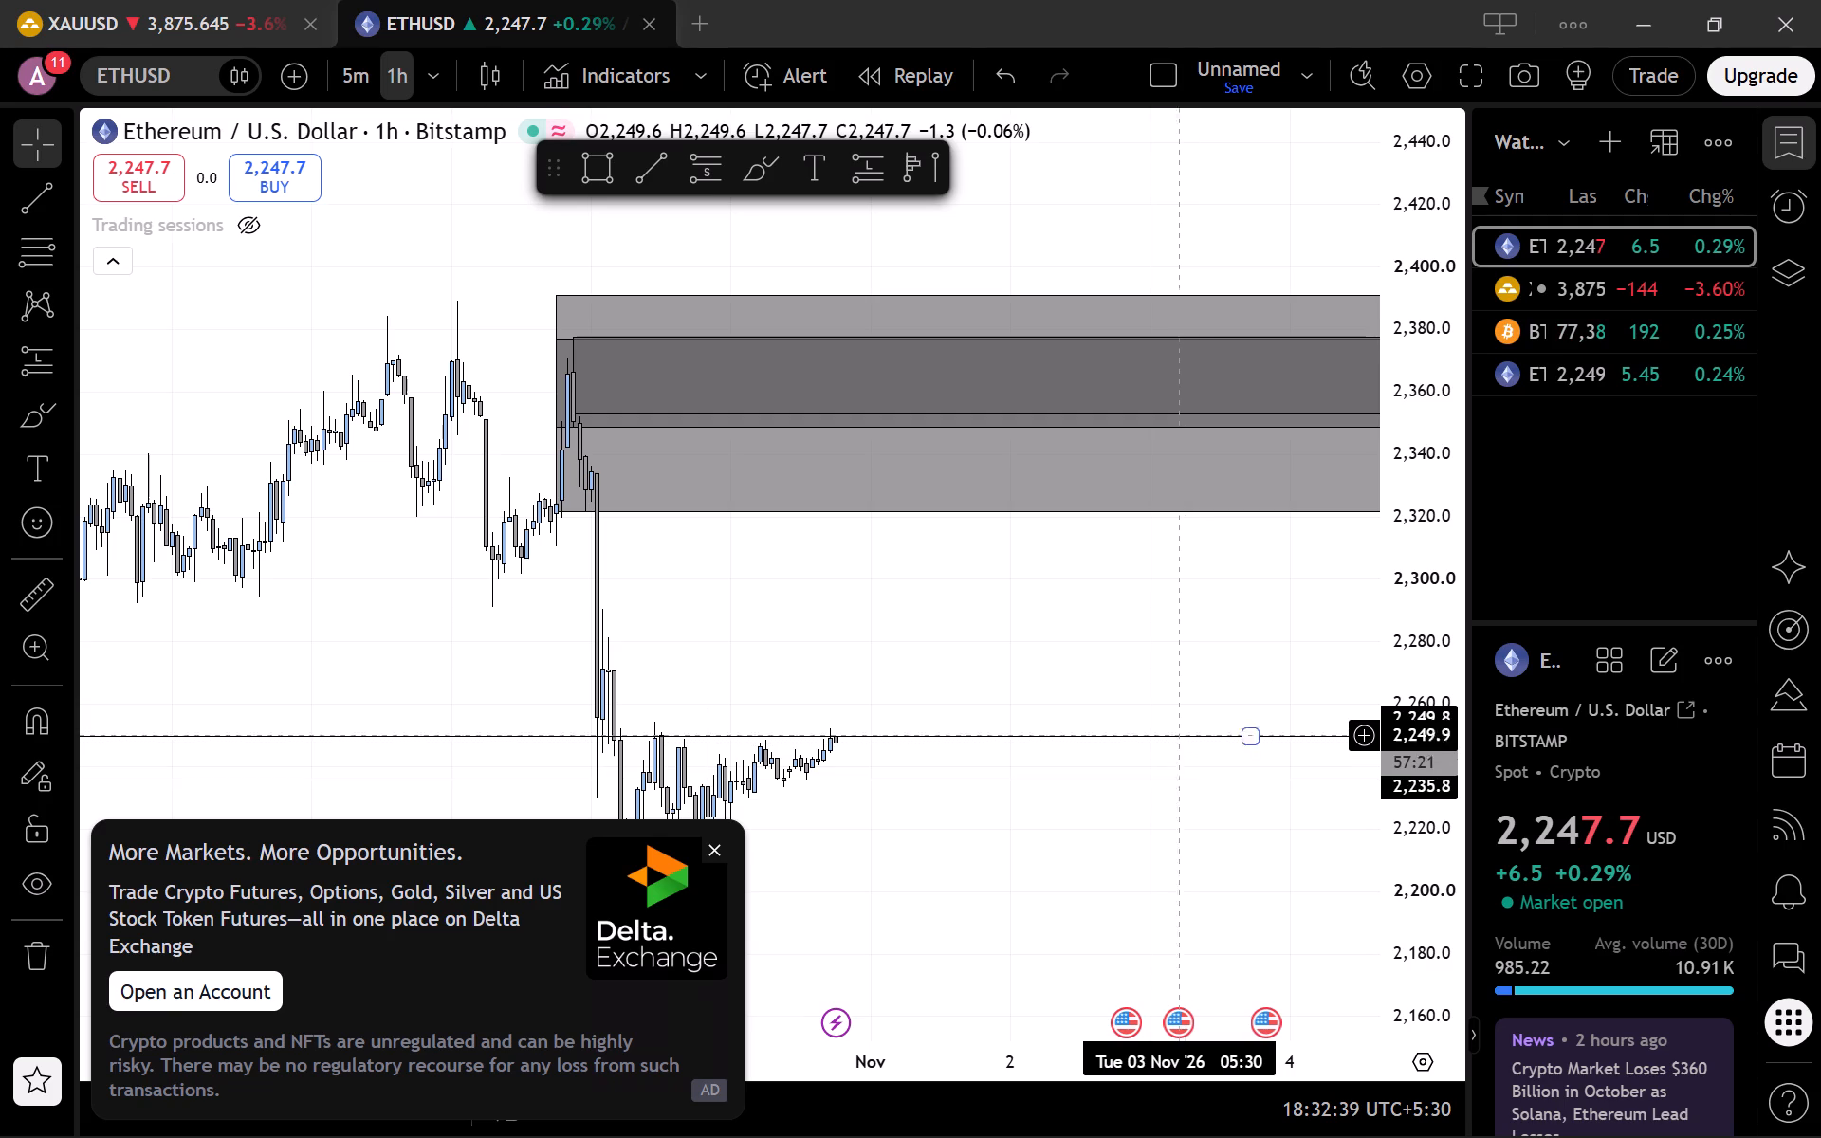
pyautogui.moveTo(1170, 731); pyautogui.dragTo(1172, 734)
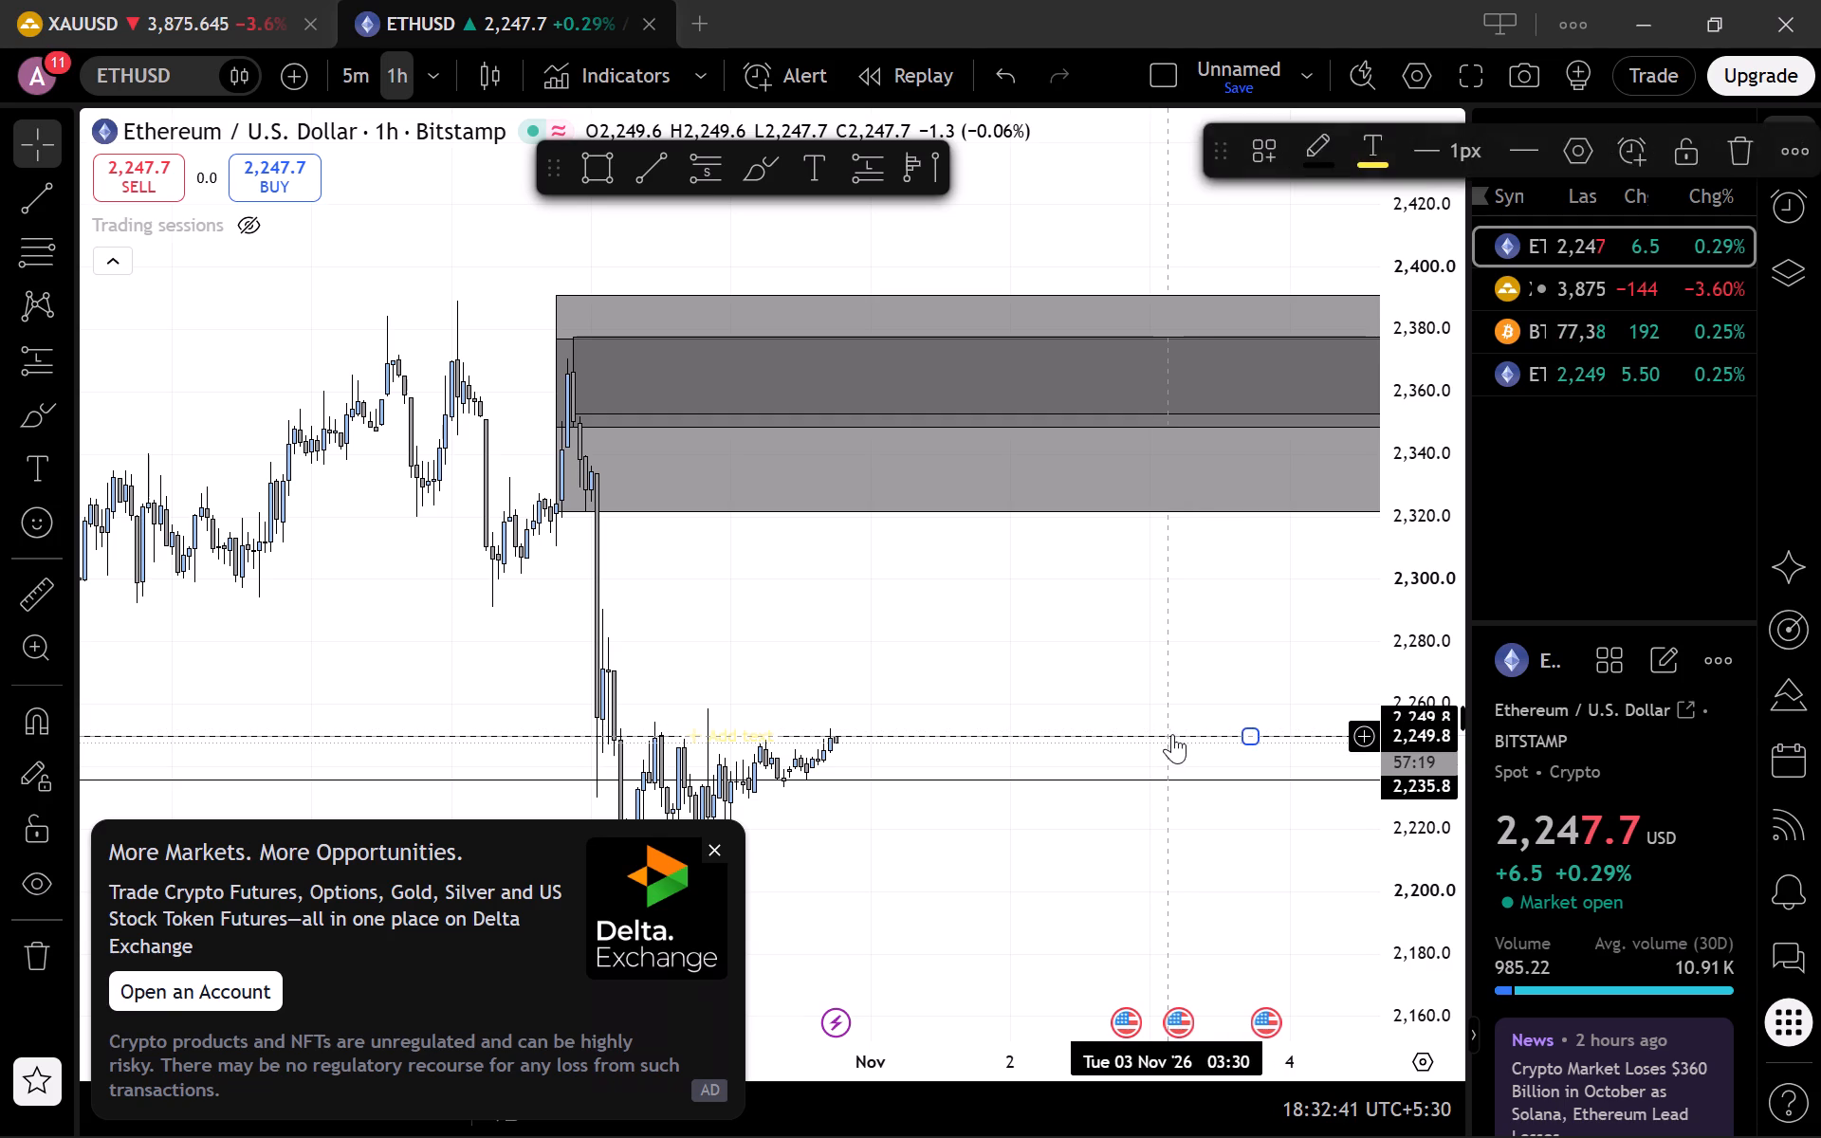
pyautogui.moveTo(1172, 734); pyautogui.dragTo(1172, 744)
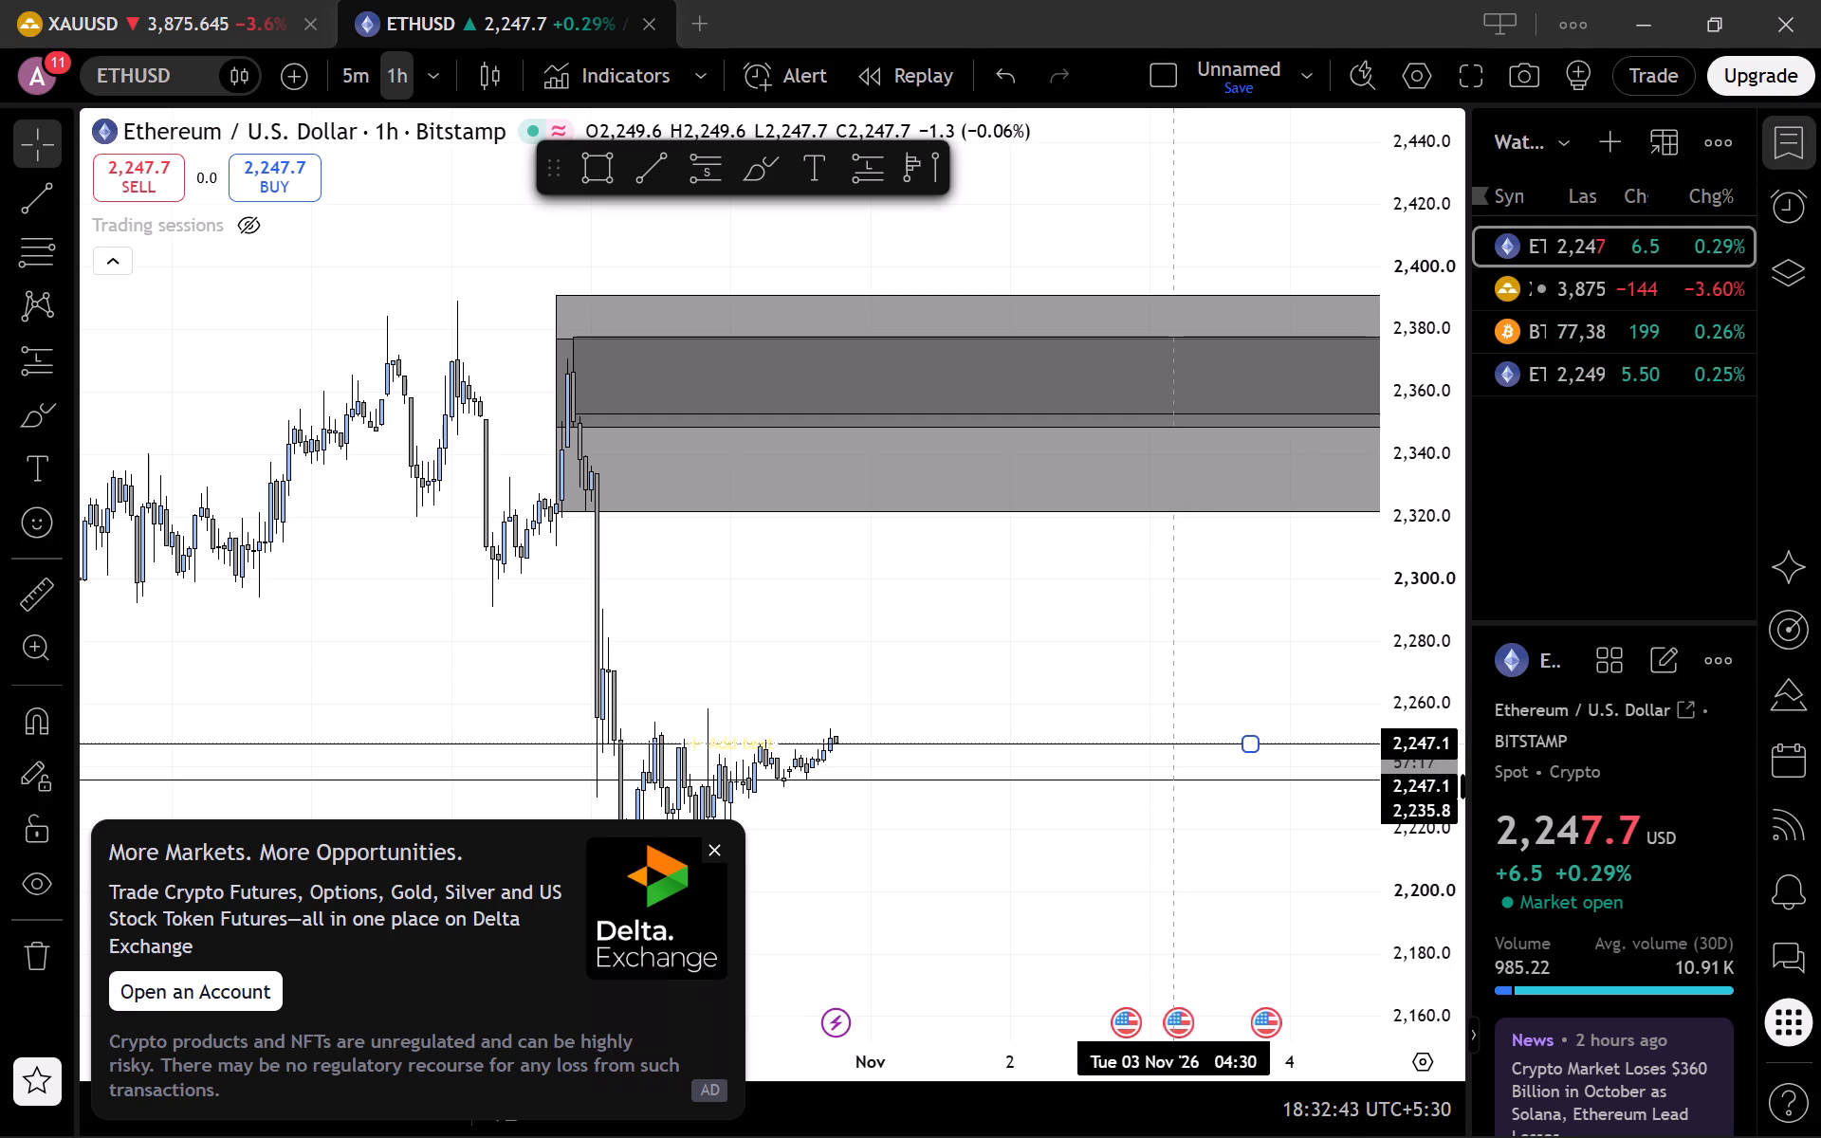
pyautogui.moveTo(1172, 744); pyautogui.dragTo(1175, 747)
pyautogui.moveTo(1175, 747); pyautogui.dragTo(1168, 738)
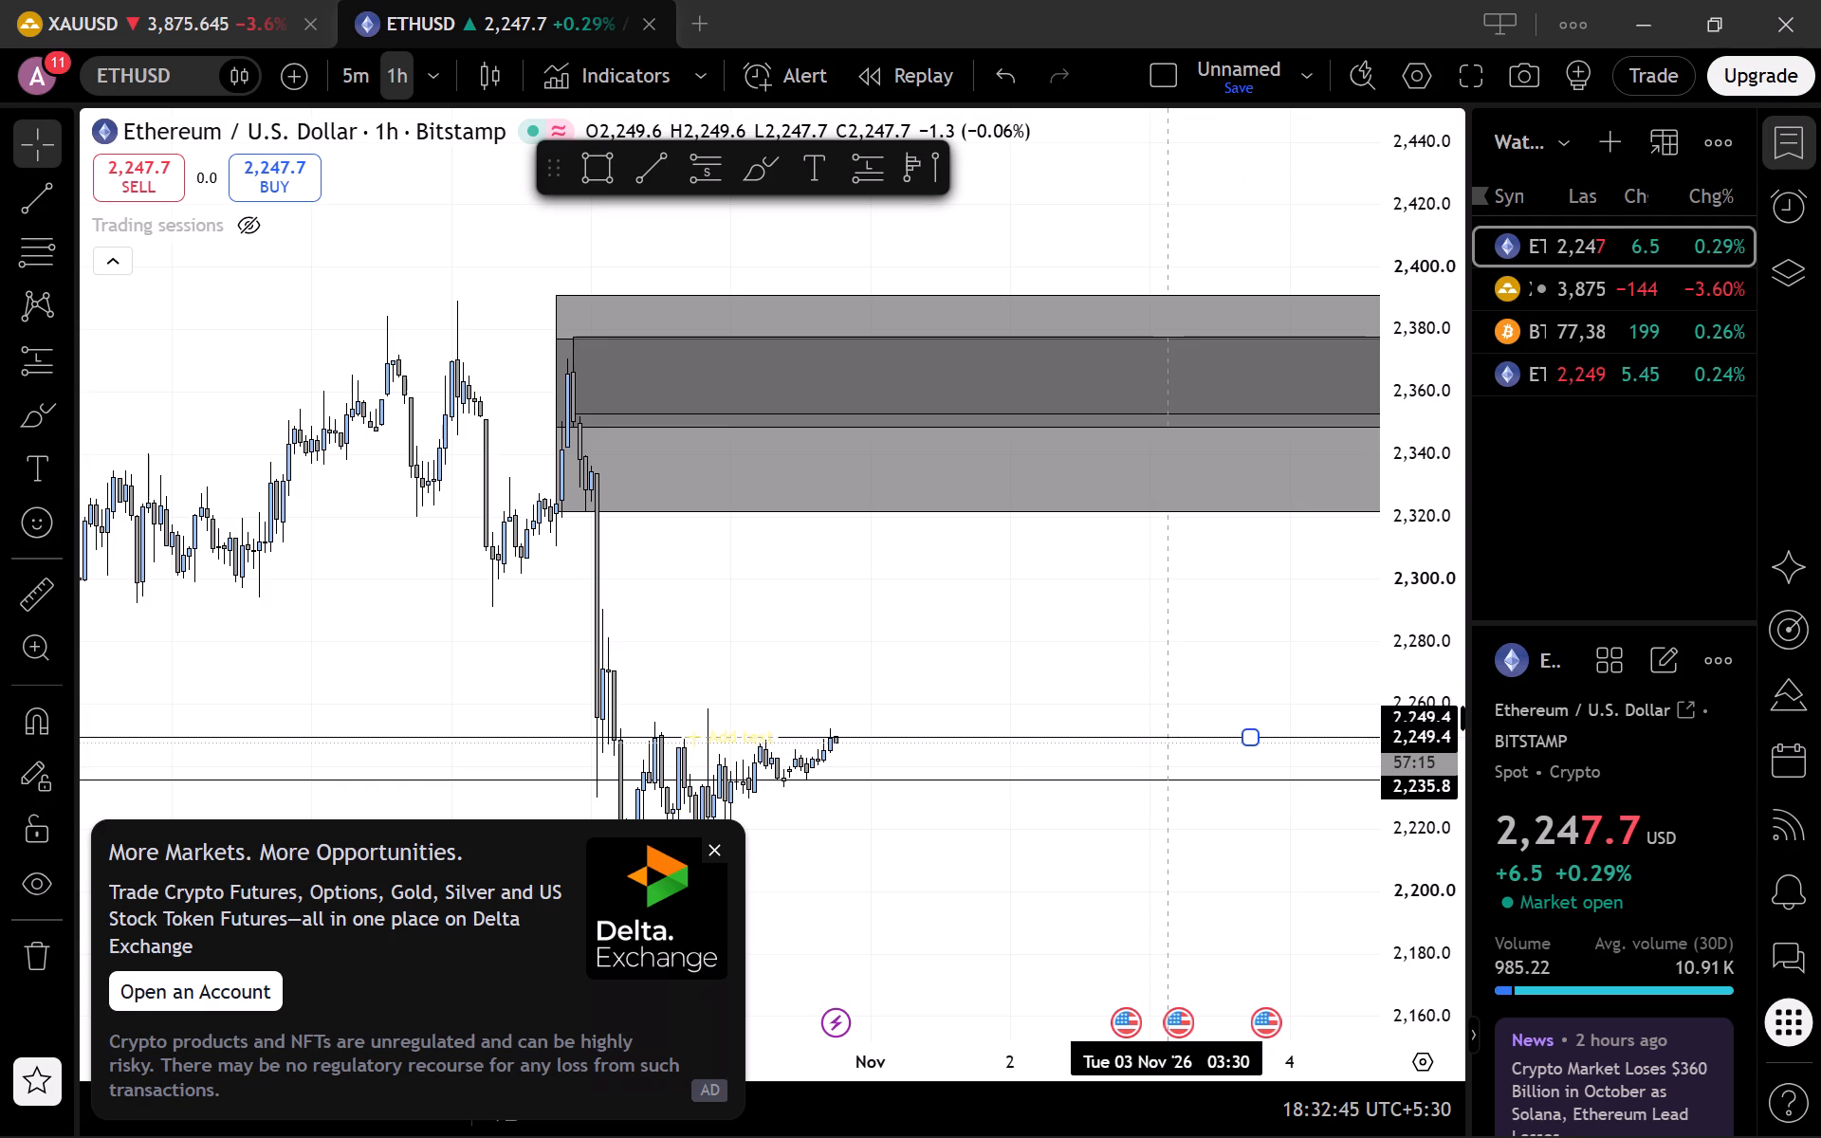
pyautogui.moveTo(1168, 738); pyautogui.dragTo(1166, 744)
pyautogui.click(933, 573)
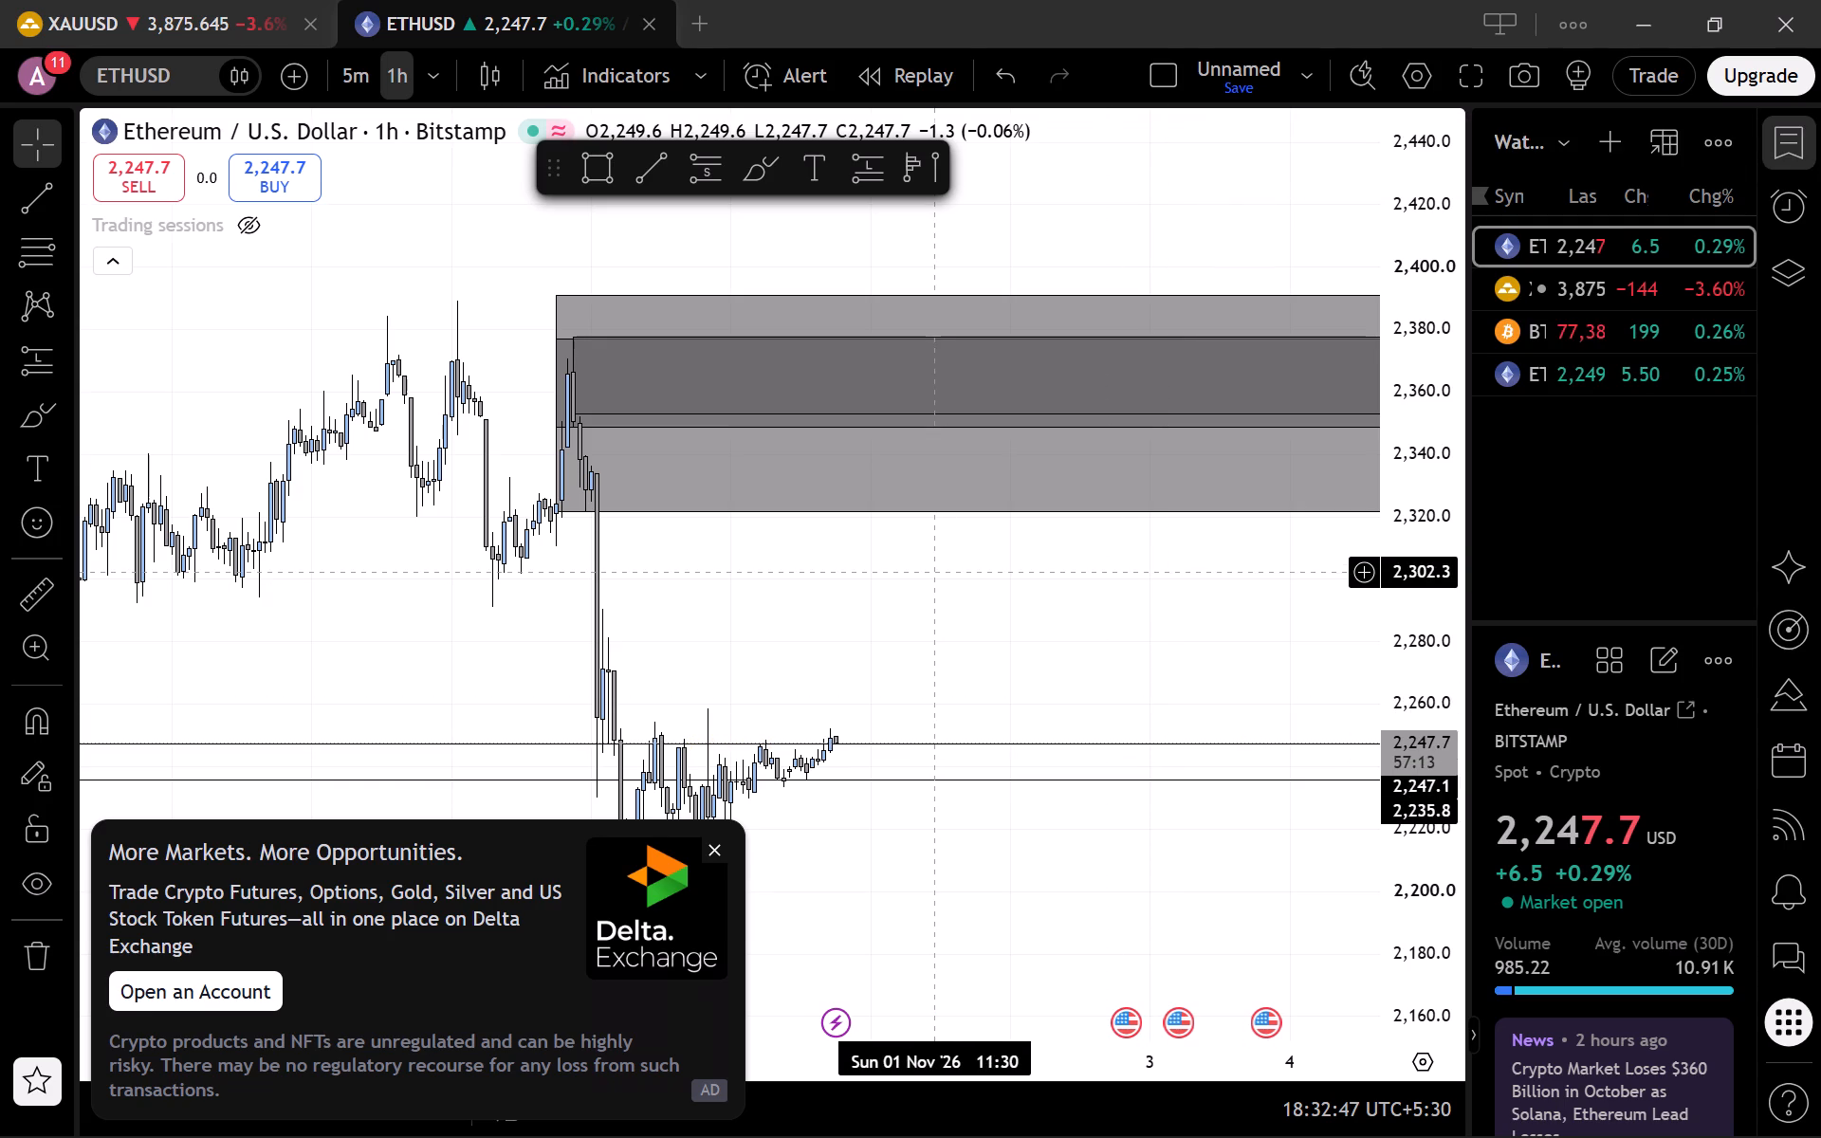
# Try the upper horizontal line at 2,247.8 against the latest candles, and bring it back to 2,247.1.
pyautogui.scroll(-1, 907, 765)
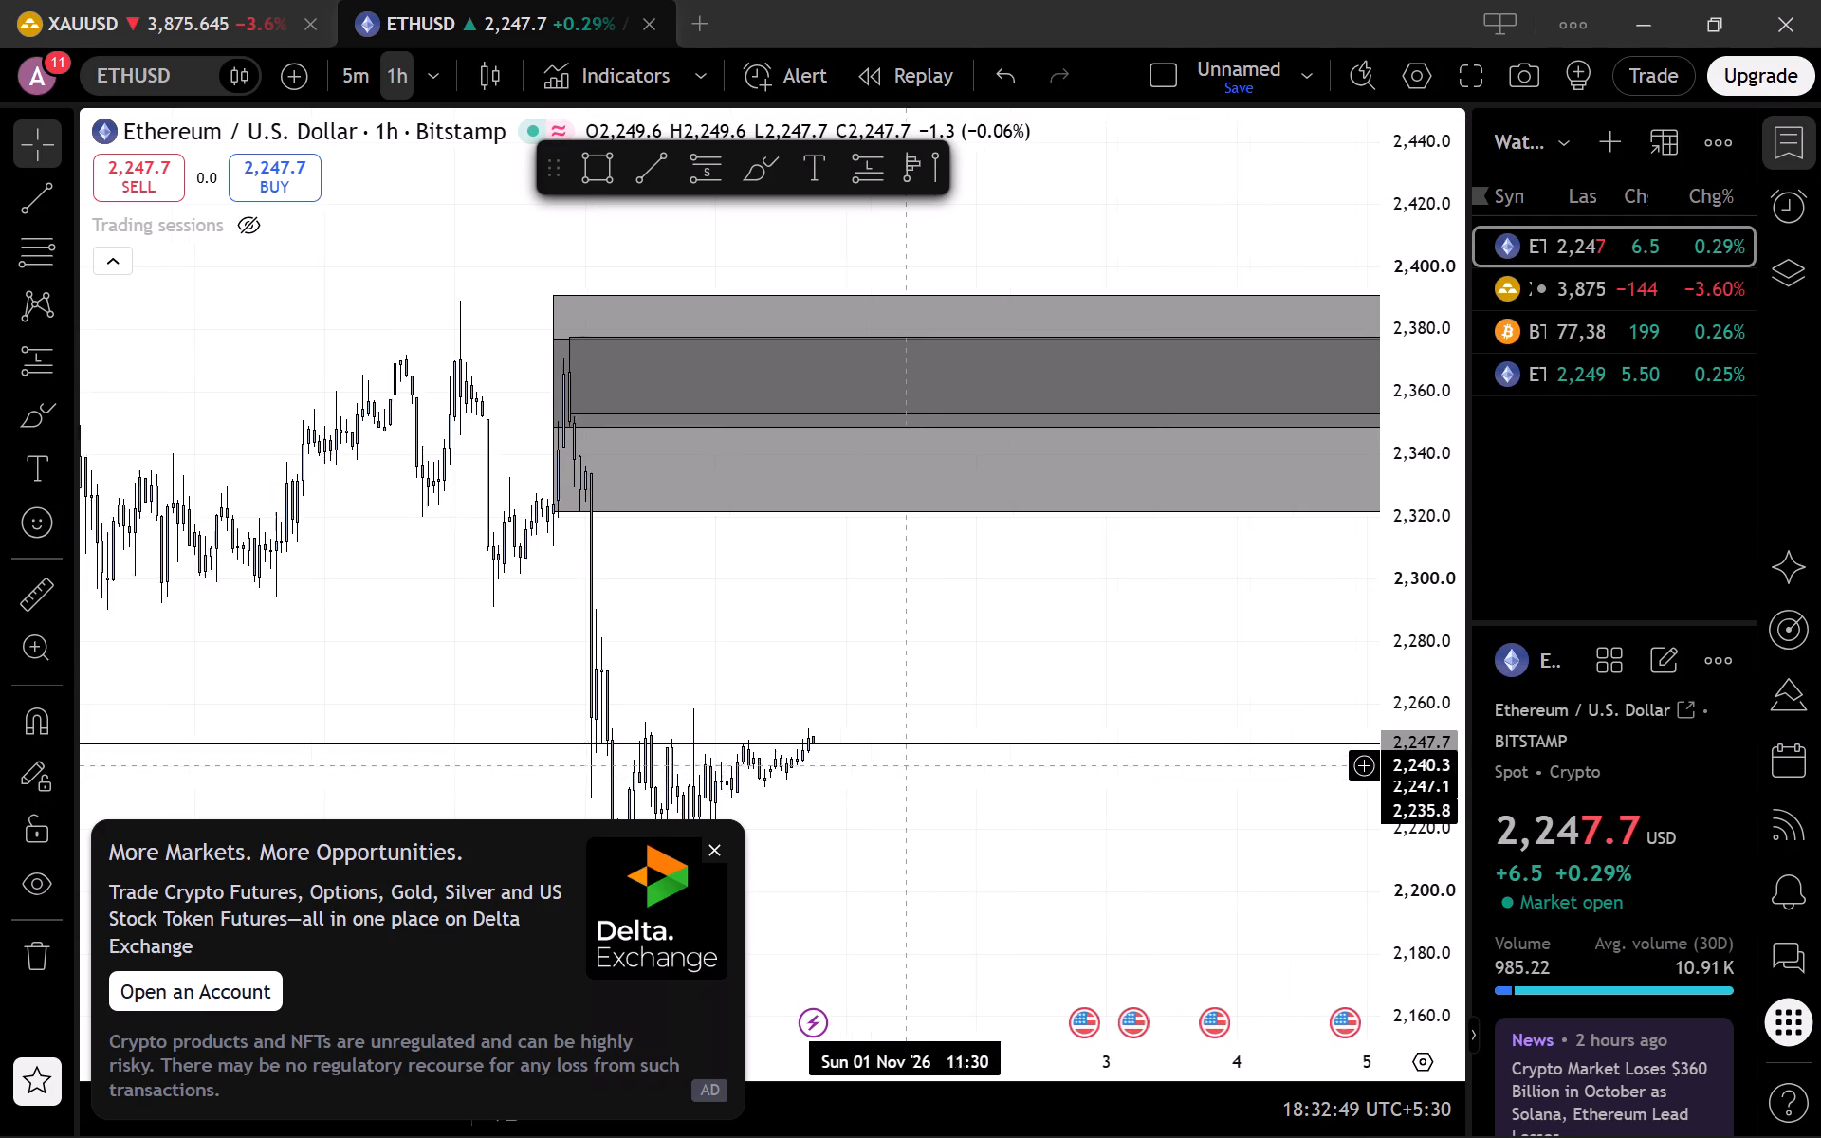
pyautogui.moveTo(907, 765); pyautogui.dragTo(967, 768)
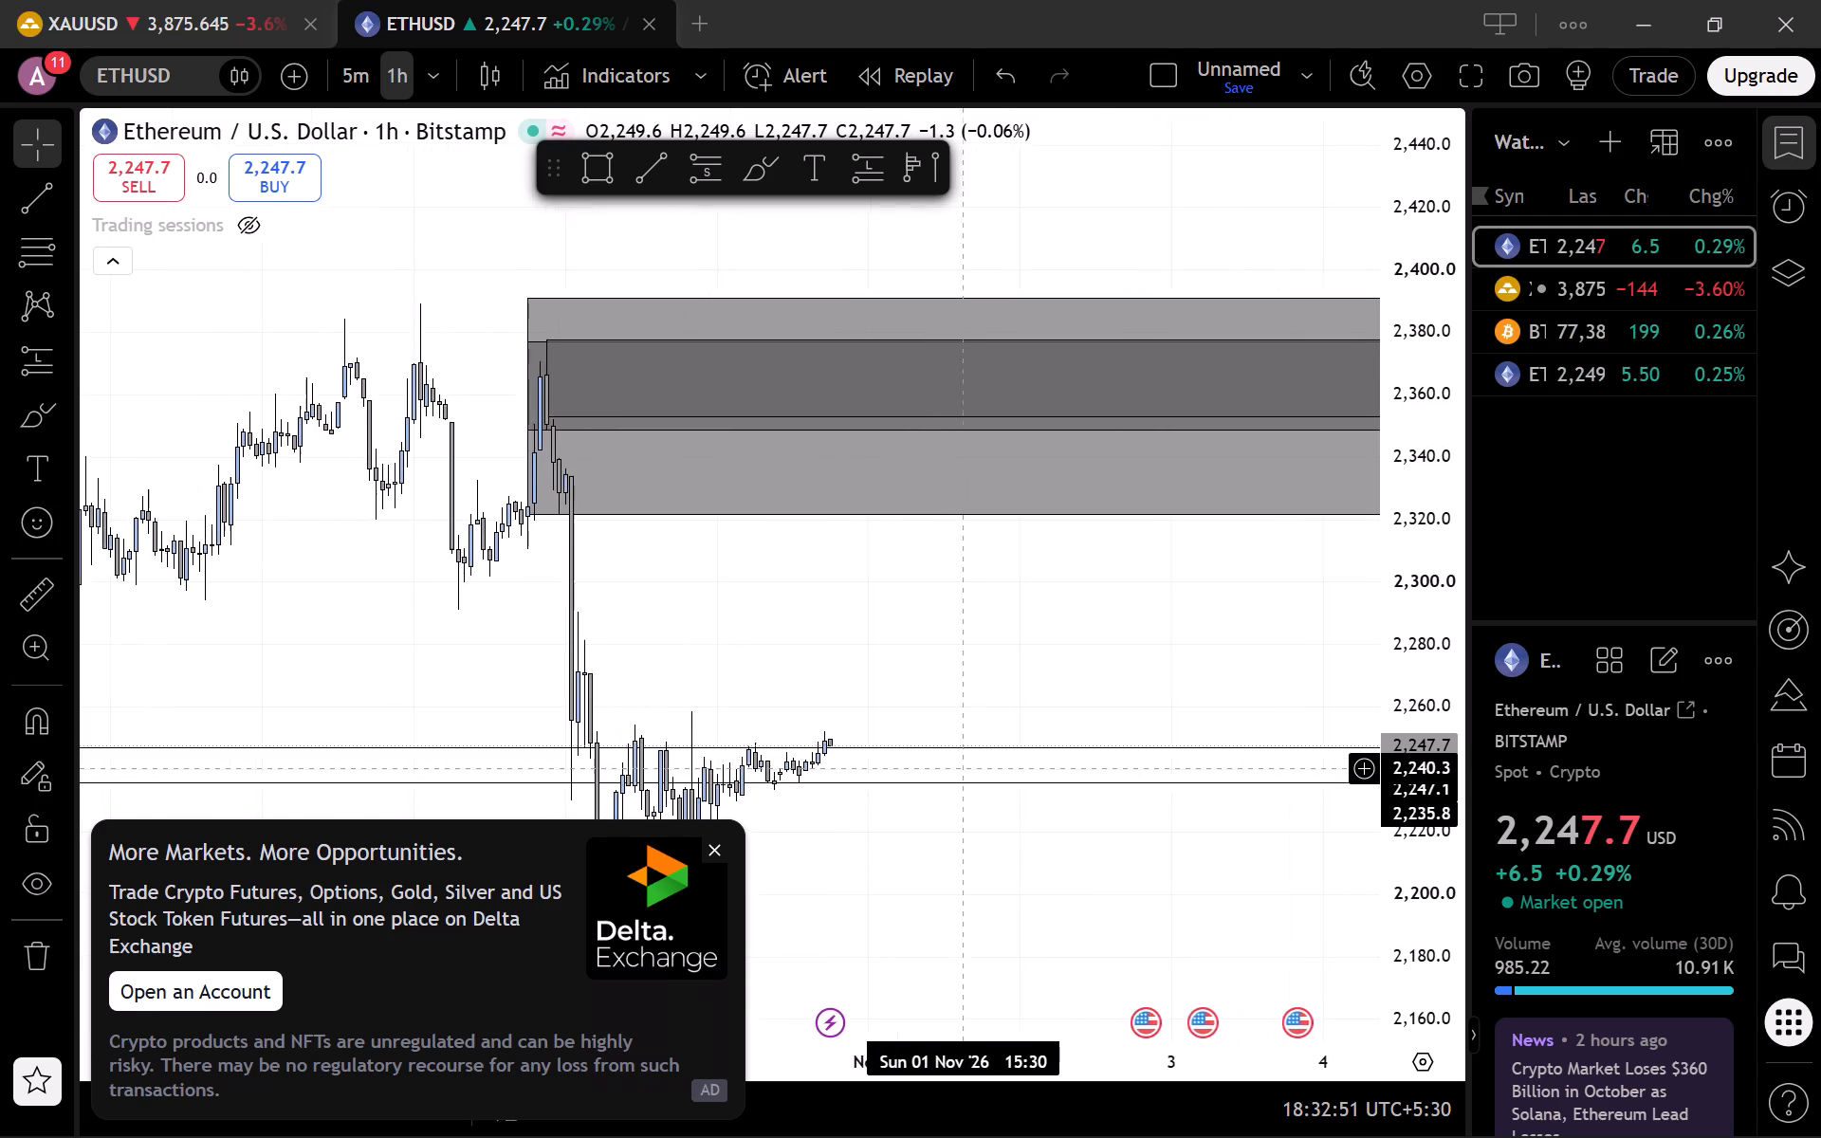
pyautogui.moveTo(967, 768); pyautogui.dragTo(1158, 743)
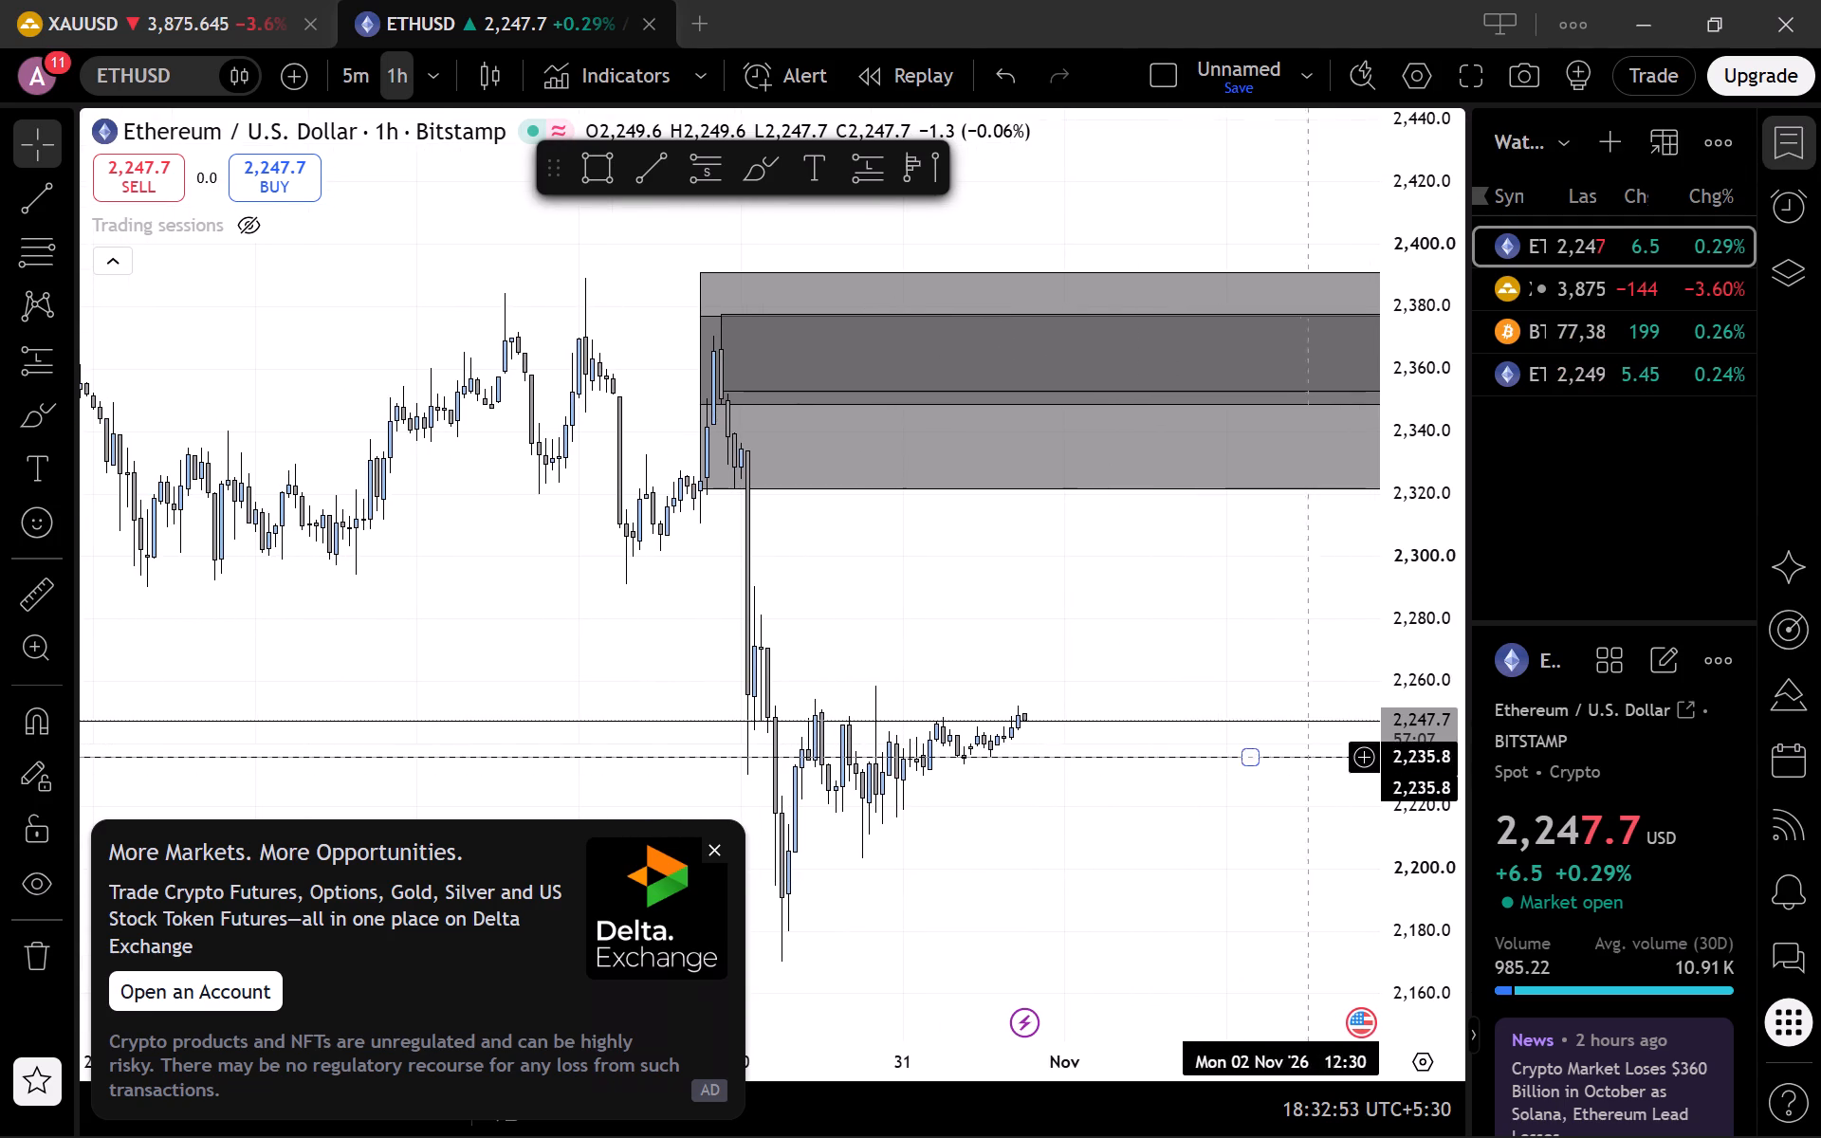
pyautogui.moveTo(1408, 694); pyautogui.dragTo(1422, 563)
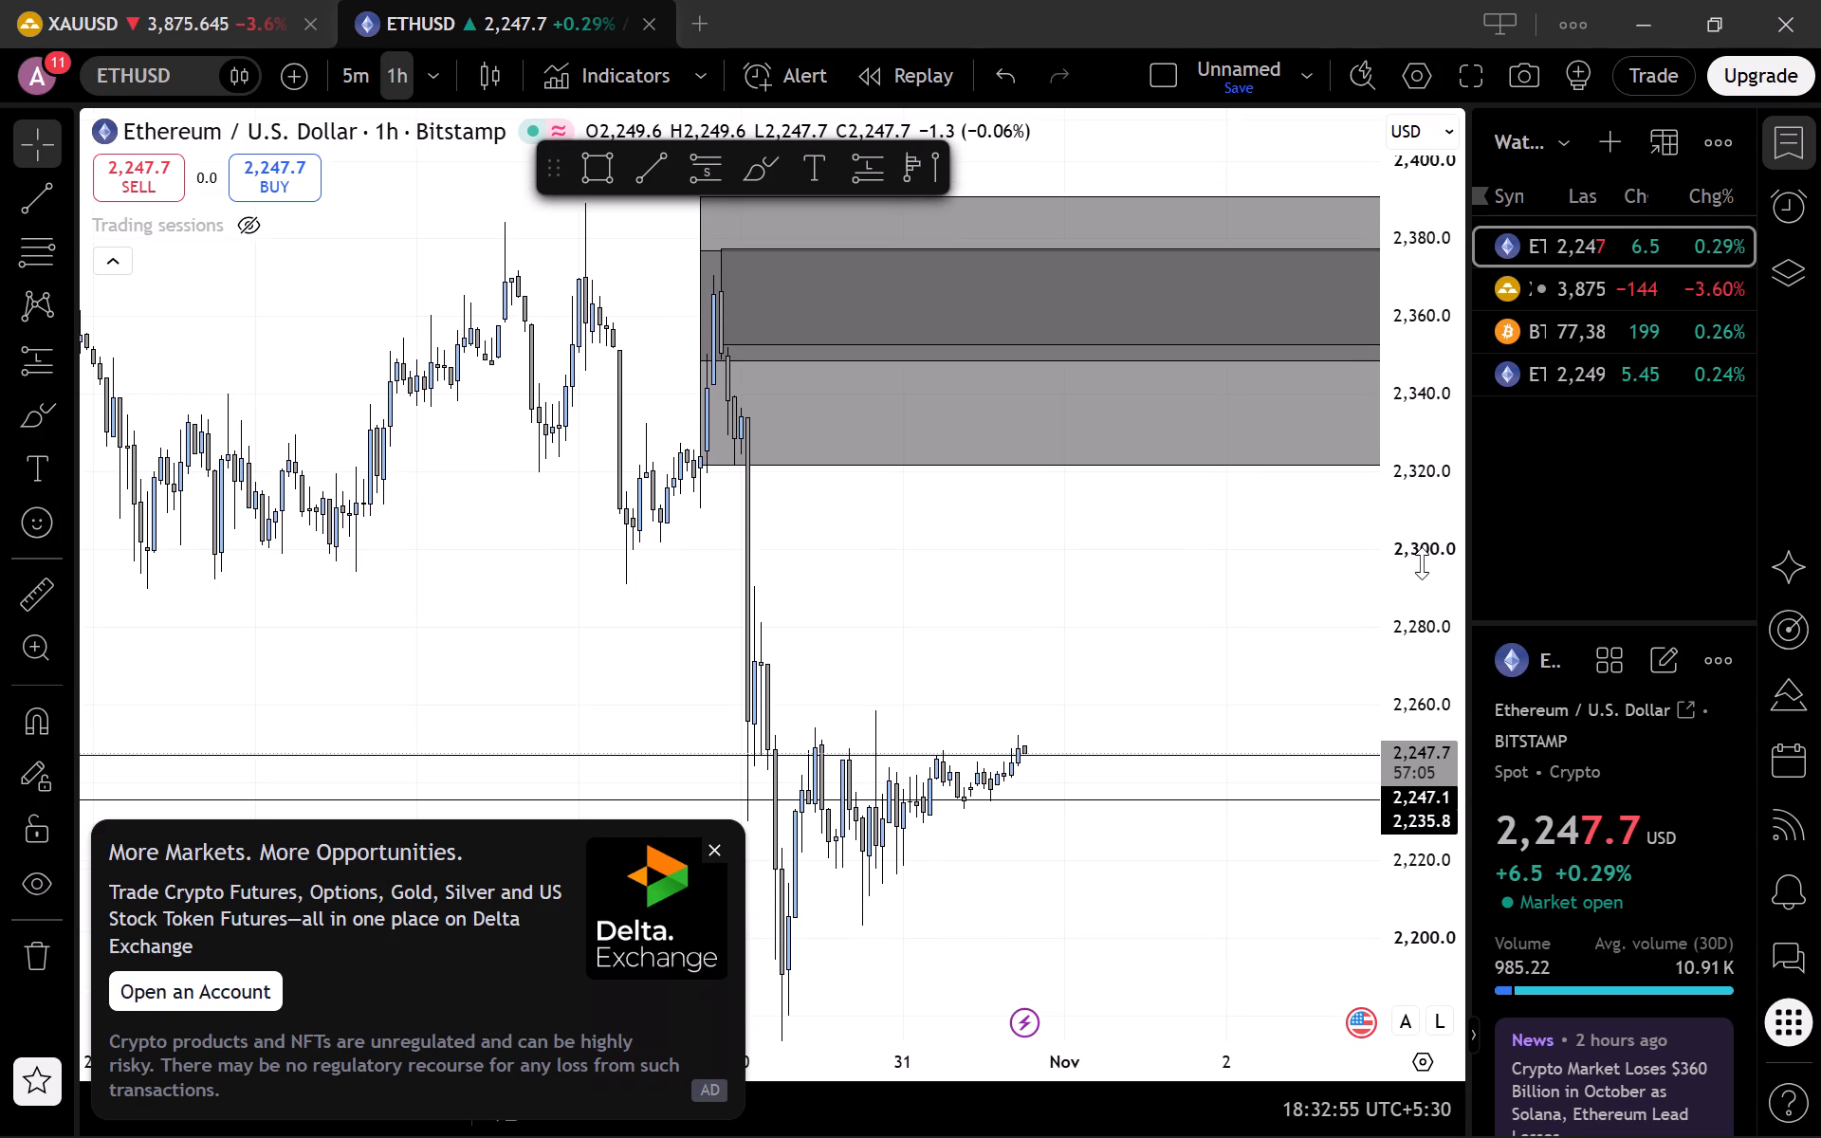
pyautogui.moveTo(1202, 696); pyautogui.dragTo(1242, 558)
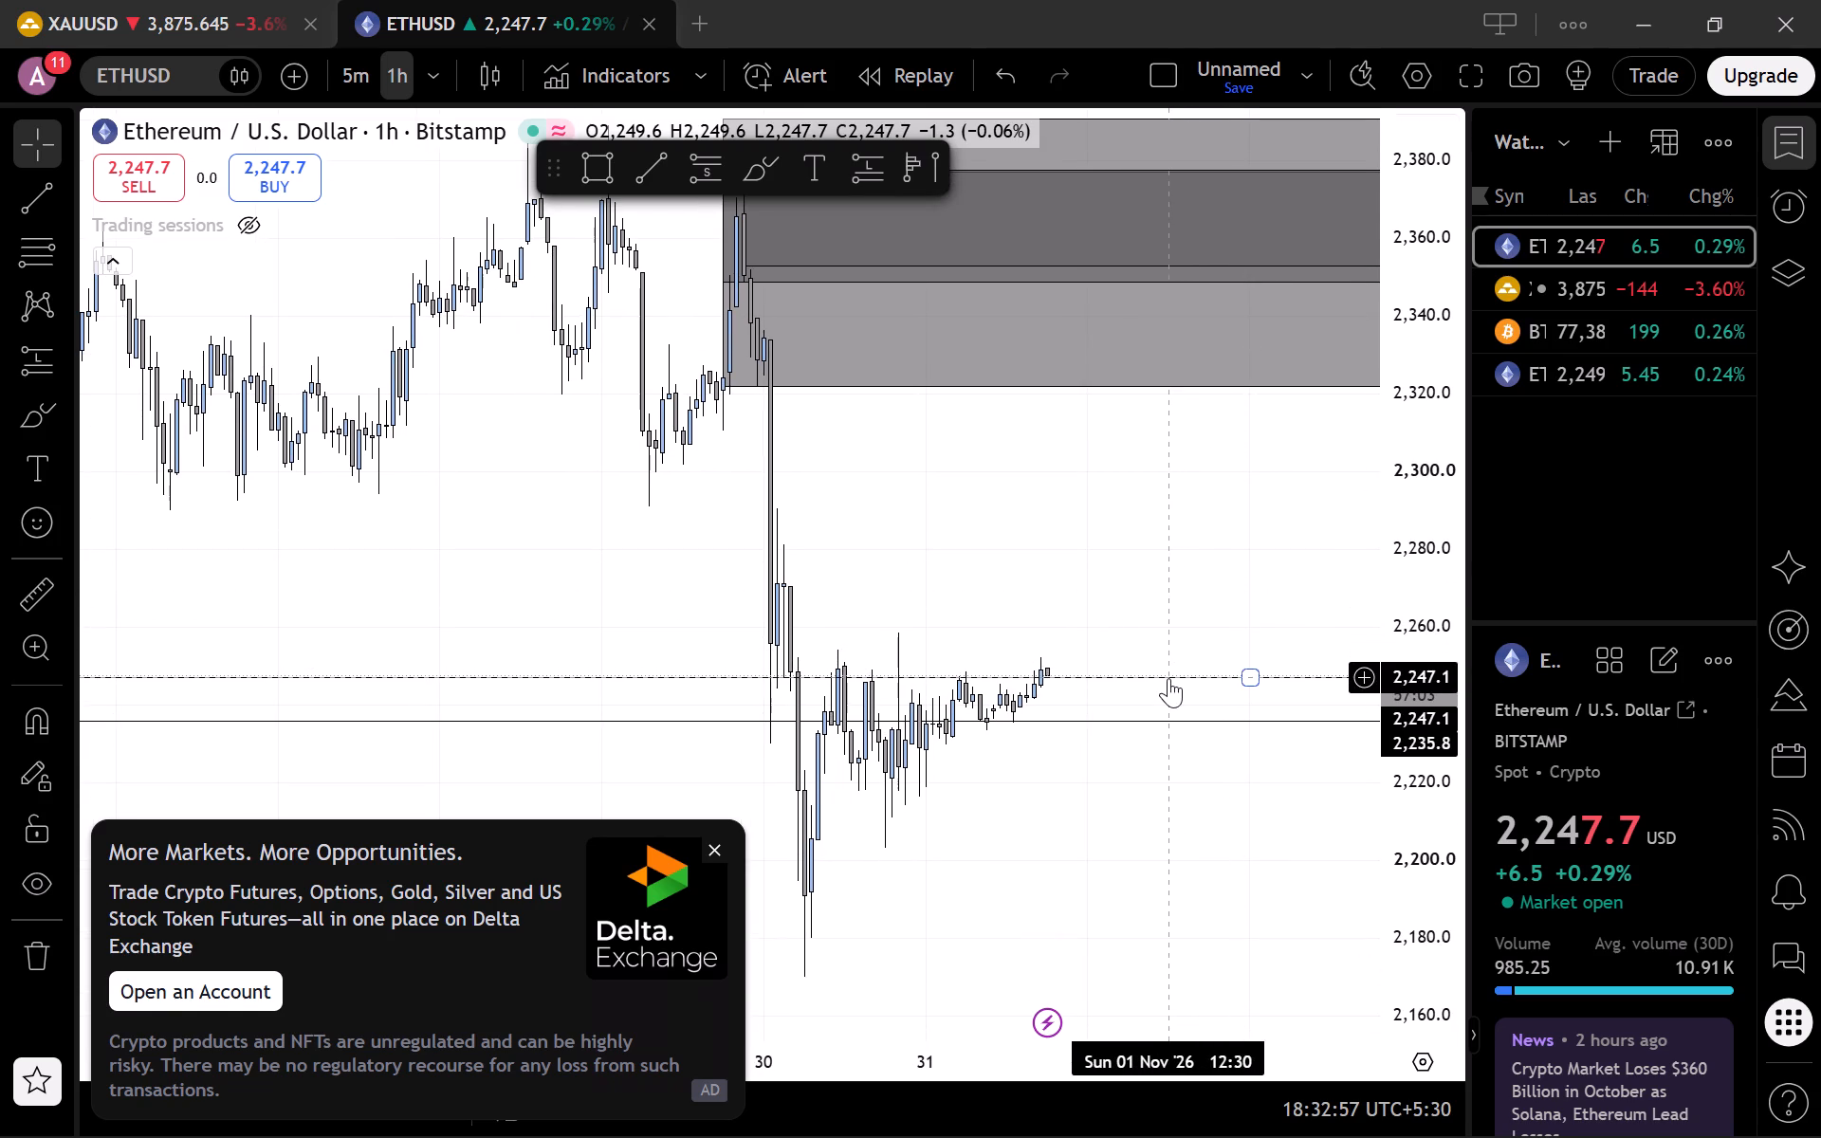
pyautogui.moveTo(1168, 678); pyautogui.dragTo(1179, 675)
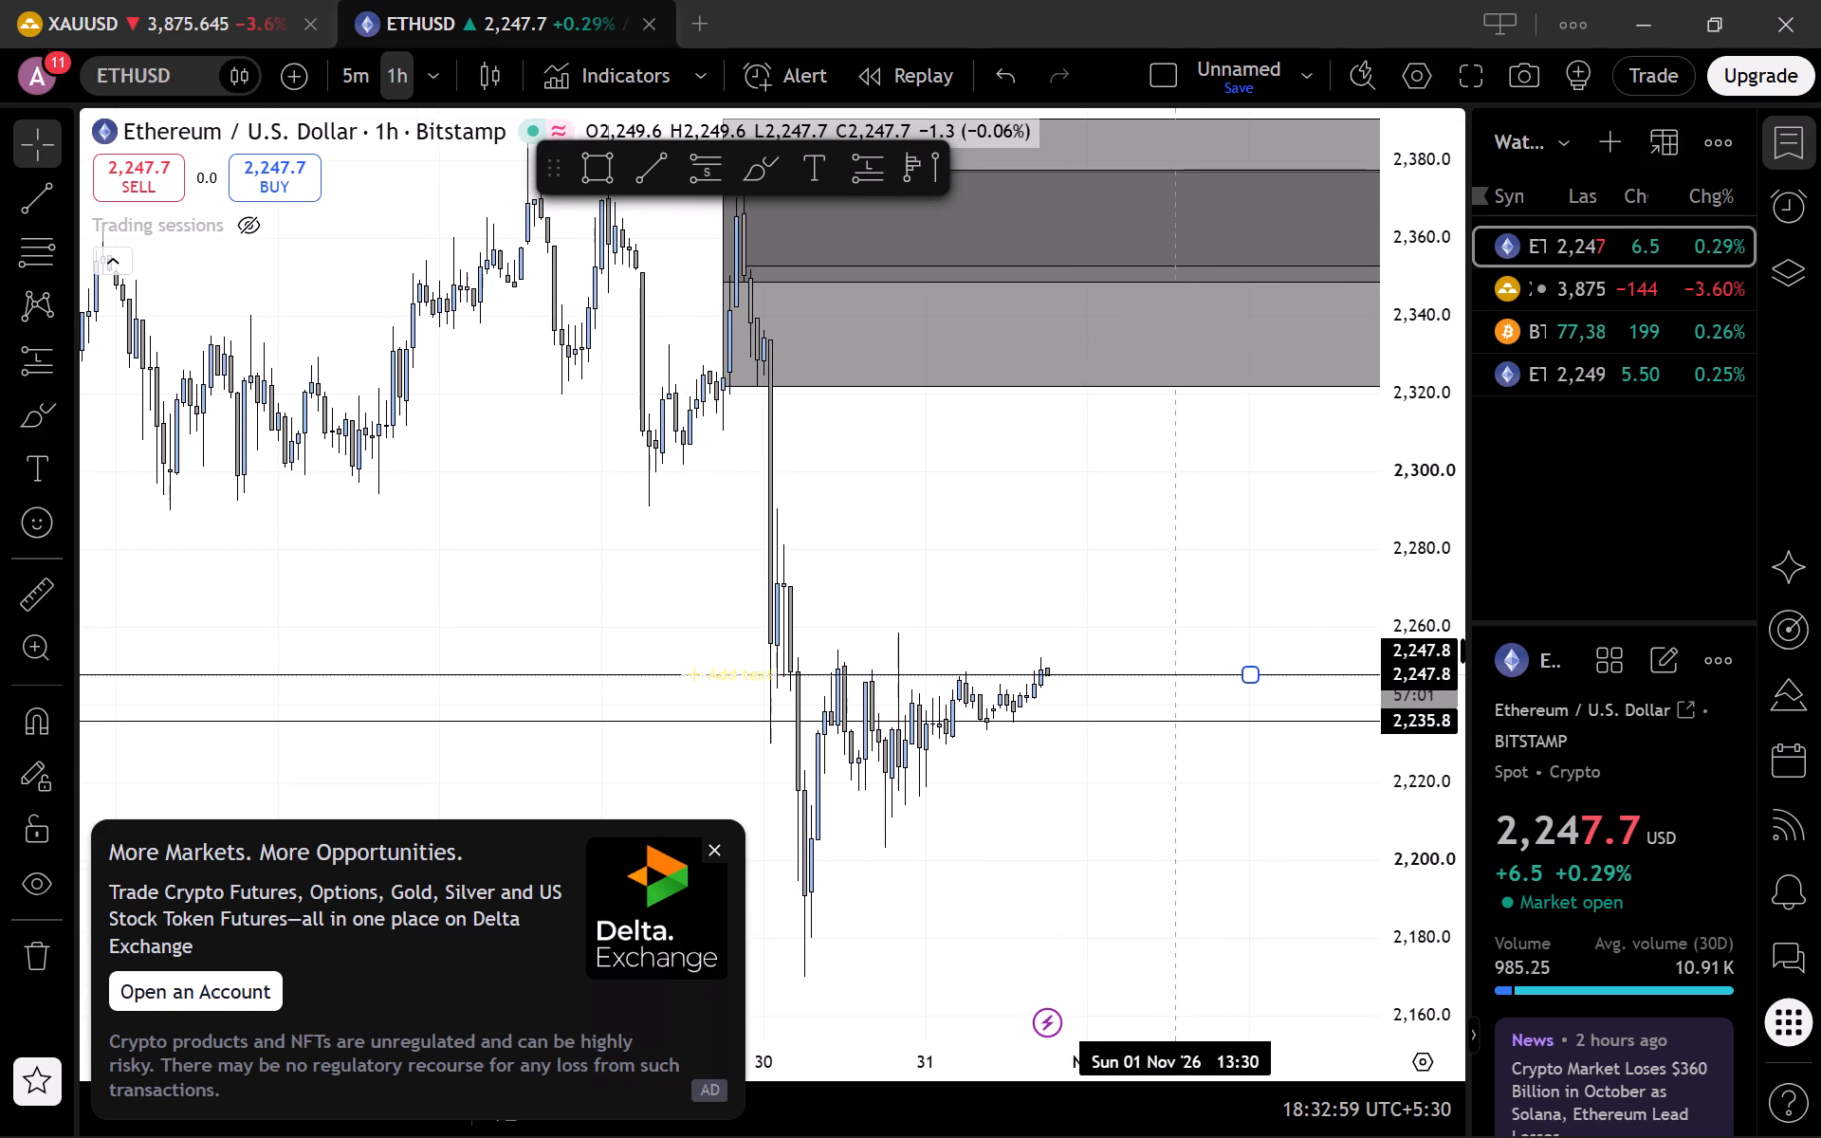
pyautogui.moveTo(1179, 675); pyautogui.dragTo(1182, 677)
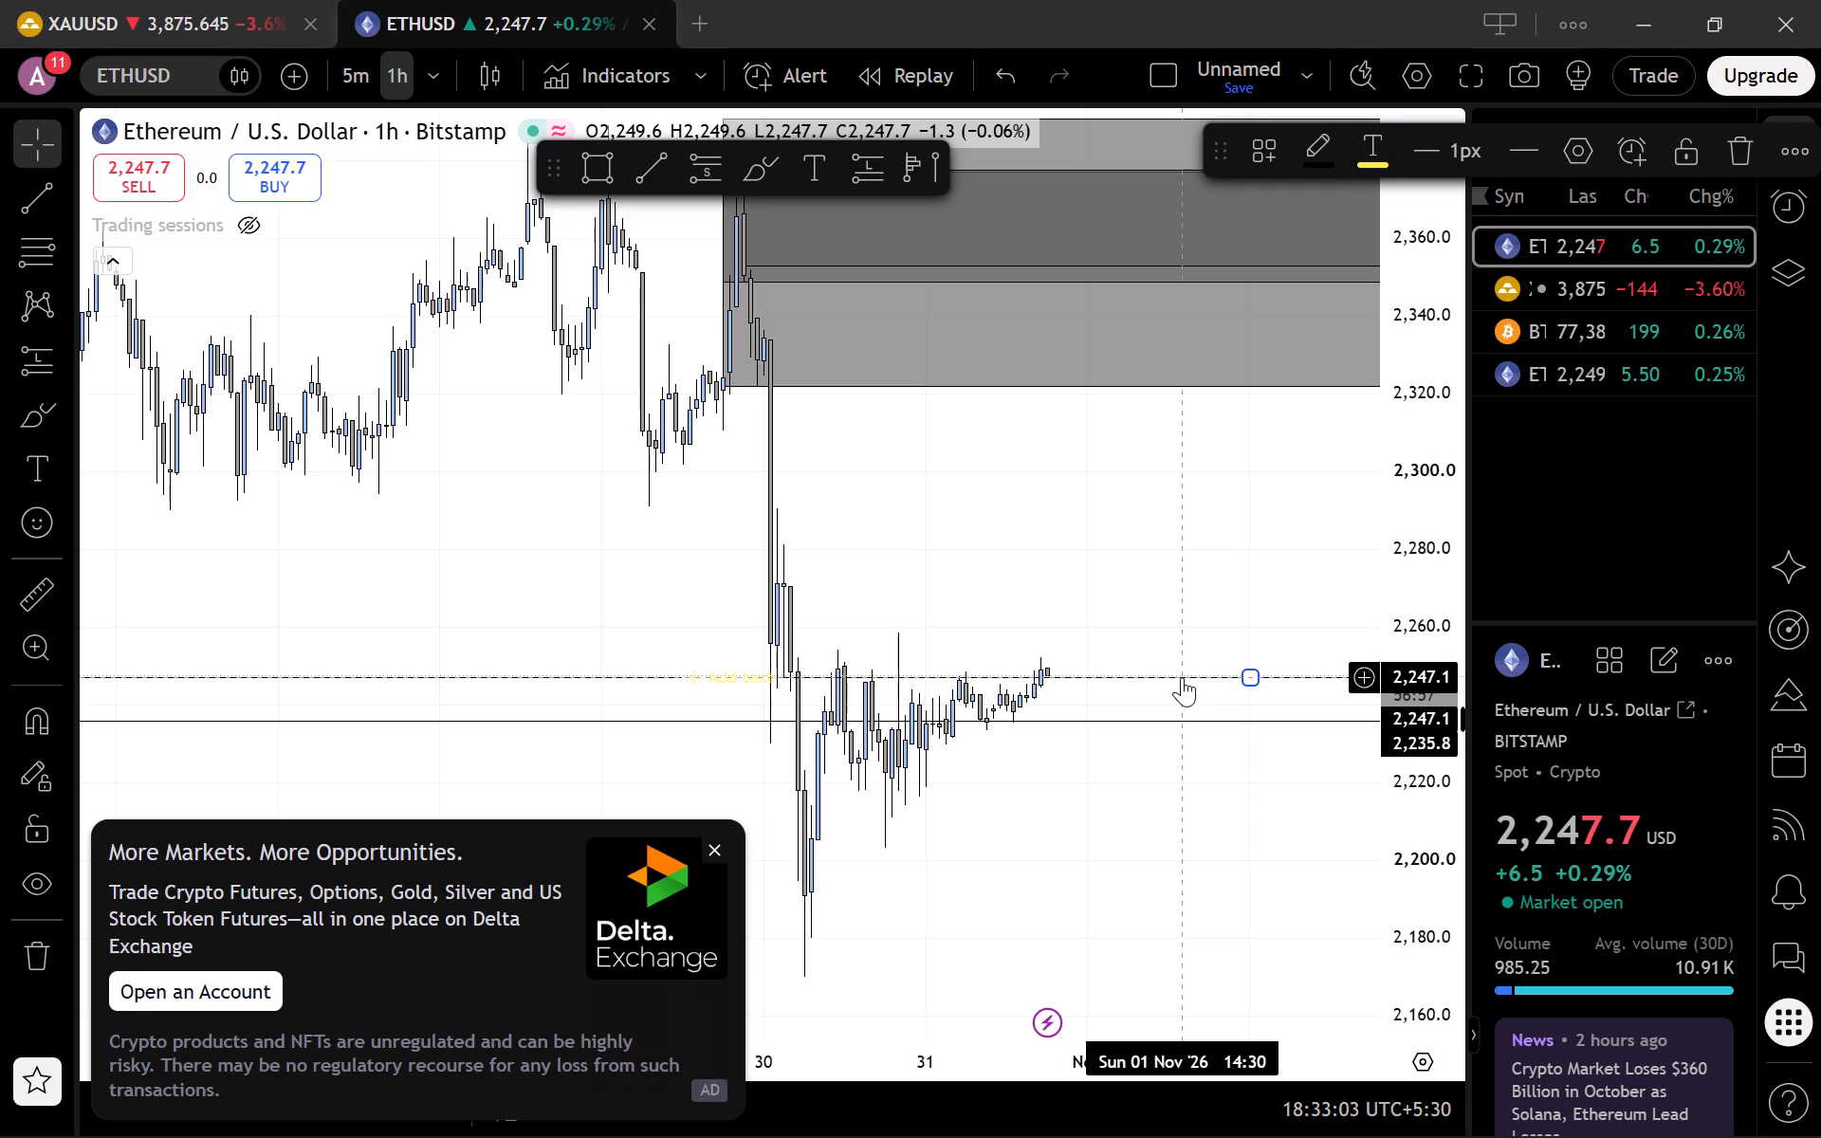
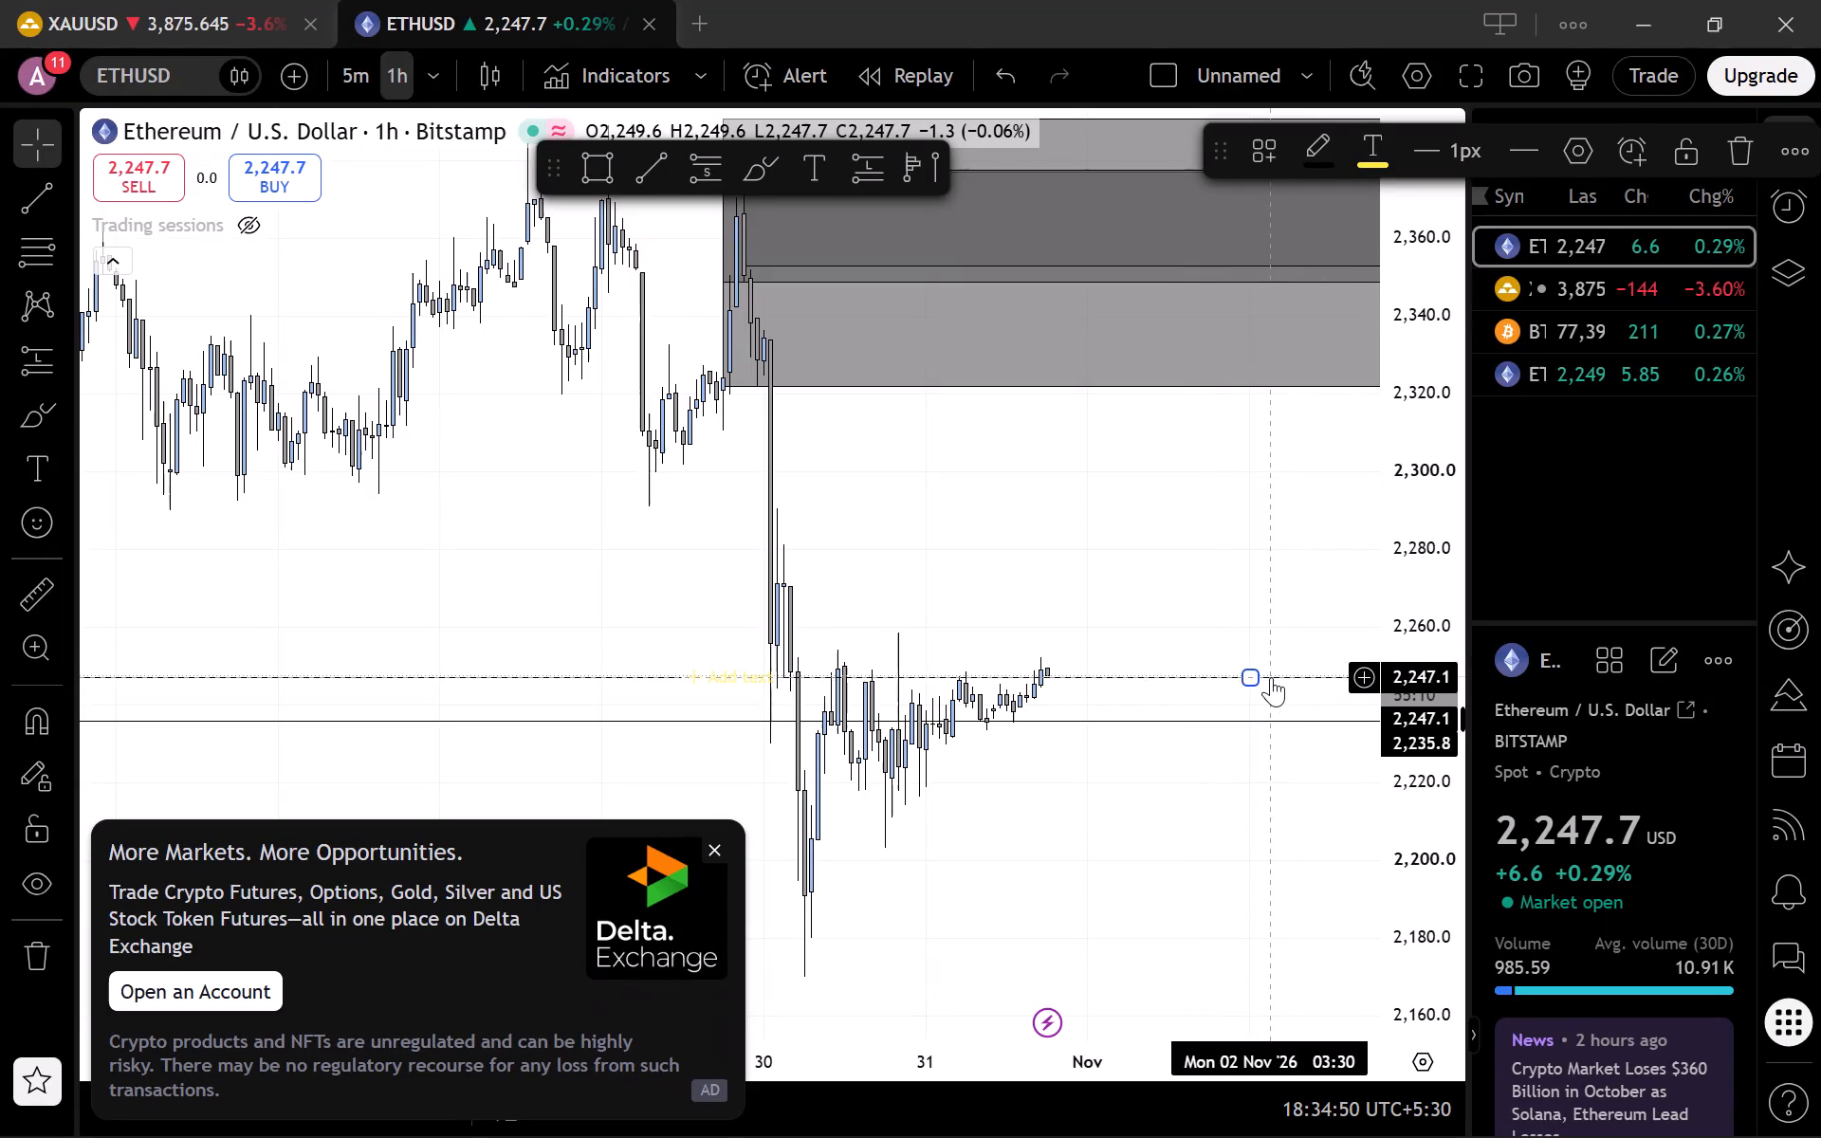
# Raise the upper horizontal line slightly to 2,247.4 against the latest ETHUSD 1-hour candles.
pyautogui.moveTo(1248, 686); pyautogui.dragTo(1283, 676)
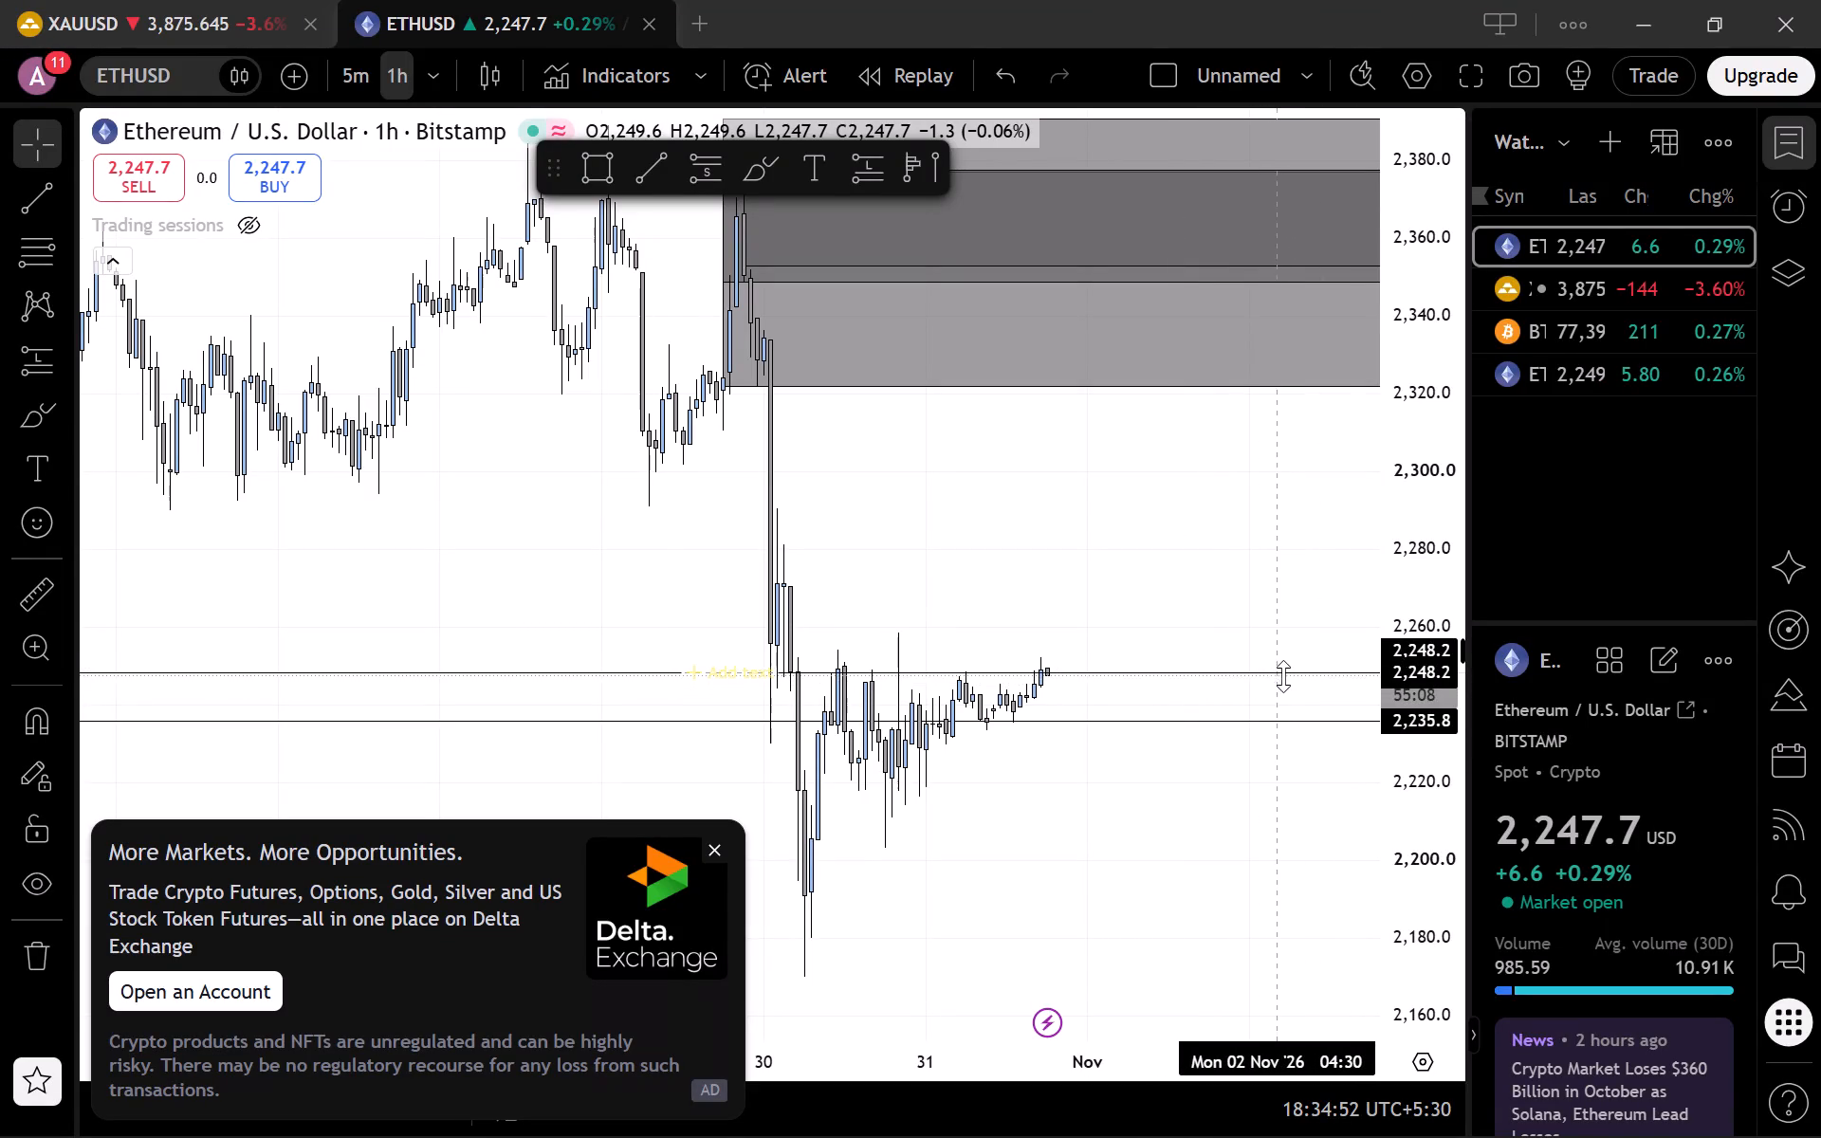
pyautogui.moveTo(1283, 676); pyautogui.dragTo(1284, 676)
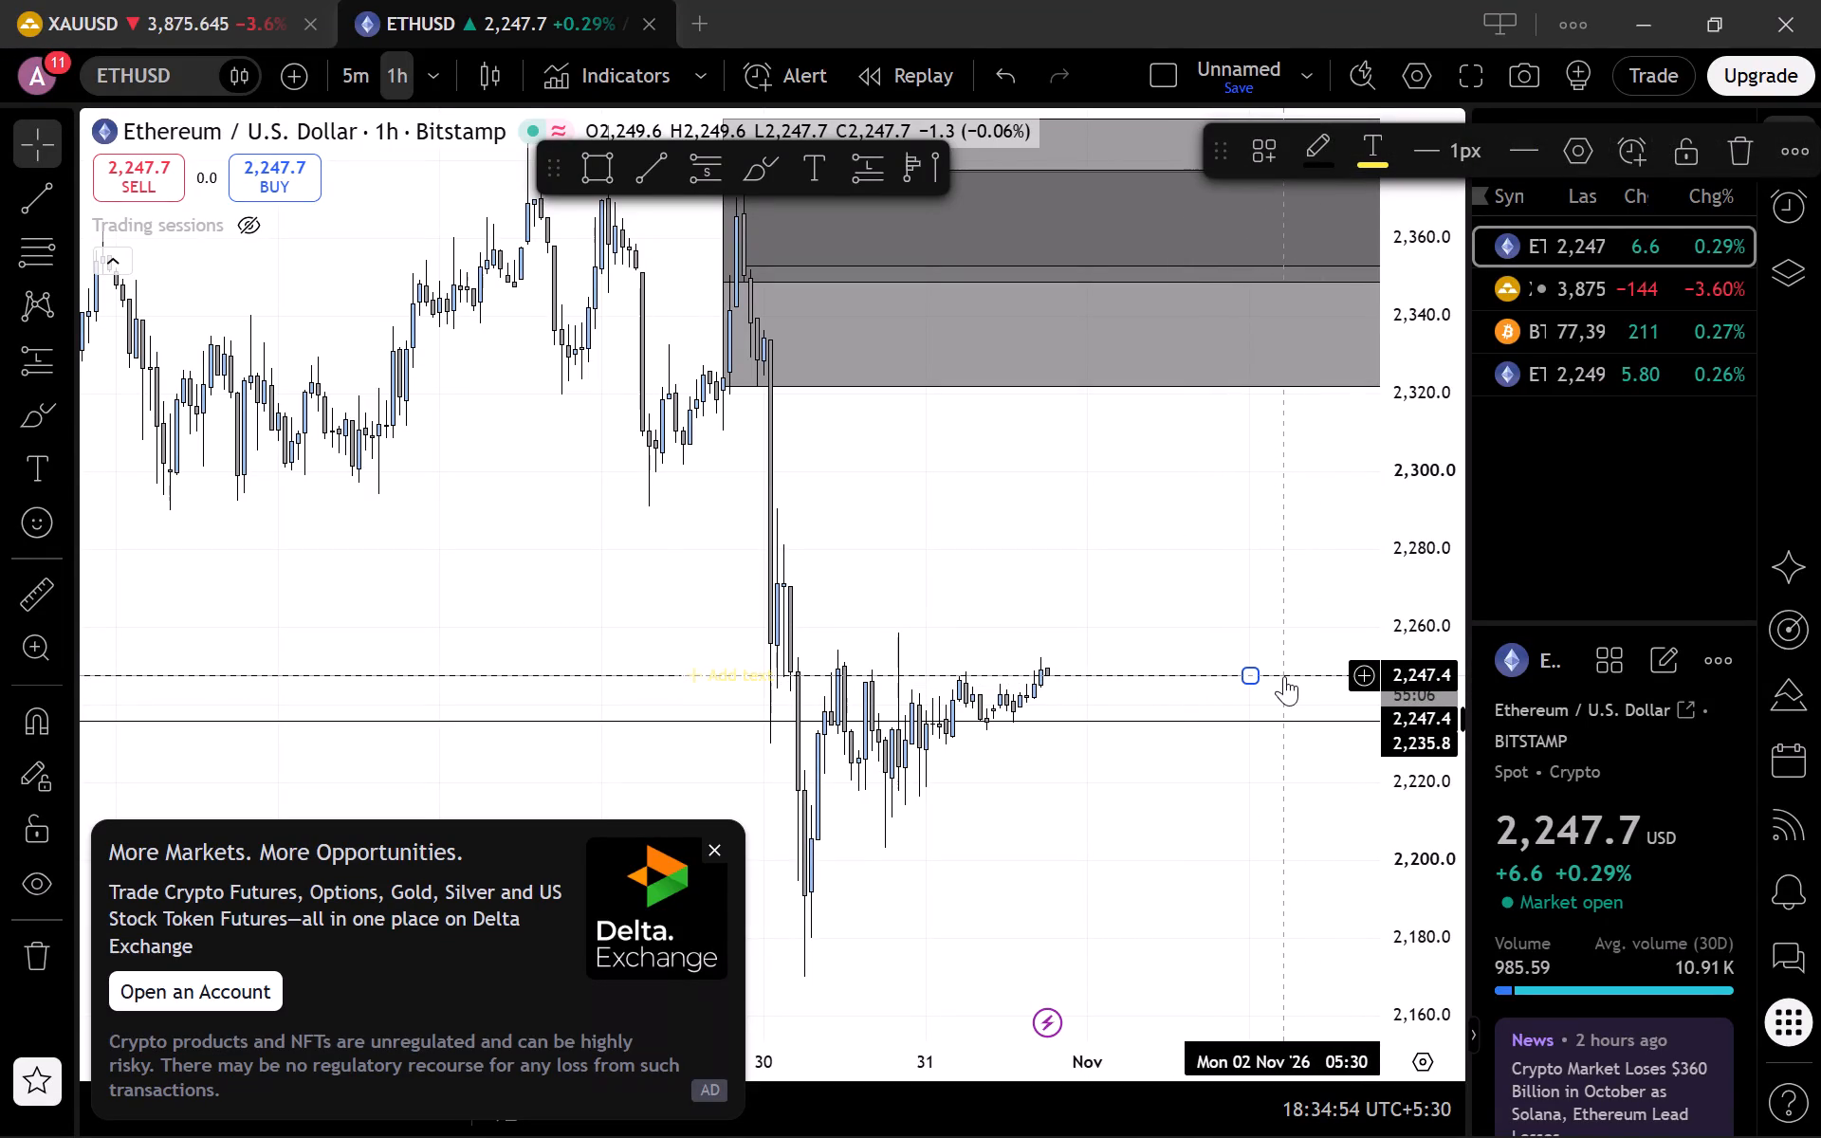
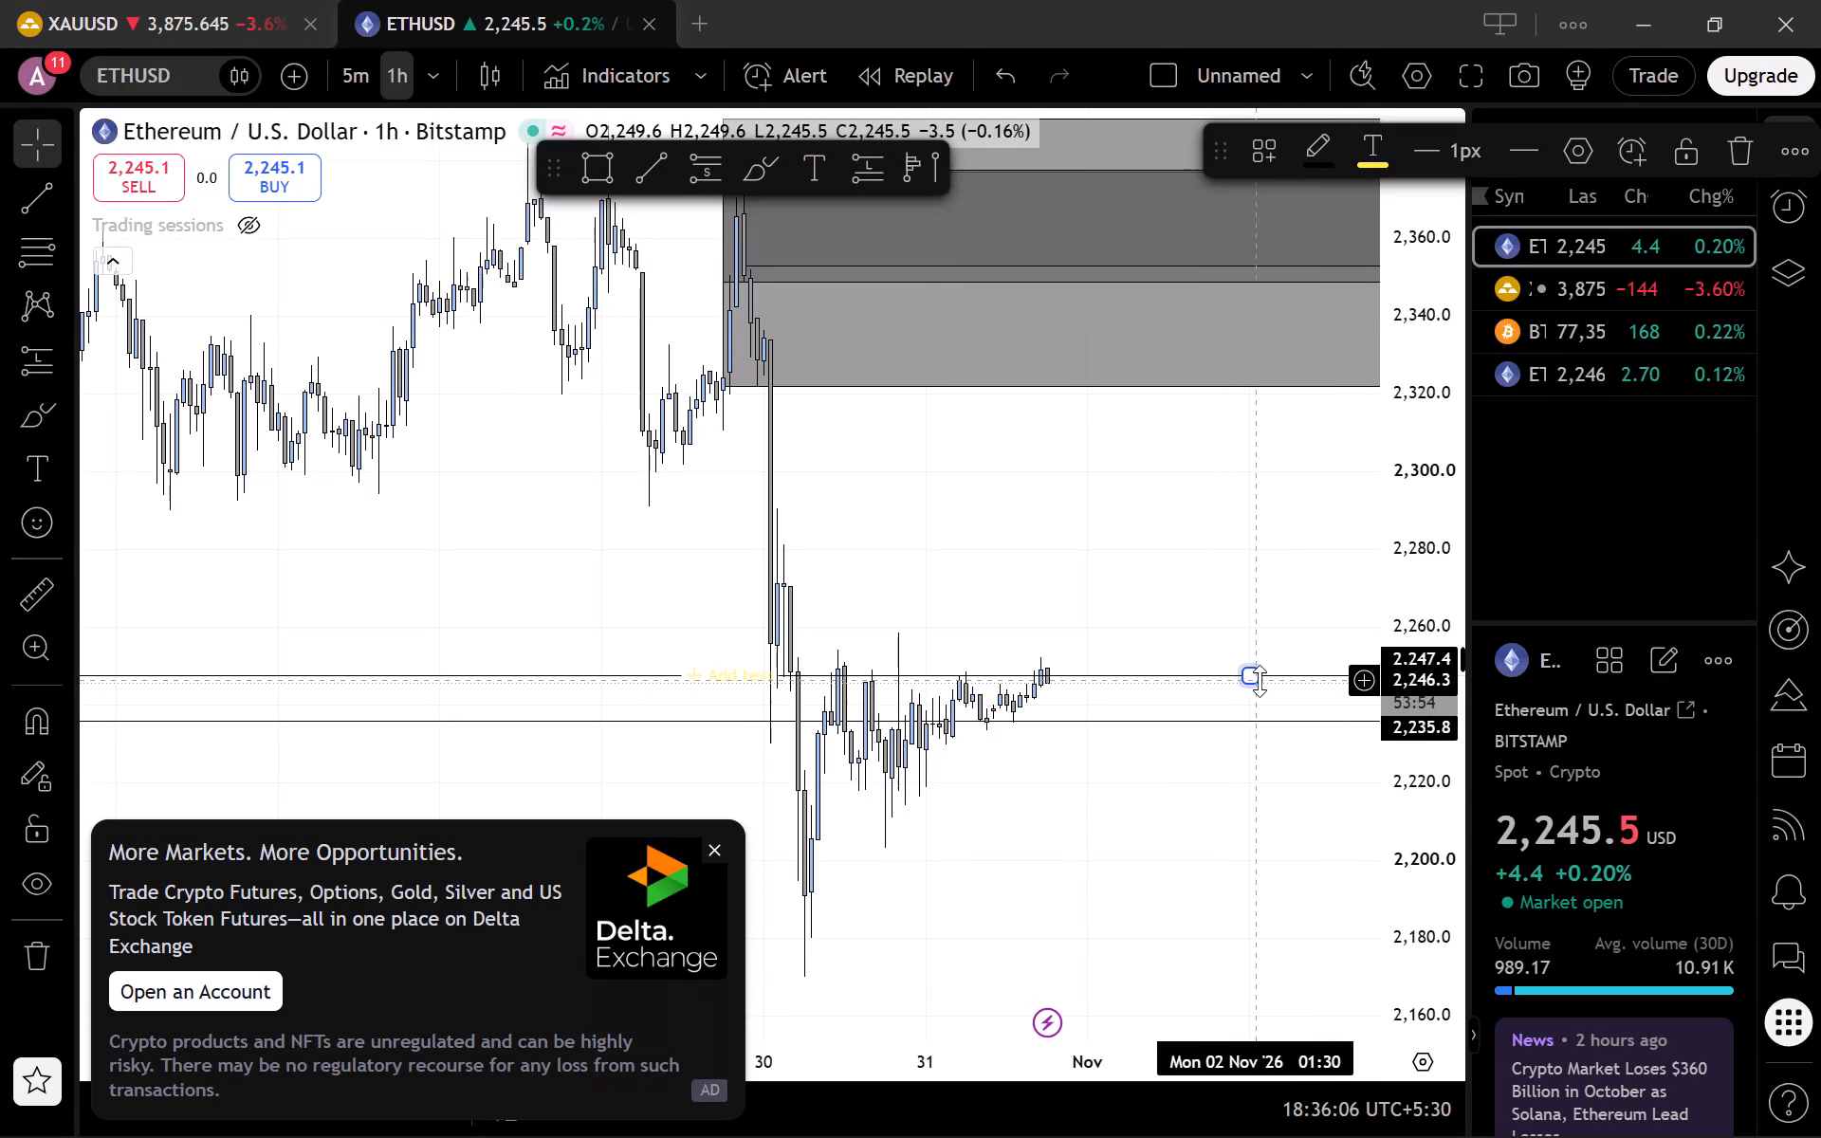
# Lower the upper horizontal line to about 2,244.9 on the ETHUSD 1-hour chart and deselect it.
pyautogui.moveTo(1260, 681); pyautogui.dragTo(1267, 684)
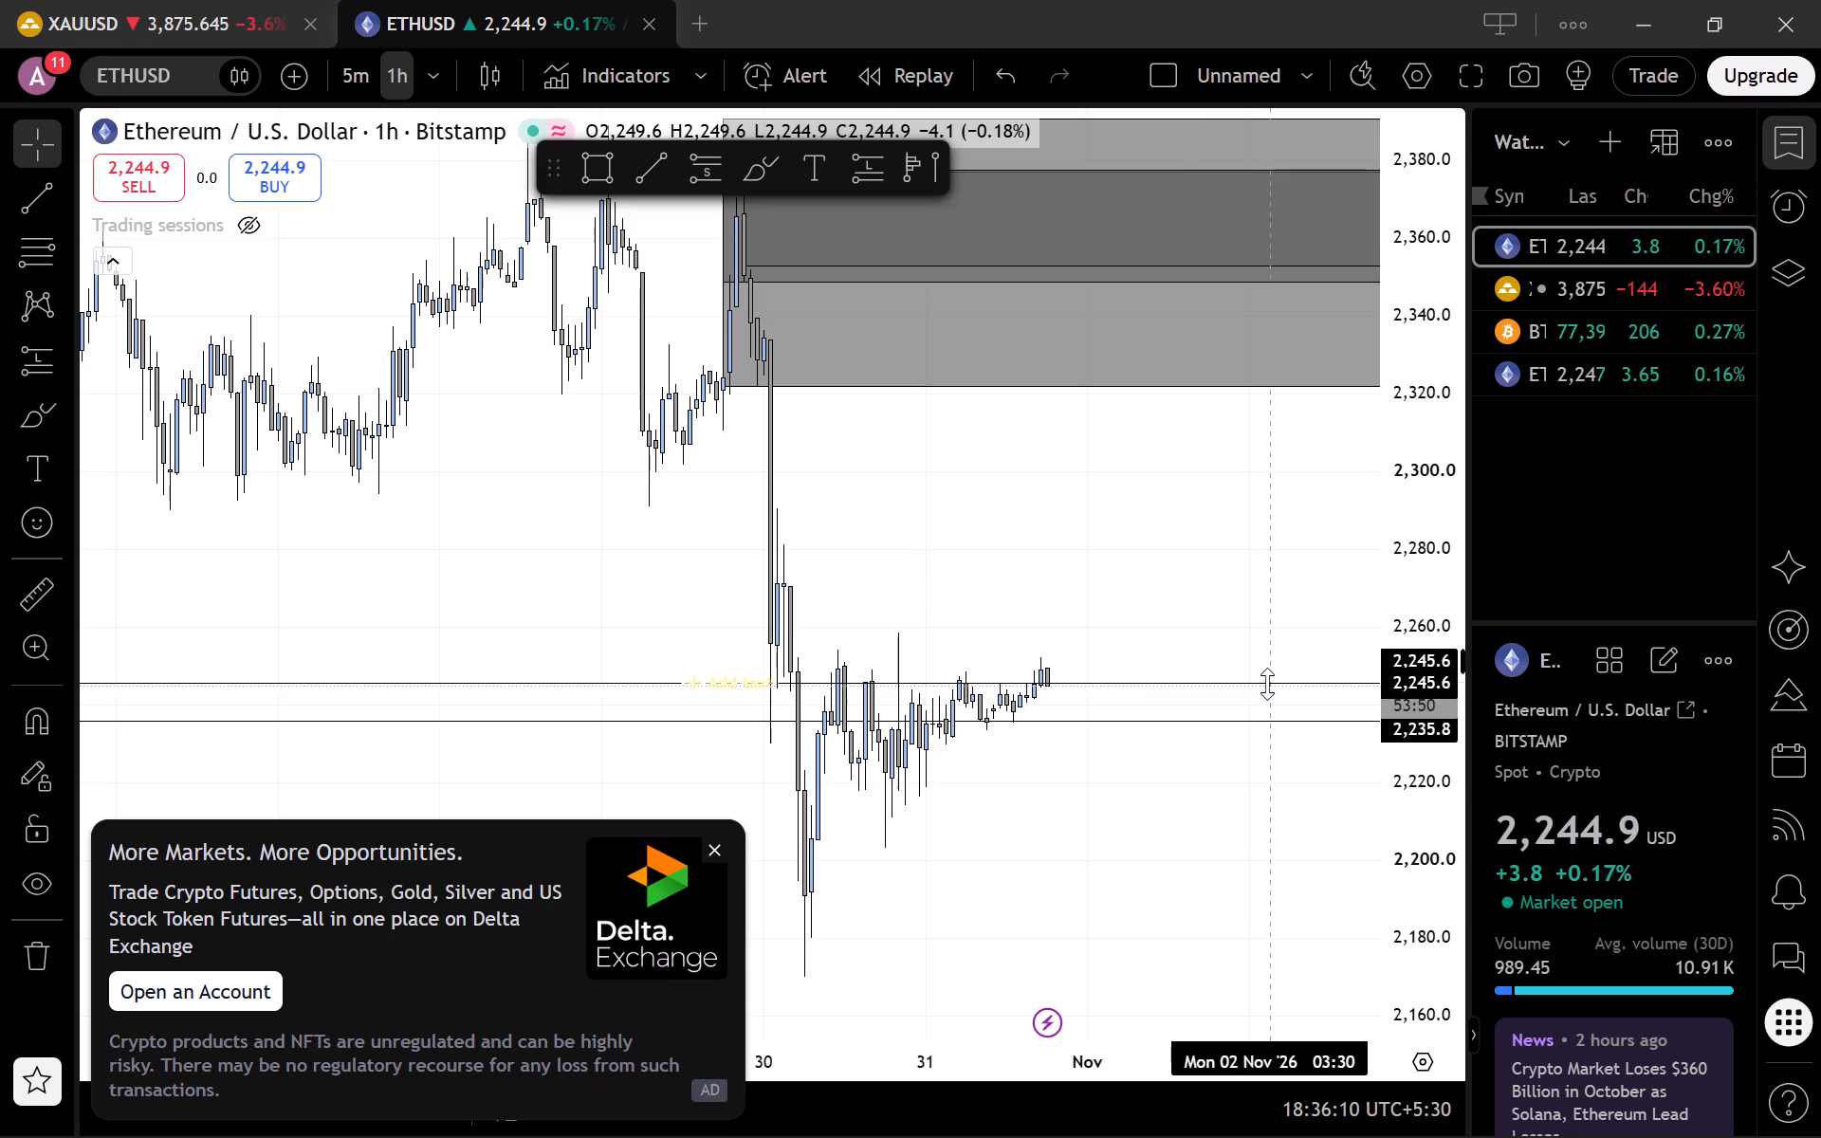
pyautogui.moveTo(1267, 684); pyautogui.dragTo(1269, 688)
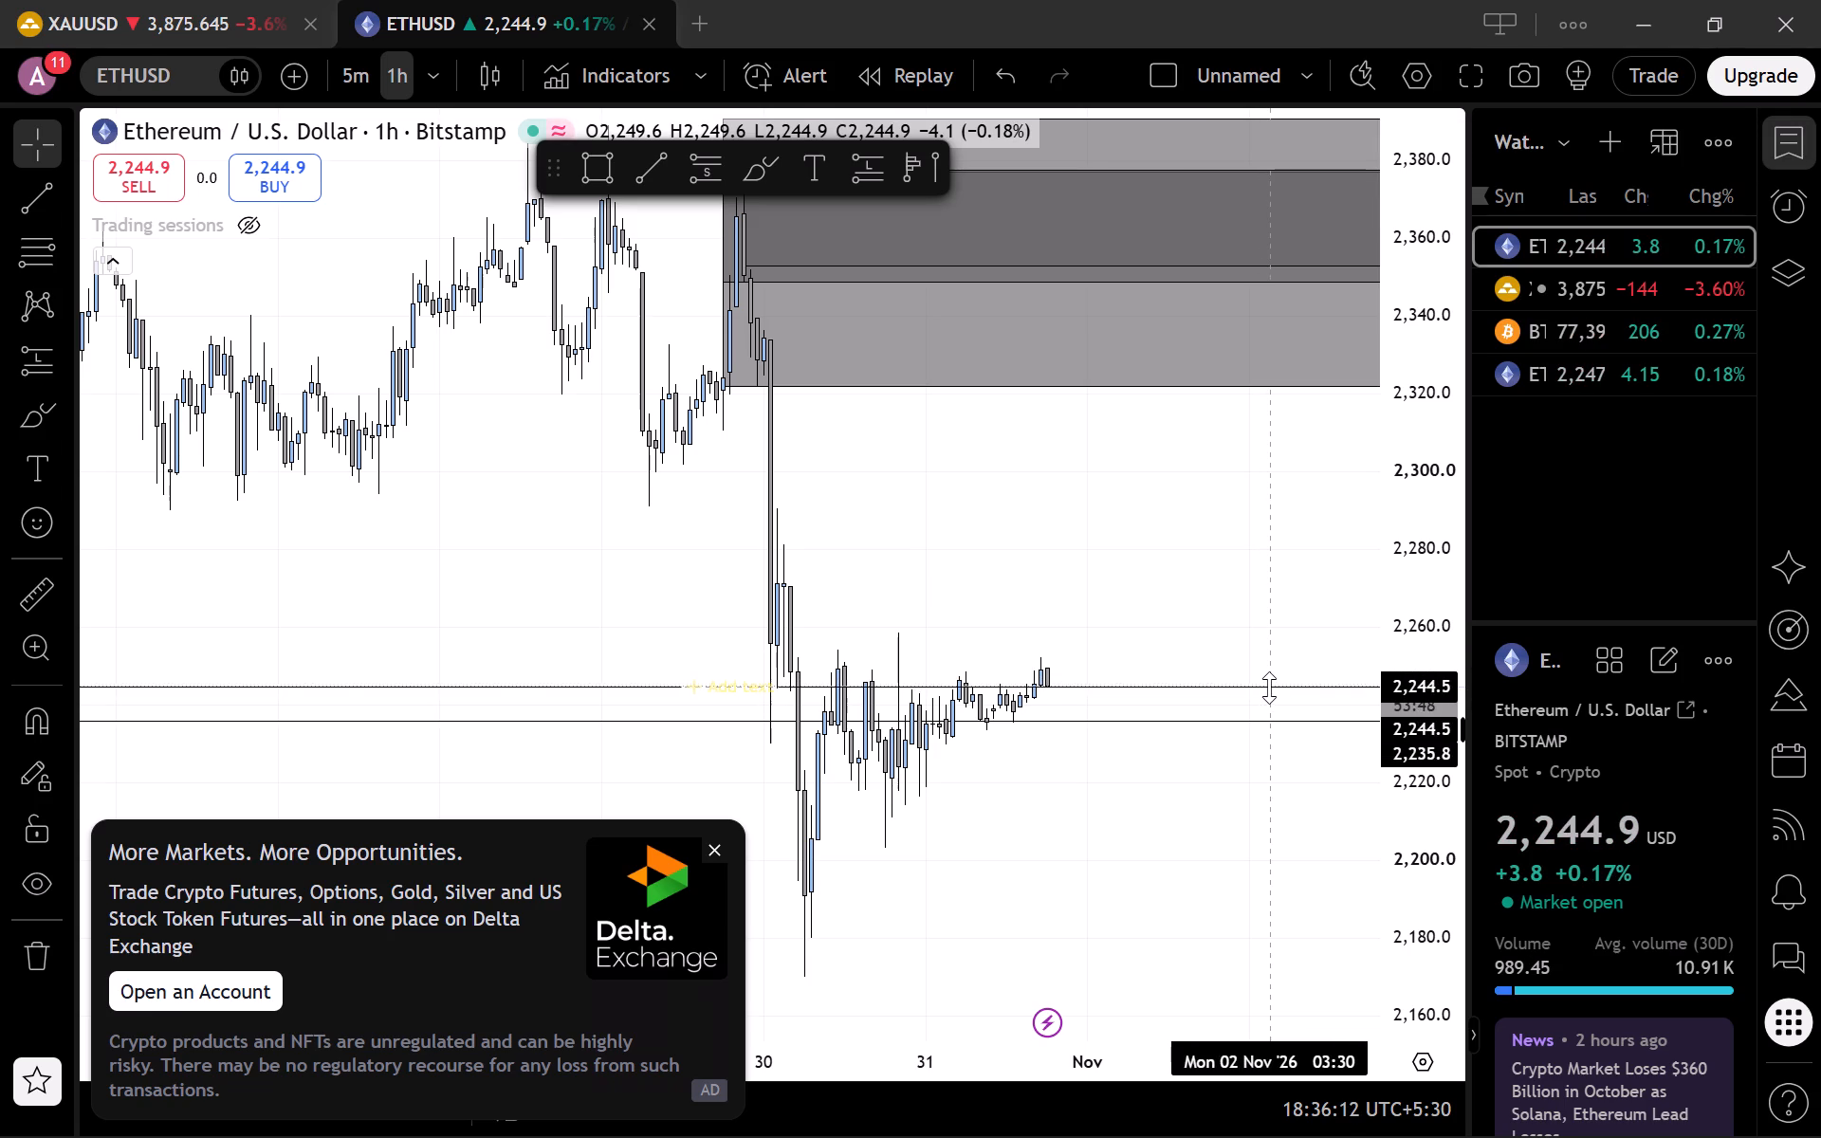
pyautogui.moveTo(1269, 688); pyautogui.dragTo(1270, 686)
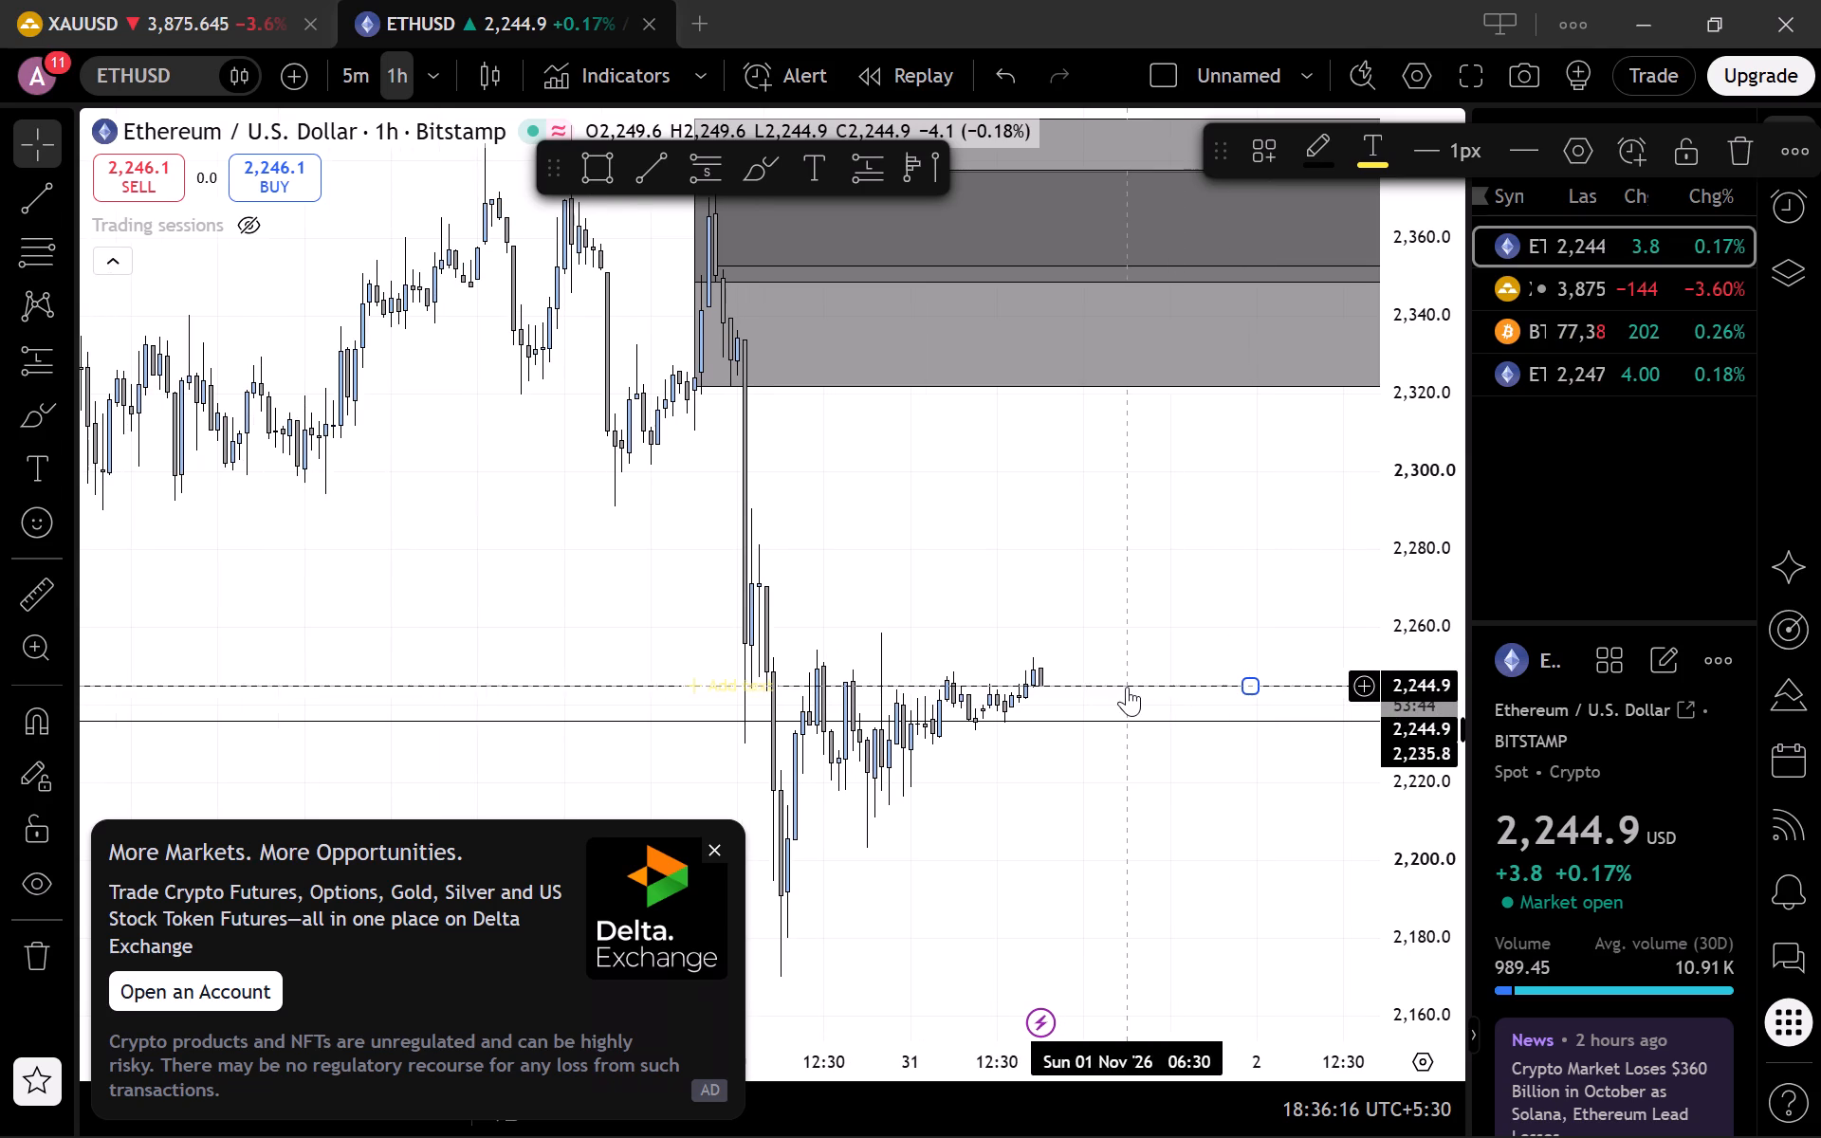
pyautogui.doubleClick(1091, 614)
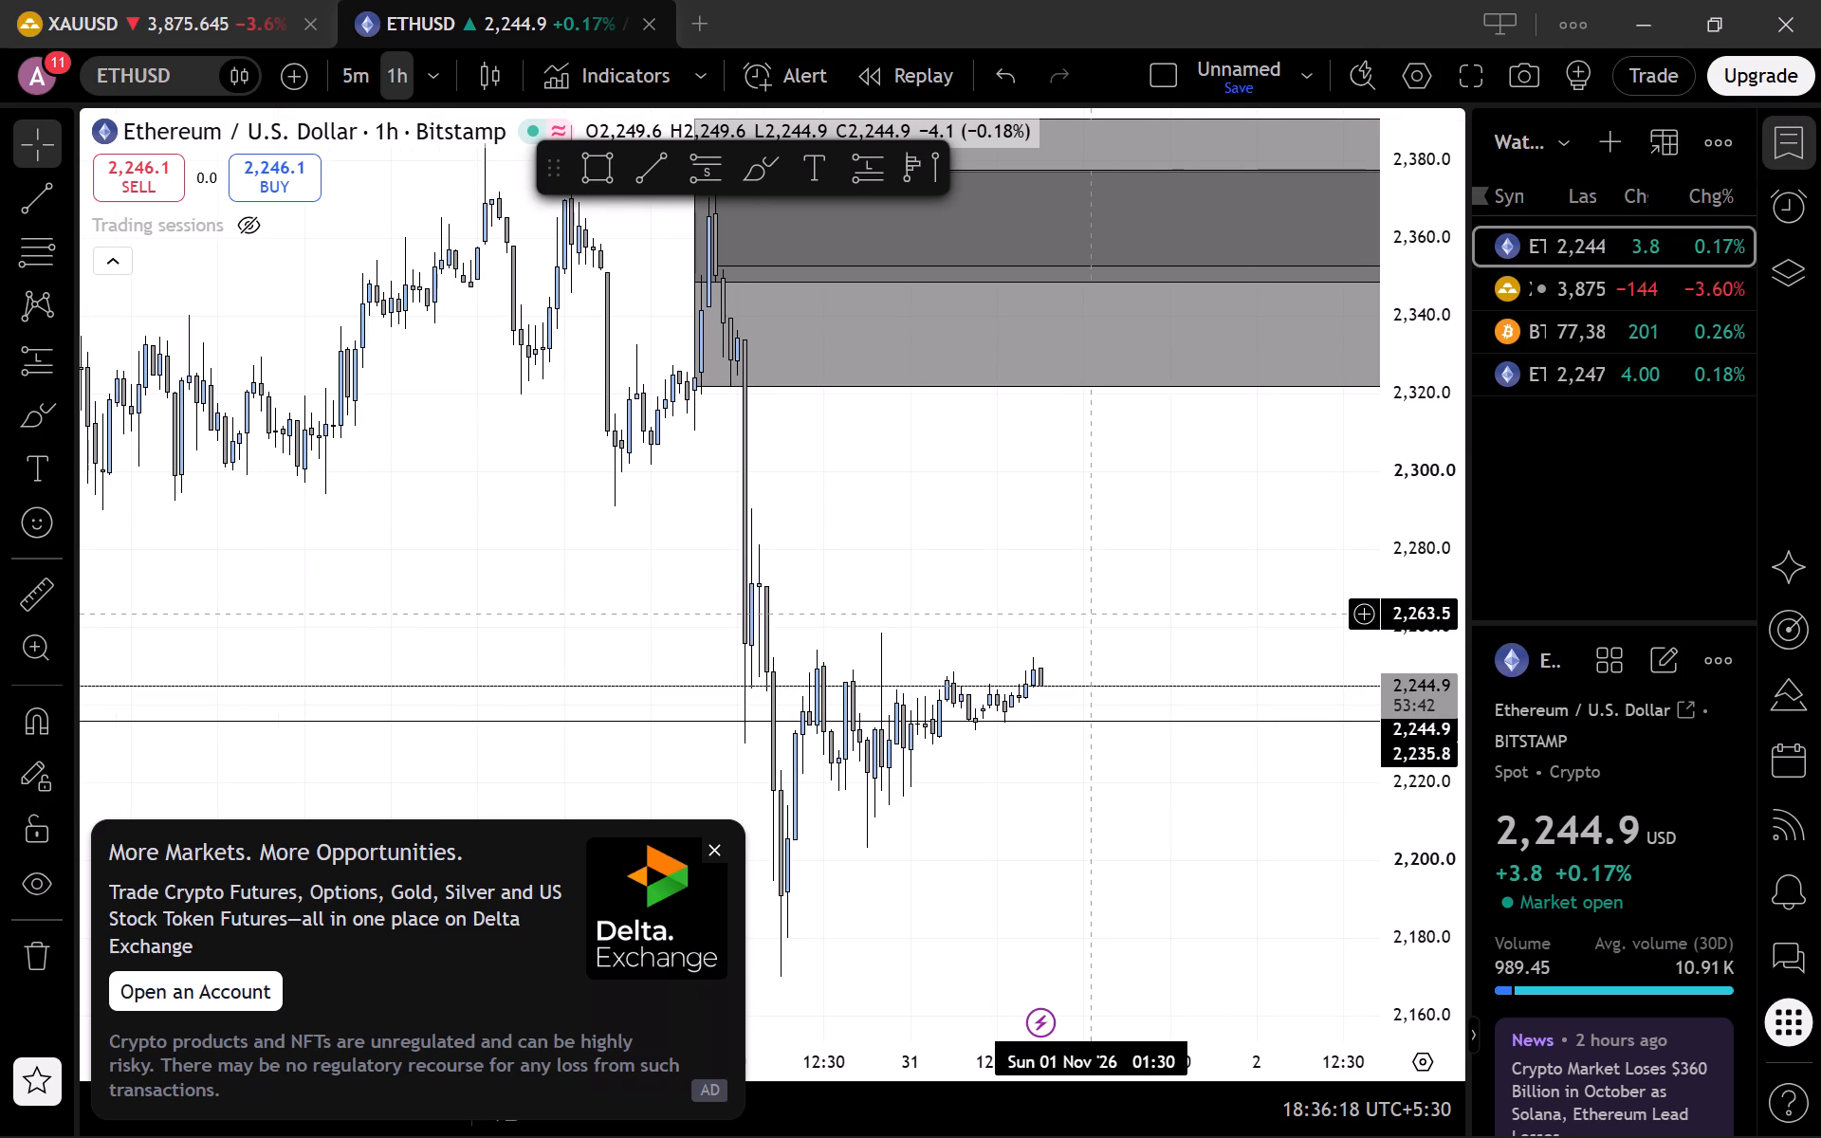
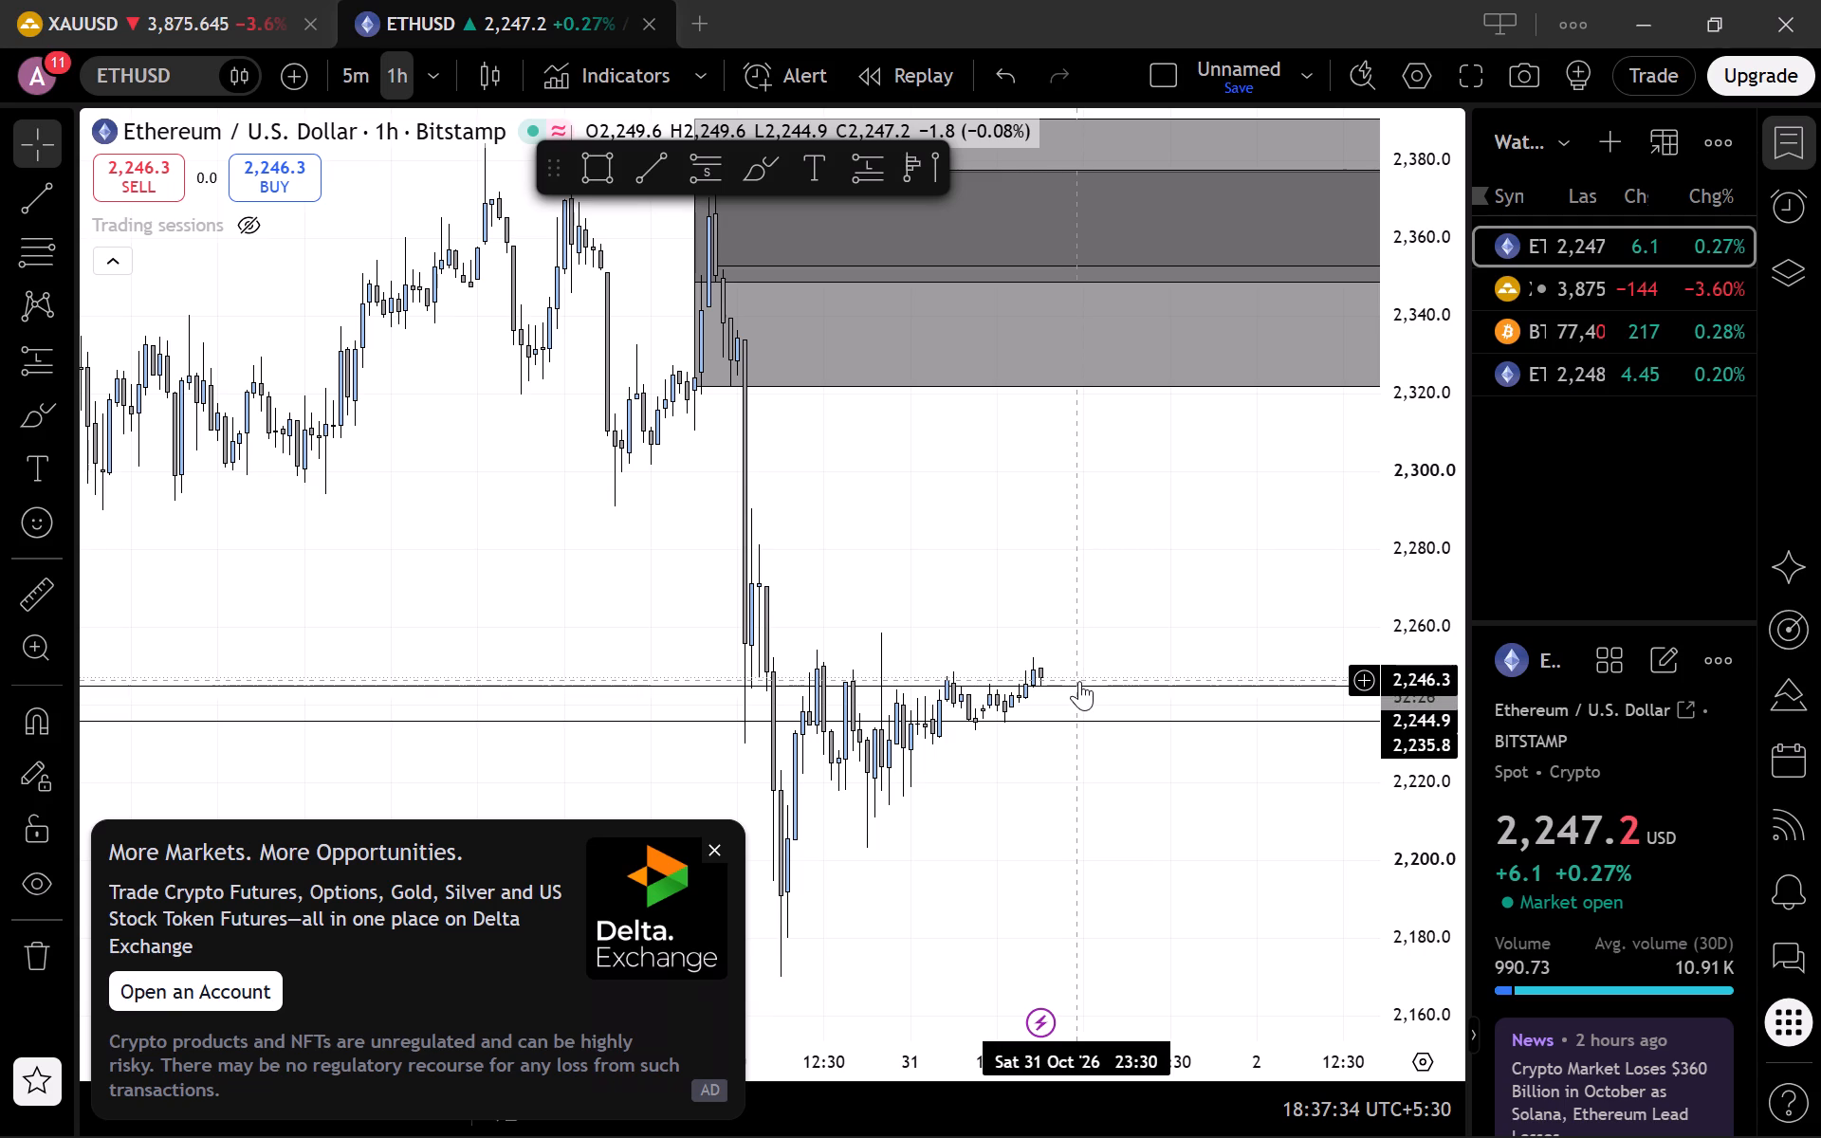
# Fine-tune the upper horizontal line to about 2,244.5 on the ETHUSD 1-hour chart and deselect it.
pyautogui.click(1079, 683)
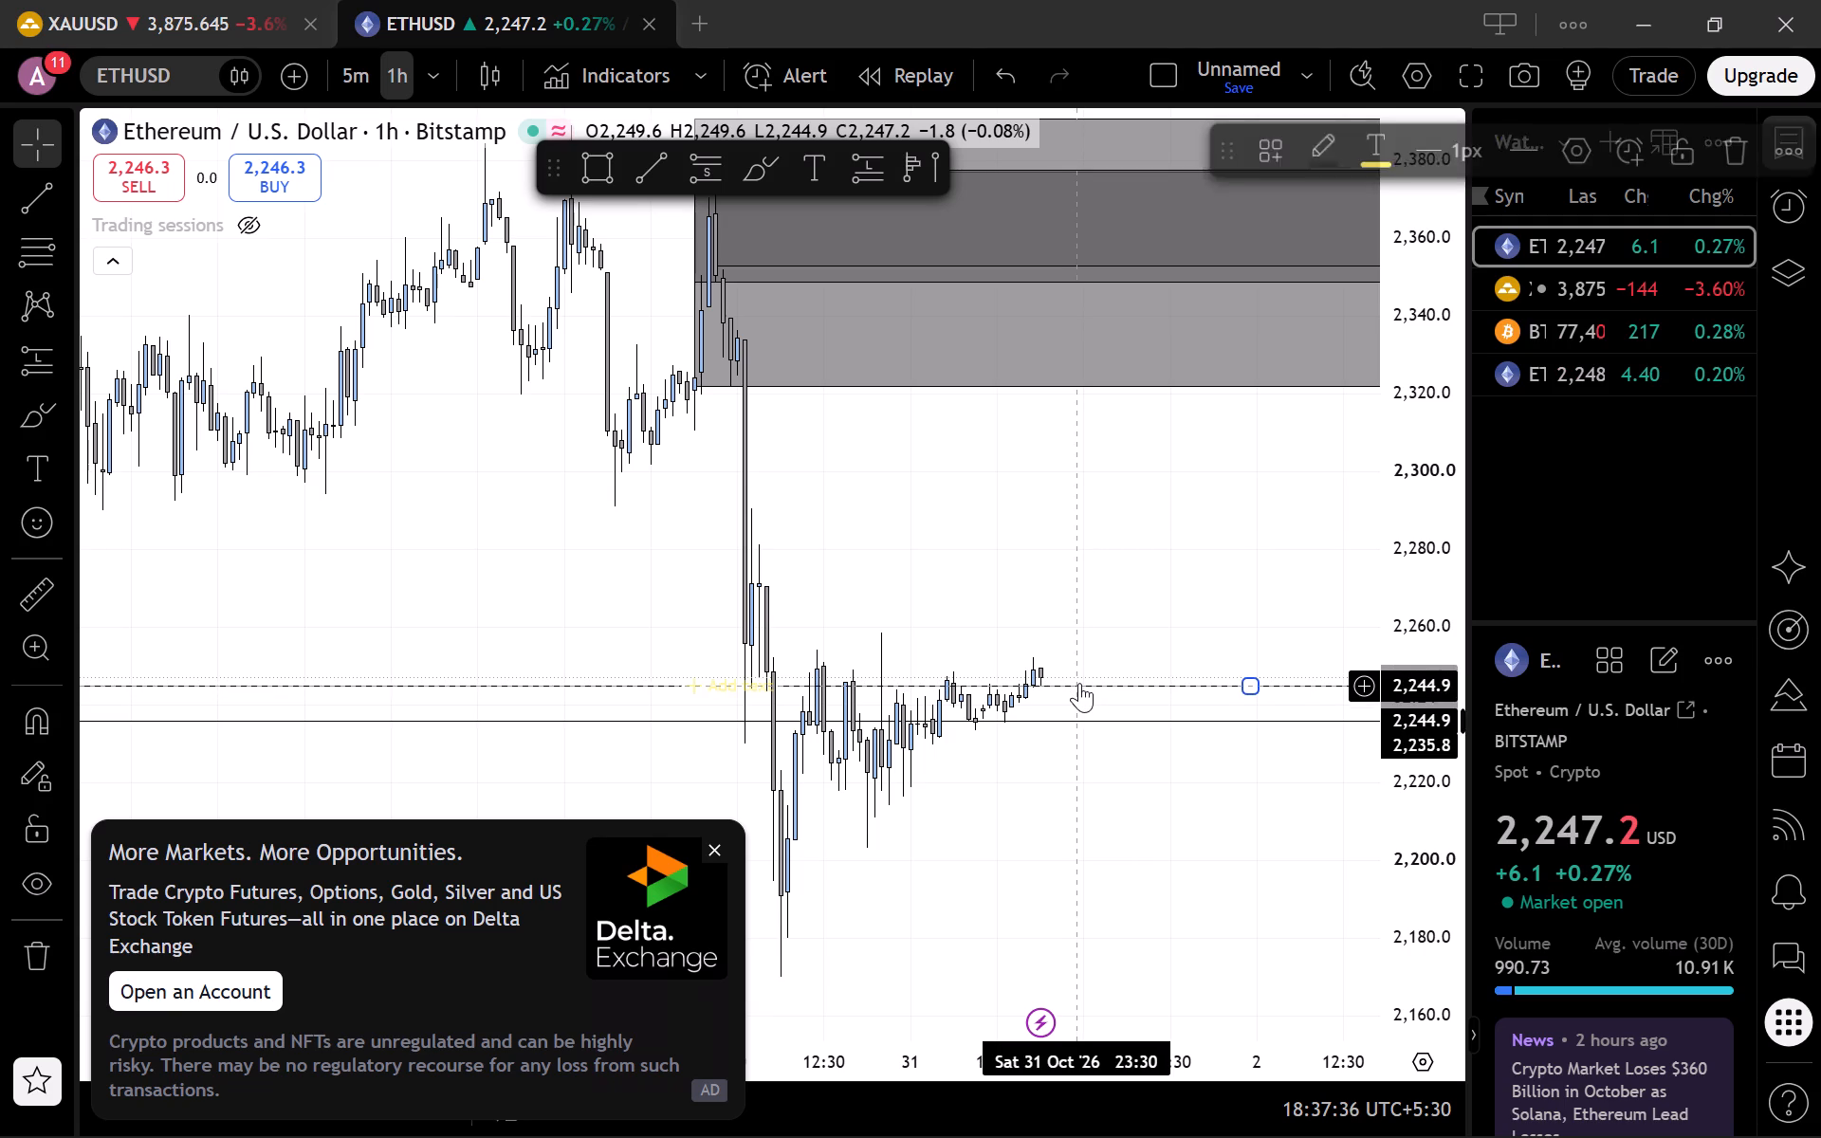
pyautogui.moveTo(1079, 683); pyautogui.dragTo(1091, 682)
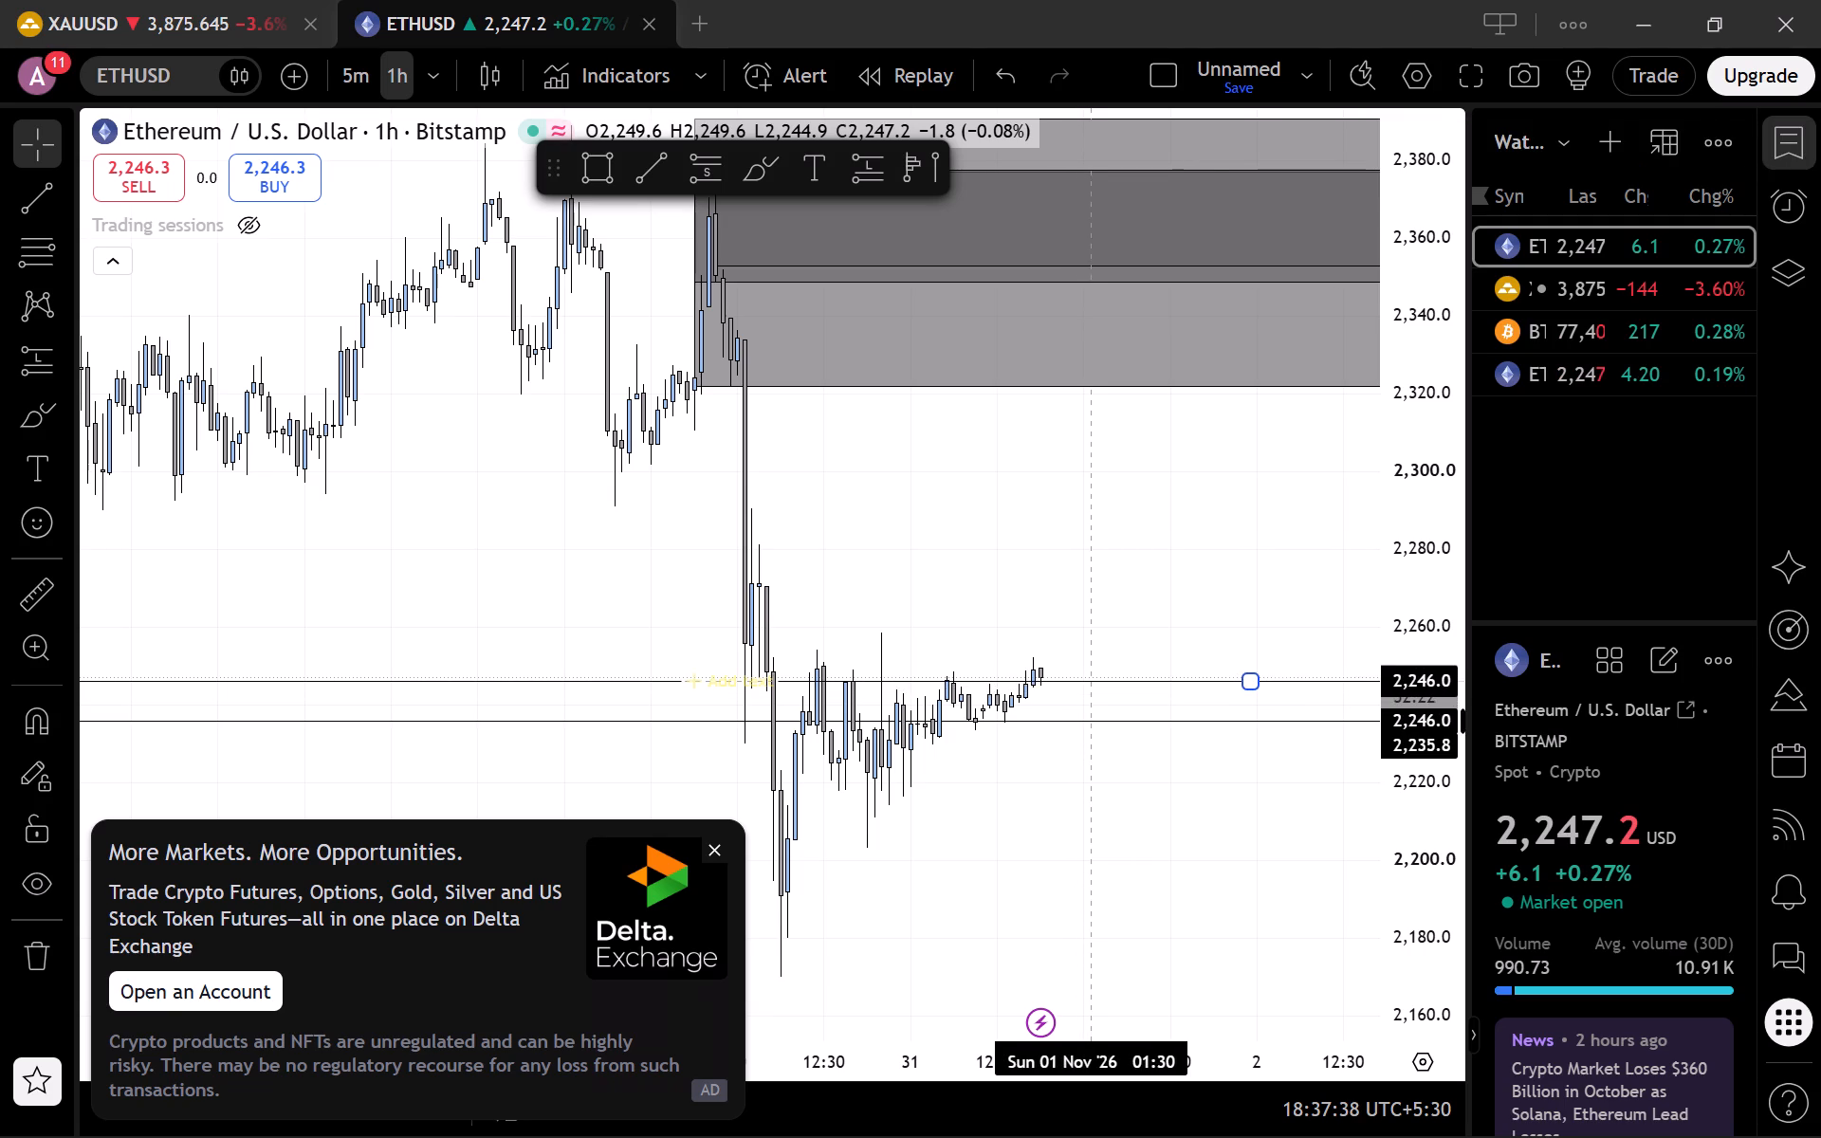
pyautogui.moveTo(1091, 682); pyautogui.dragTo(1093, 688)
pyautogui.click(1093, 688)
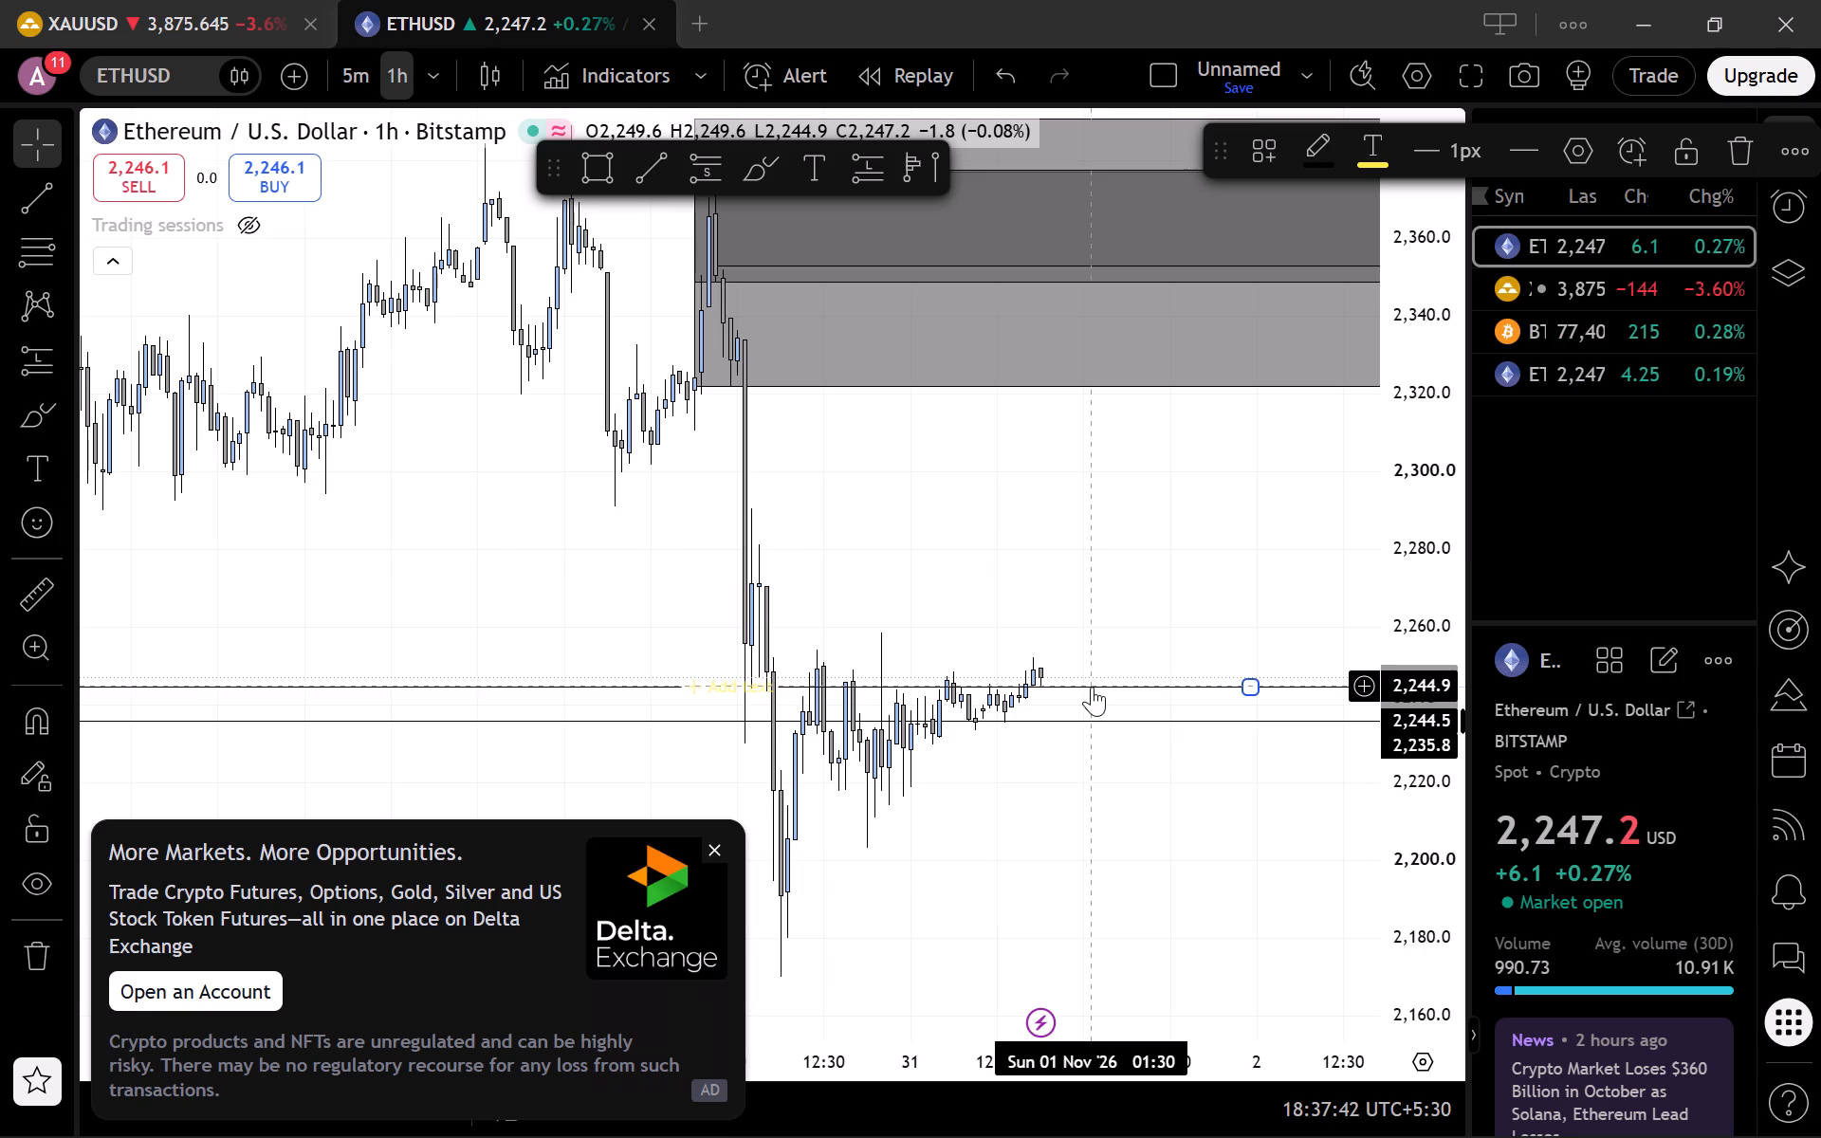
pyautogui.click(1134, 548)
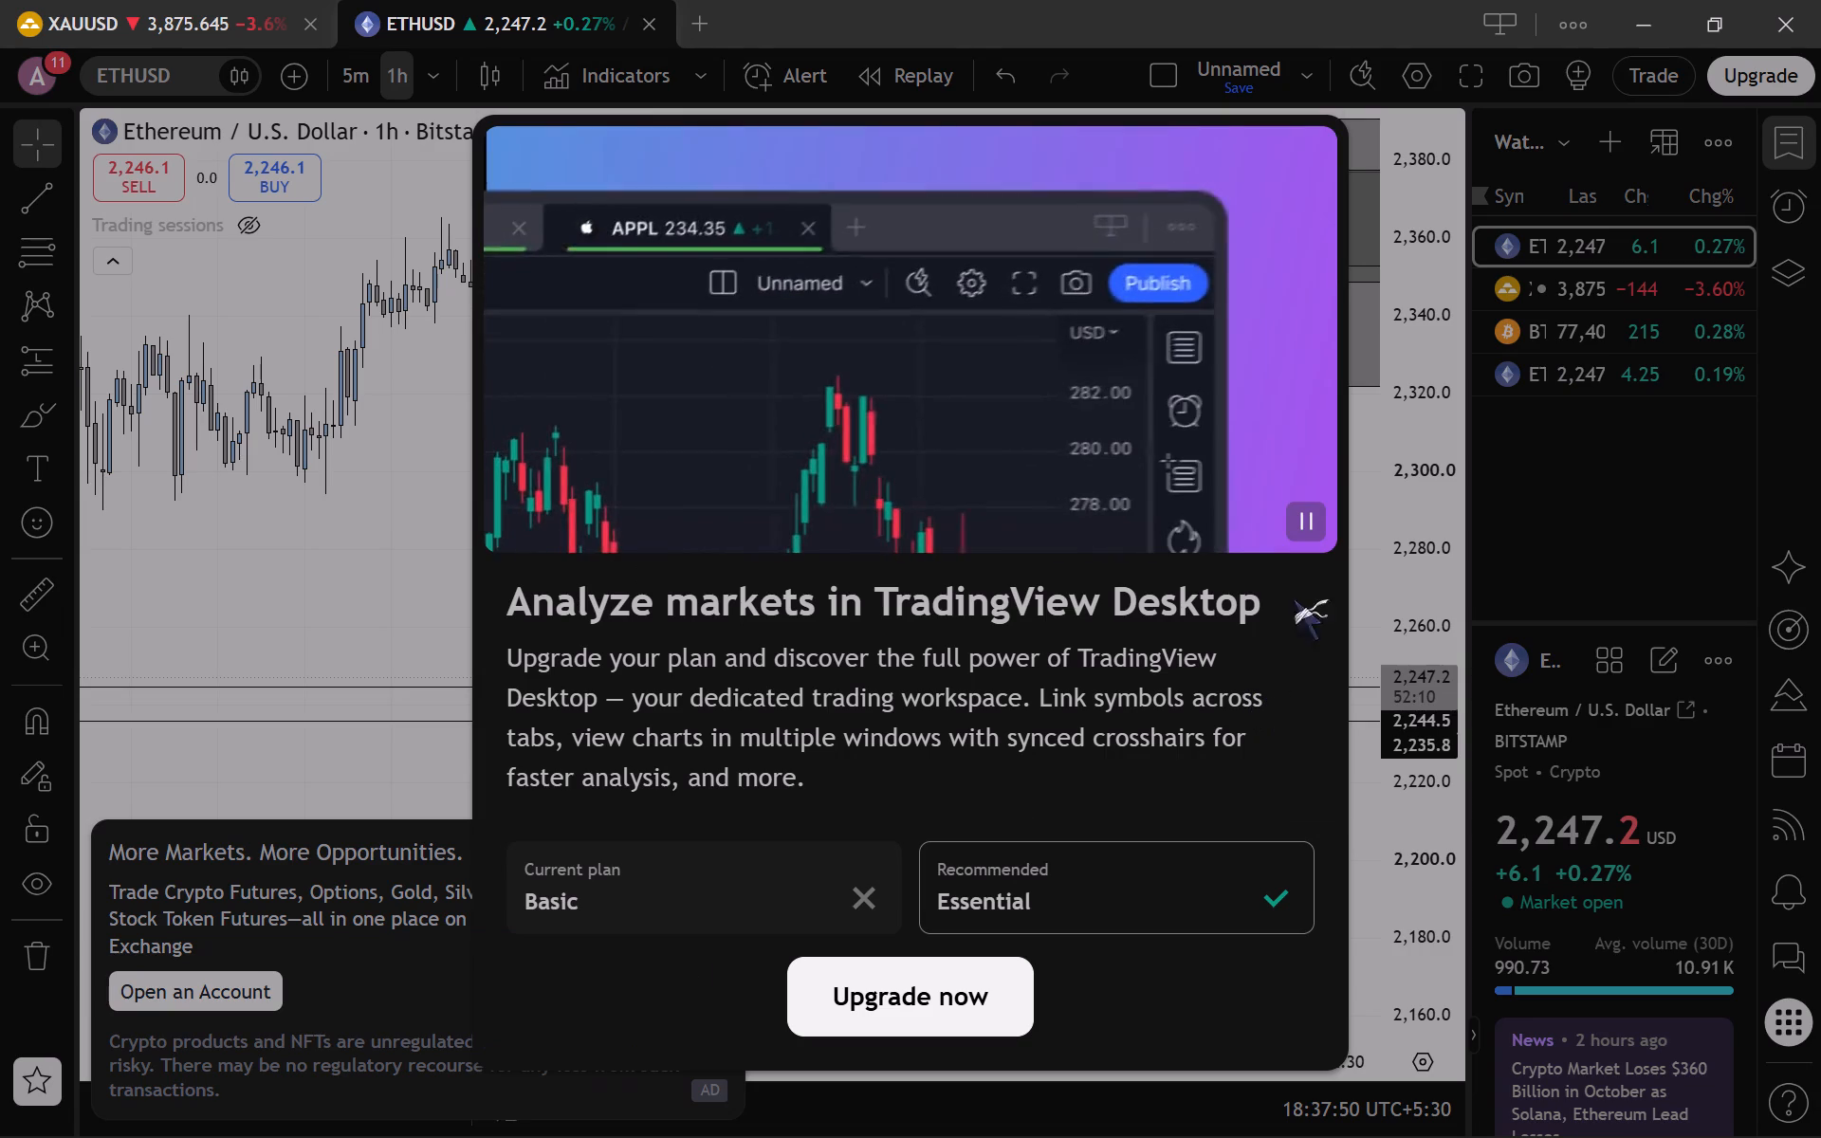
# Save the chart layout and reload the tab to get rid of the plan upgrade pop-up.
pyautogui.click(1310, 531)
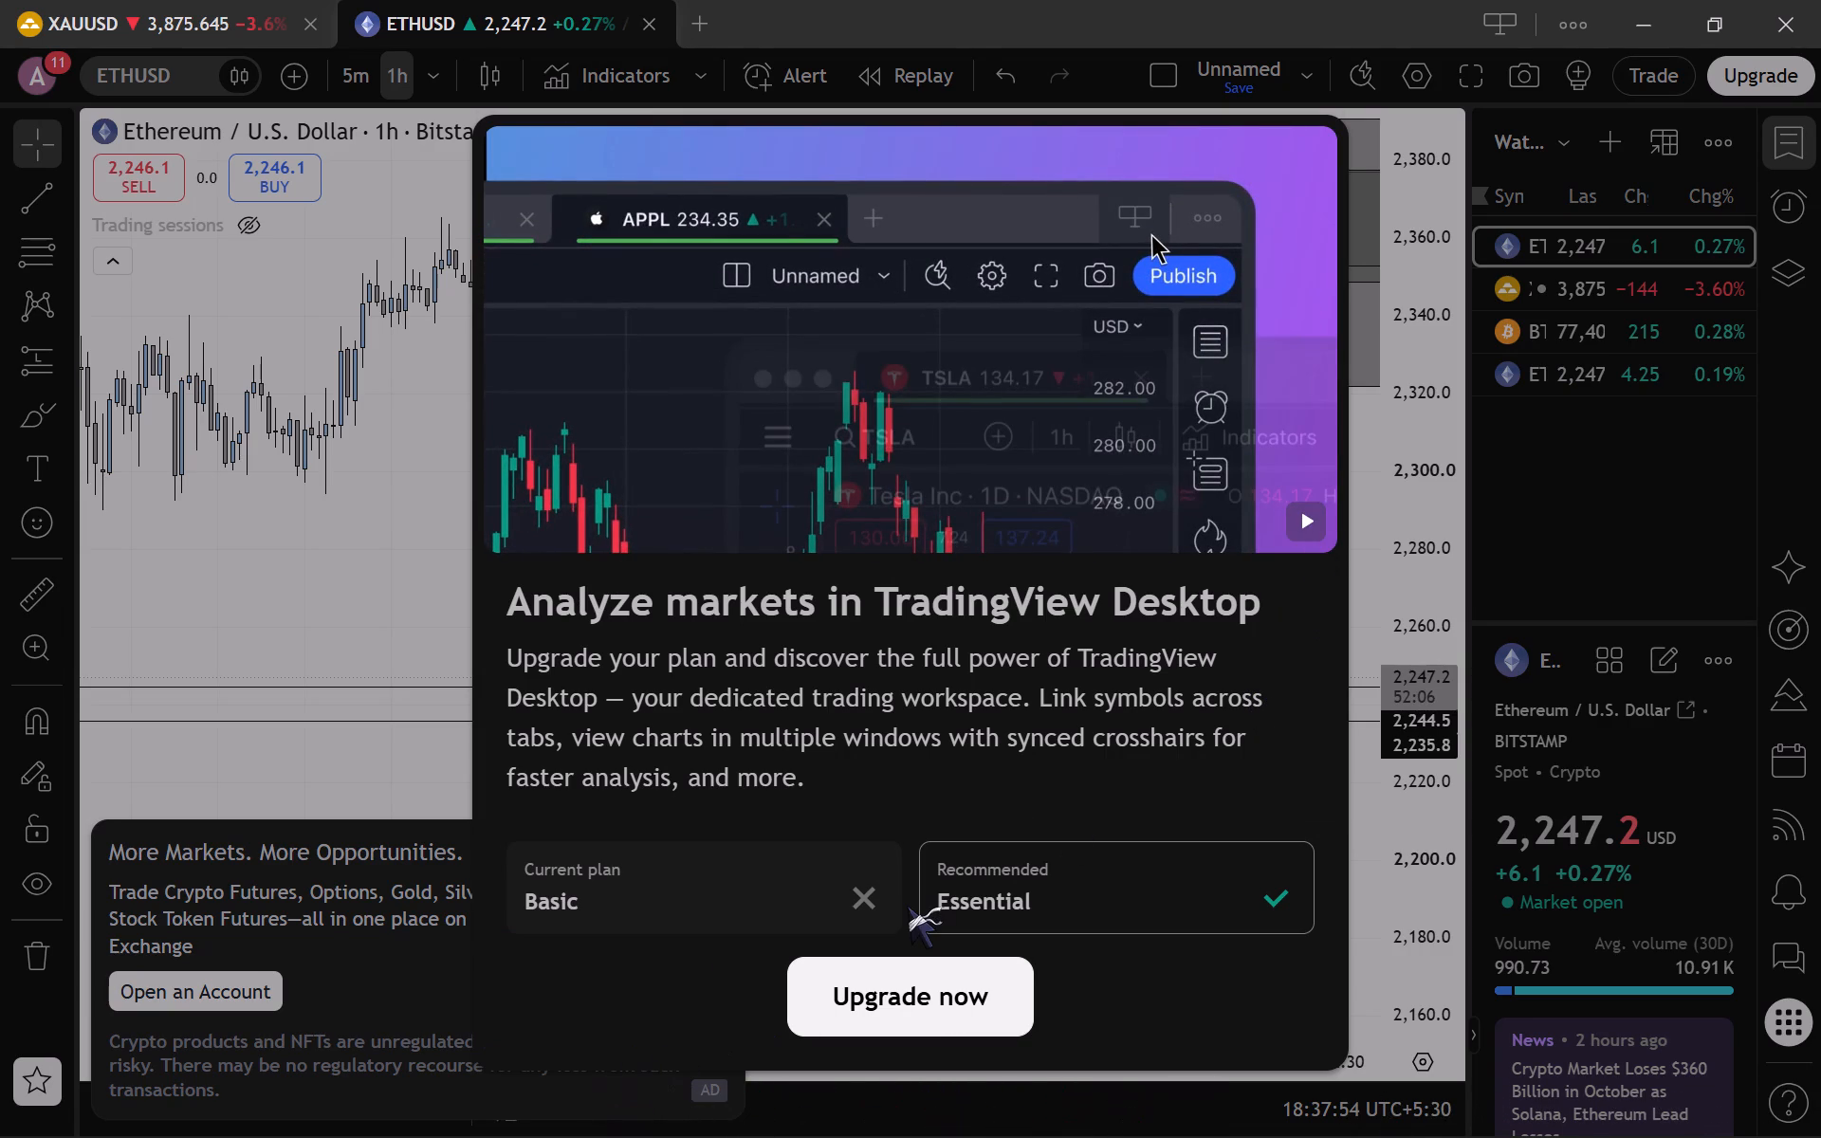
pyautogui.press('F5')
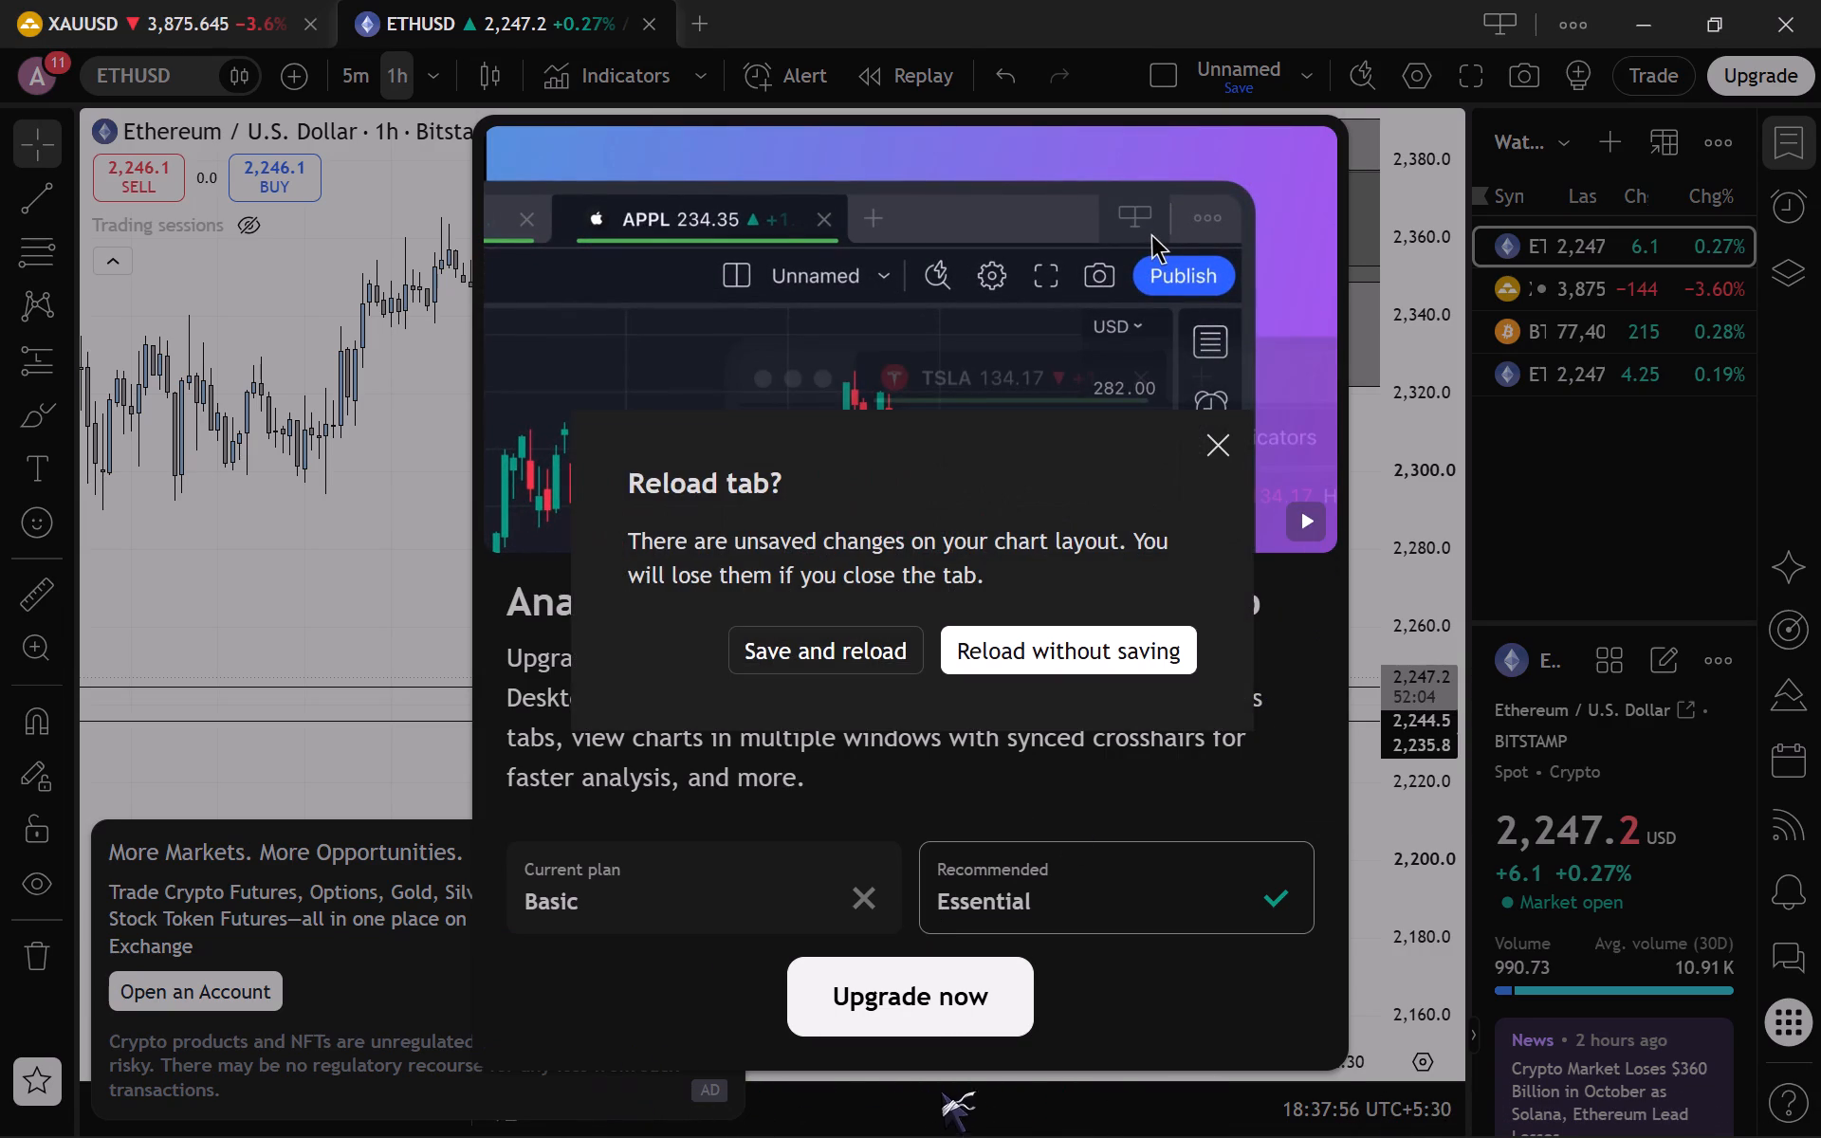
pyautogui.click(771, 640)
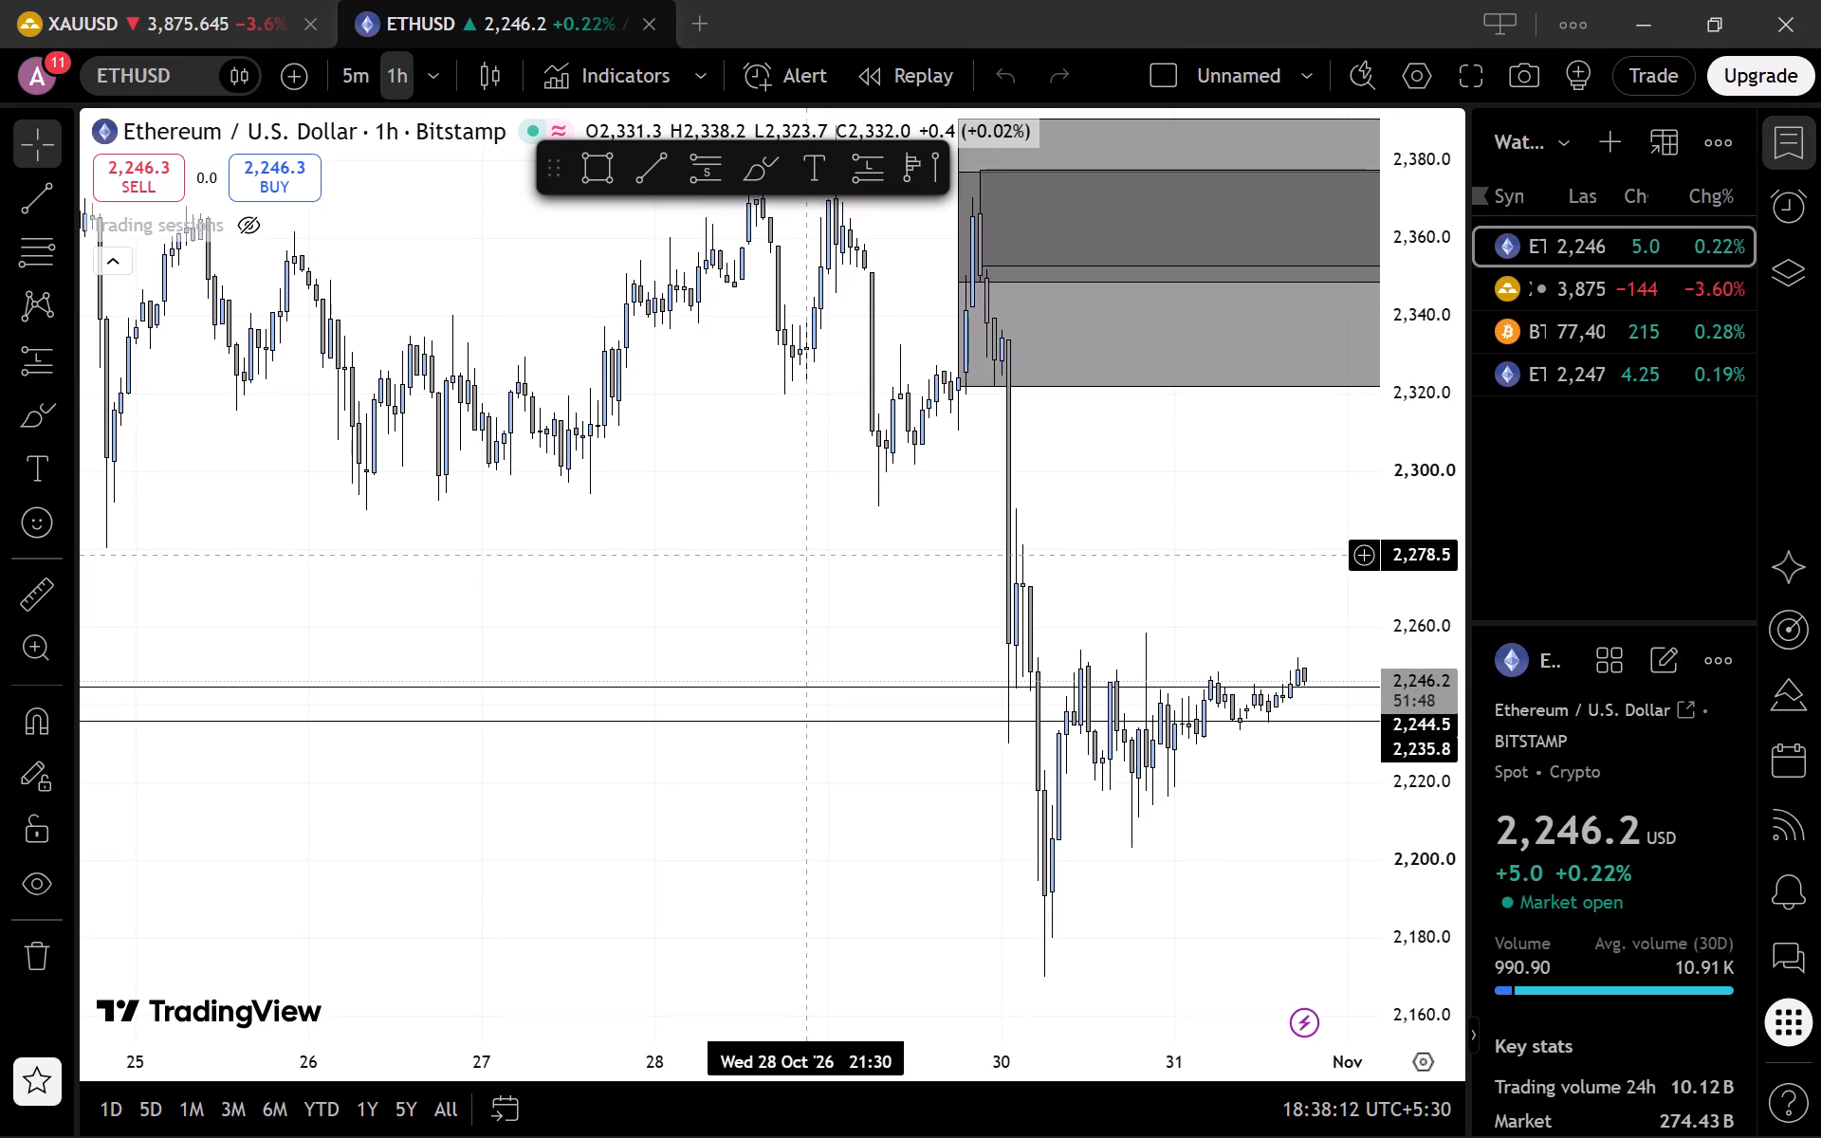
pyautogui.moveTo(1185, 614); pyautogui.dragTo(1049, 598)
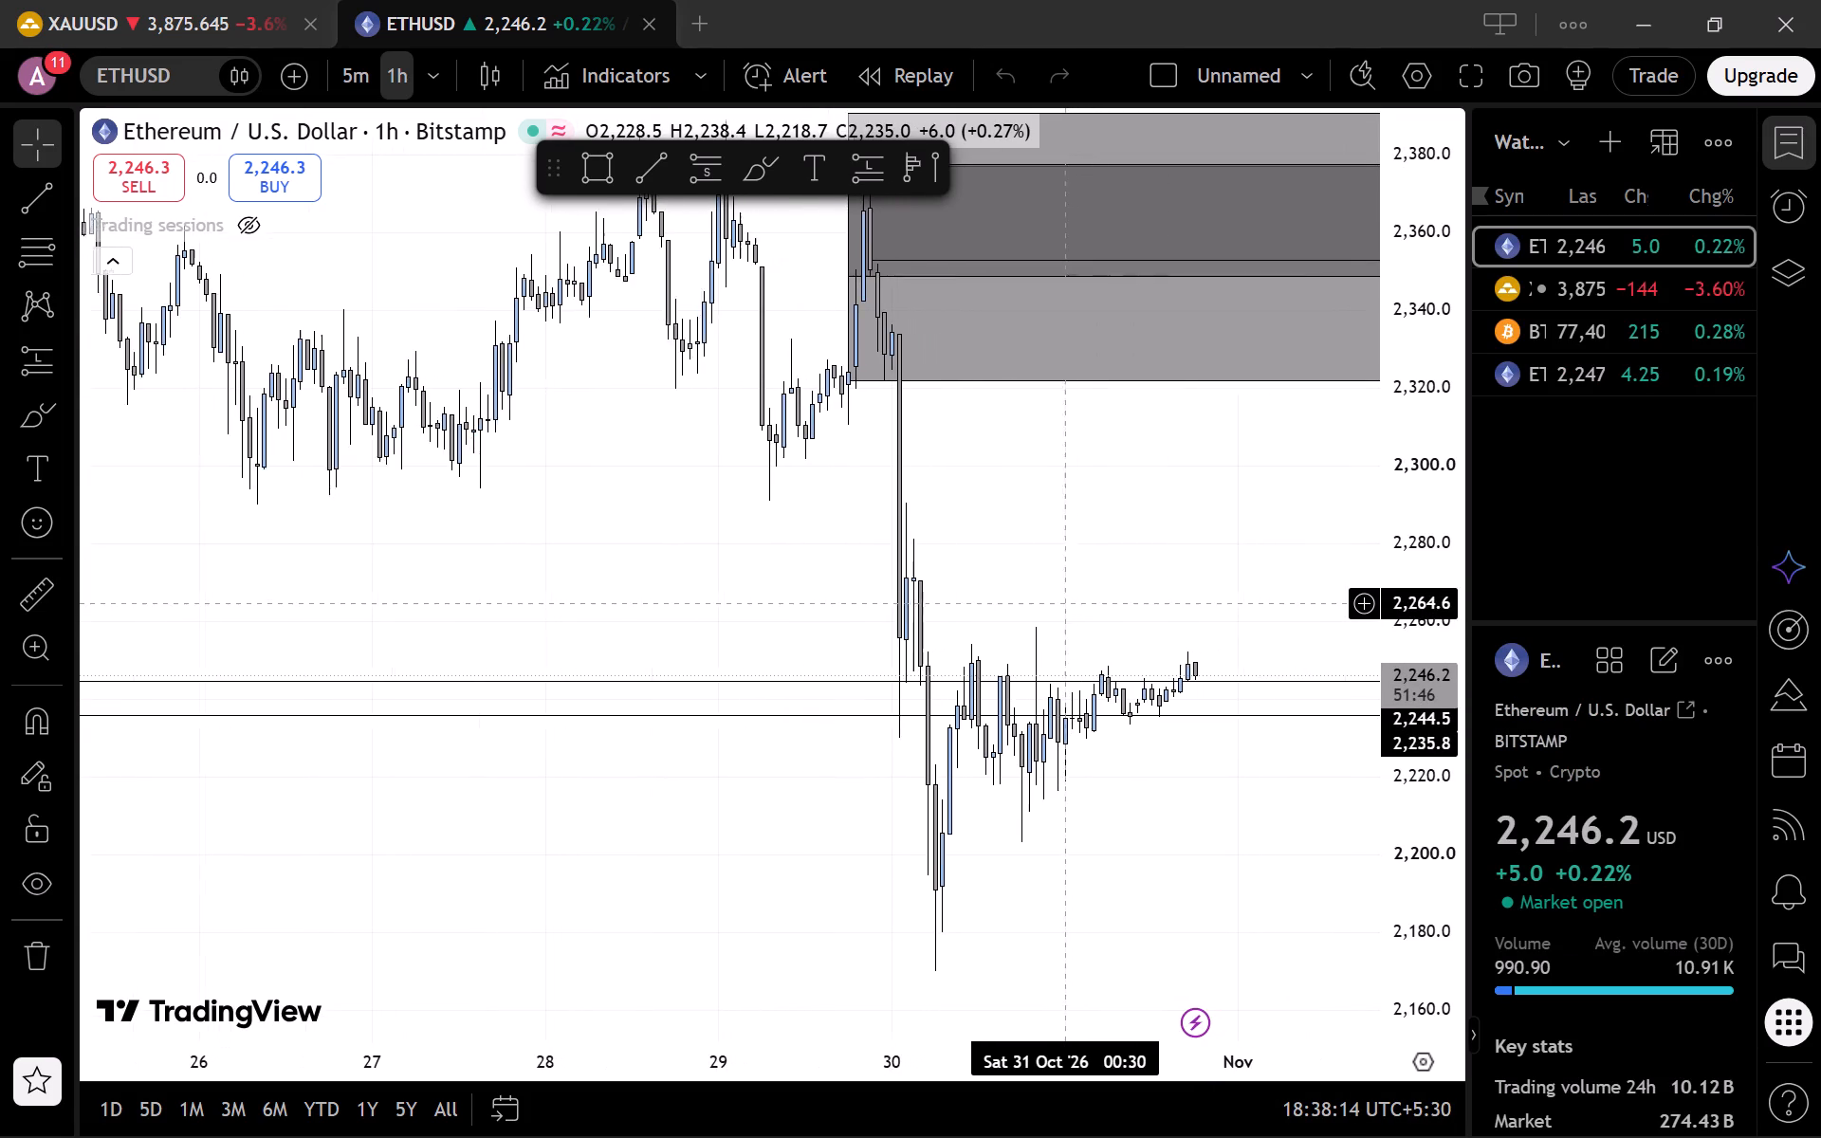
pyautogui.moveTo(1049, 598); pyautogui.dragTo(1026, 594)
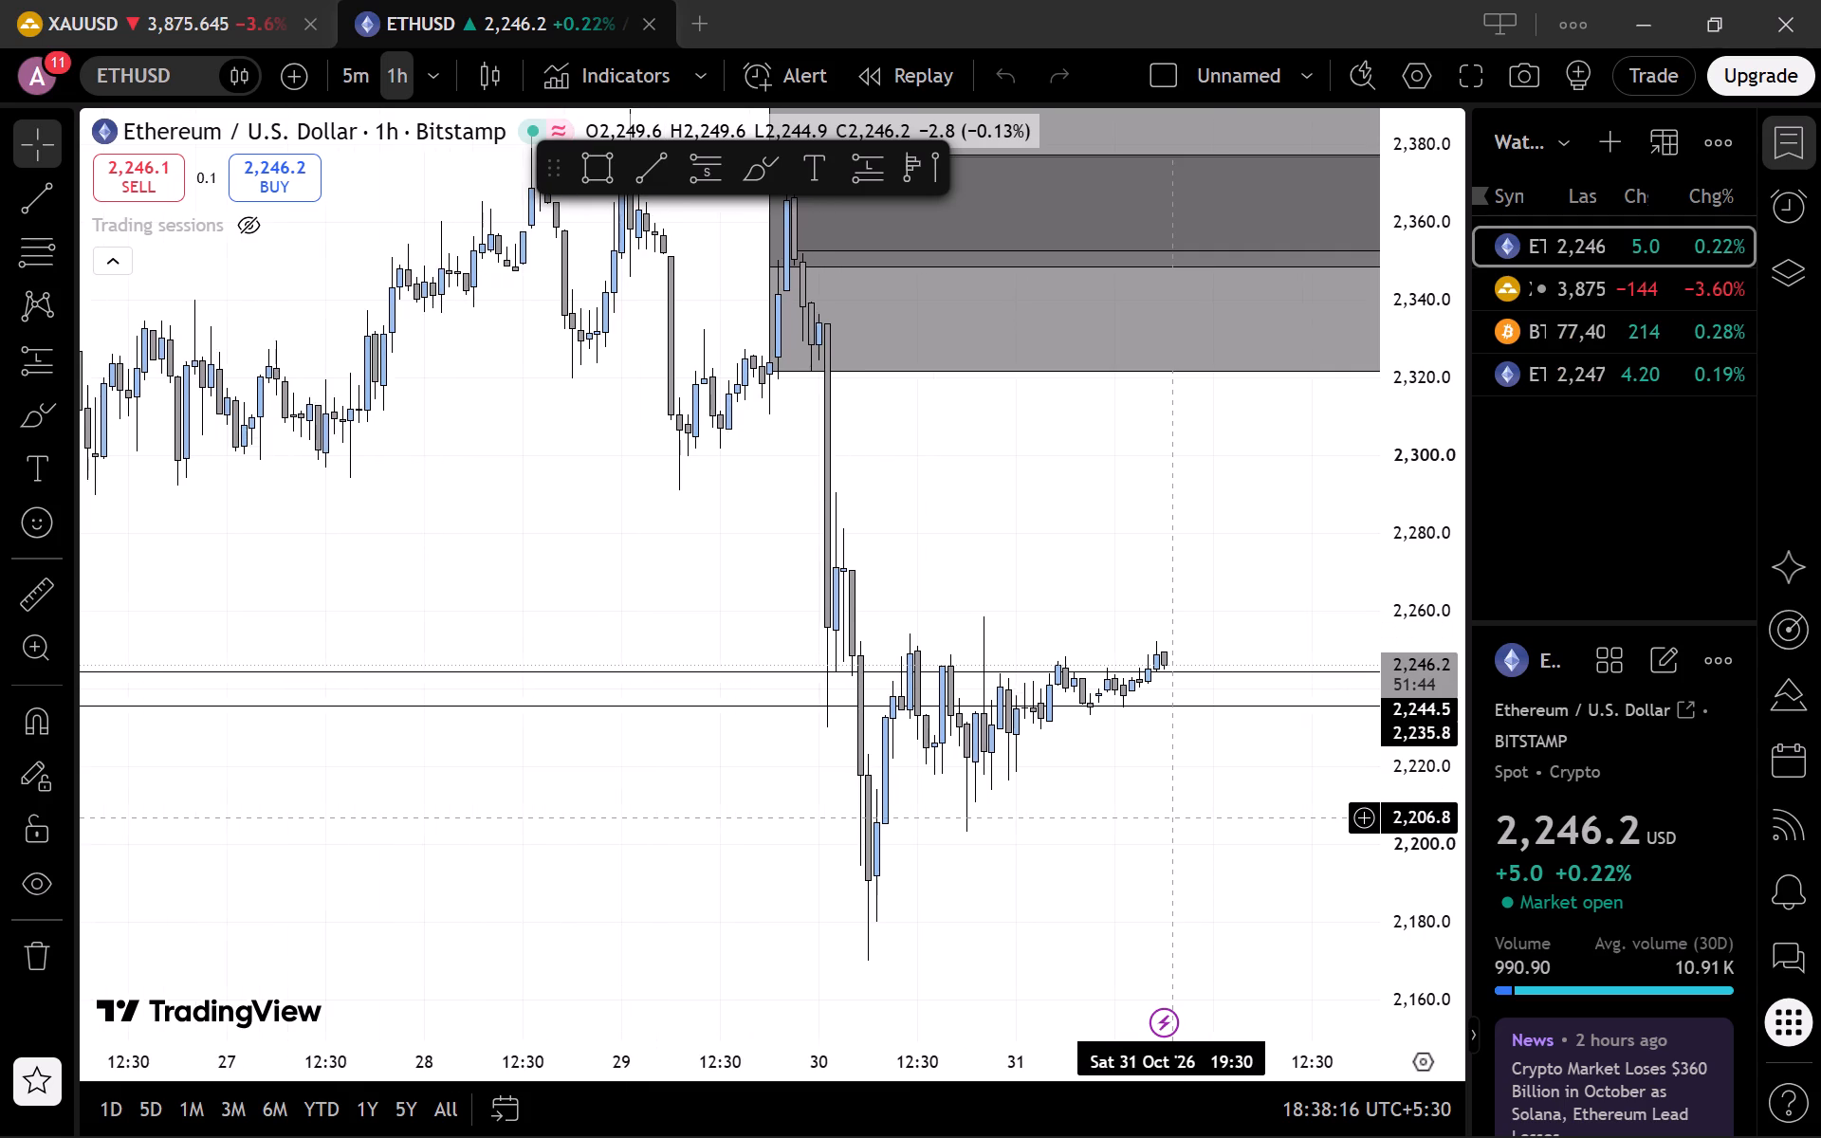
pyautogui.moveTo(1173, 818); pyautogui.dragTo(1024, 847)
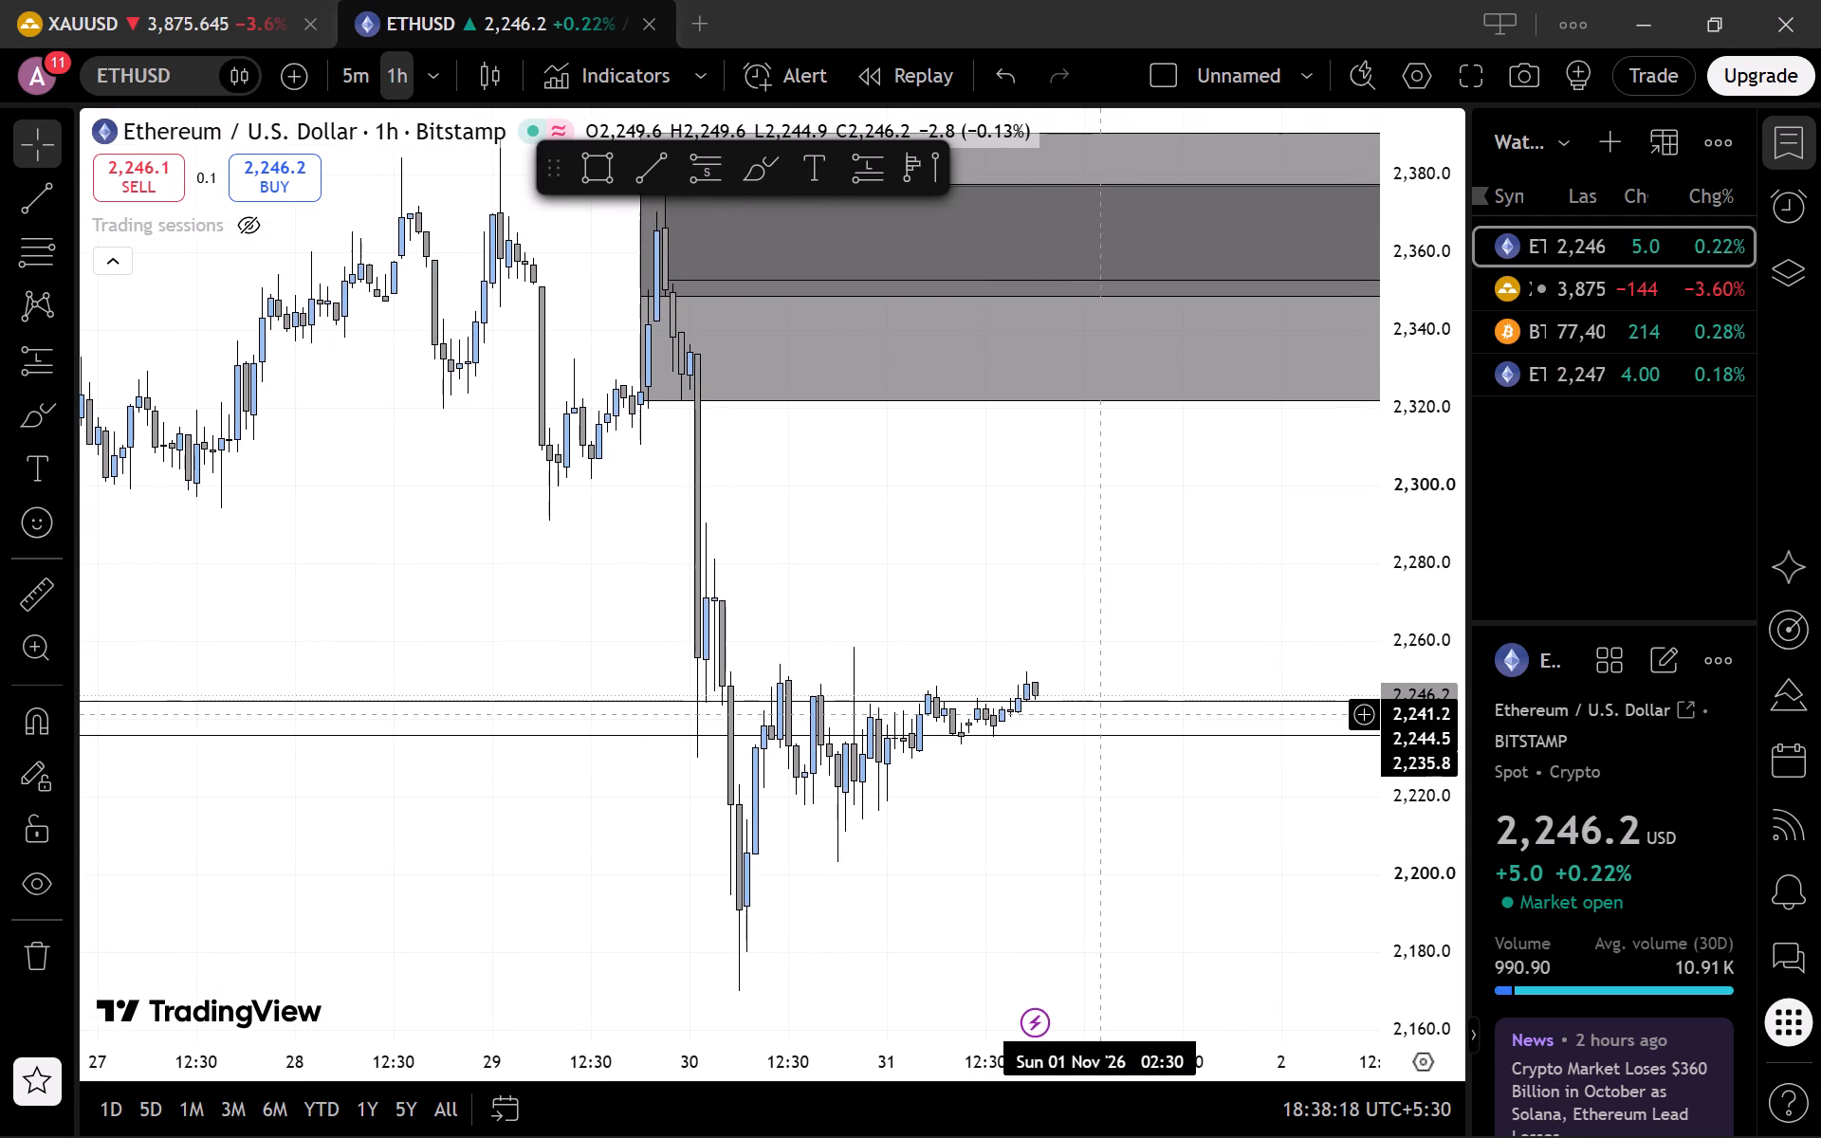